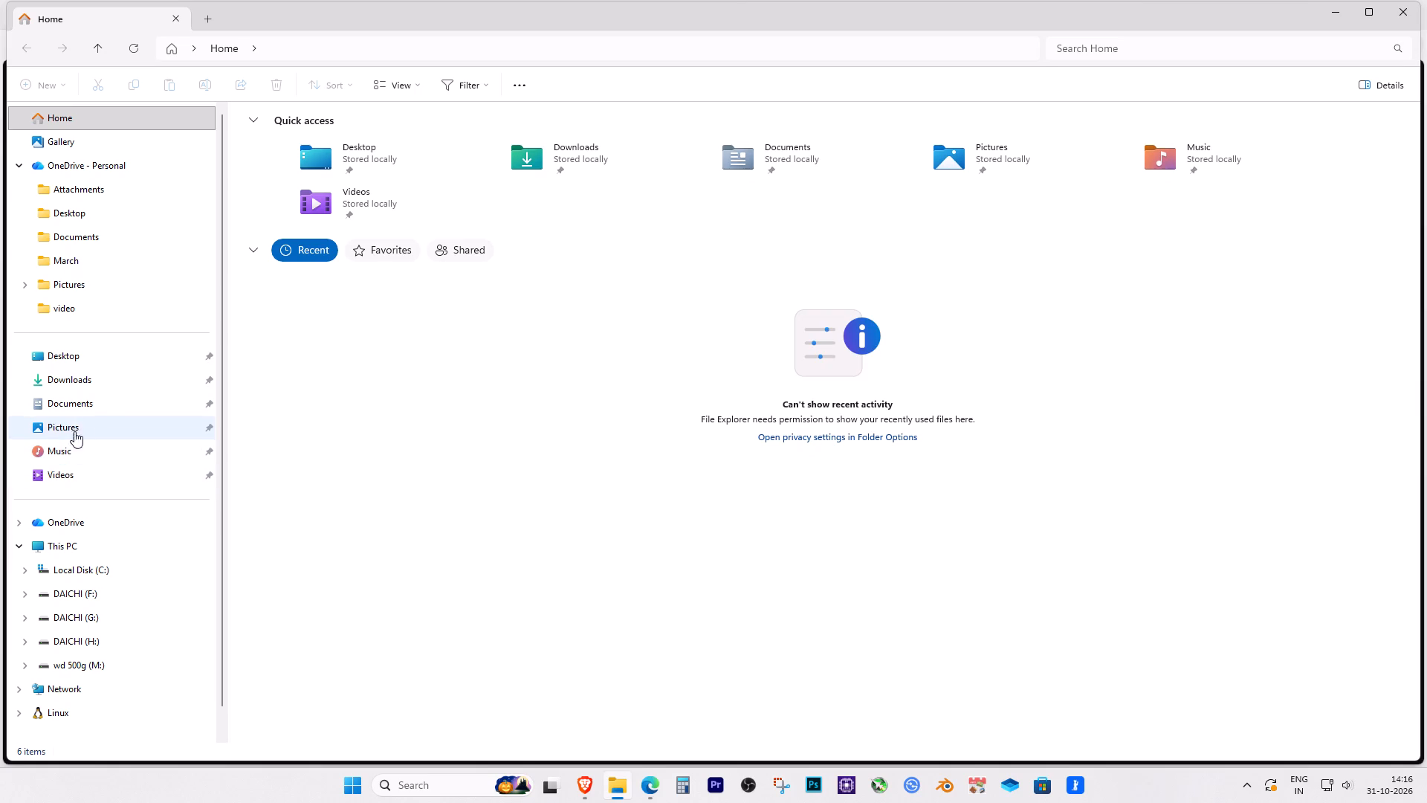
{"action": "left_click", "coordinate": [84, 410]}
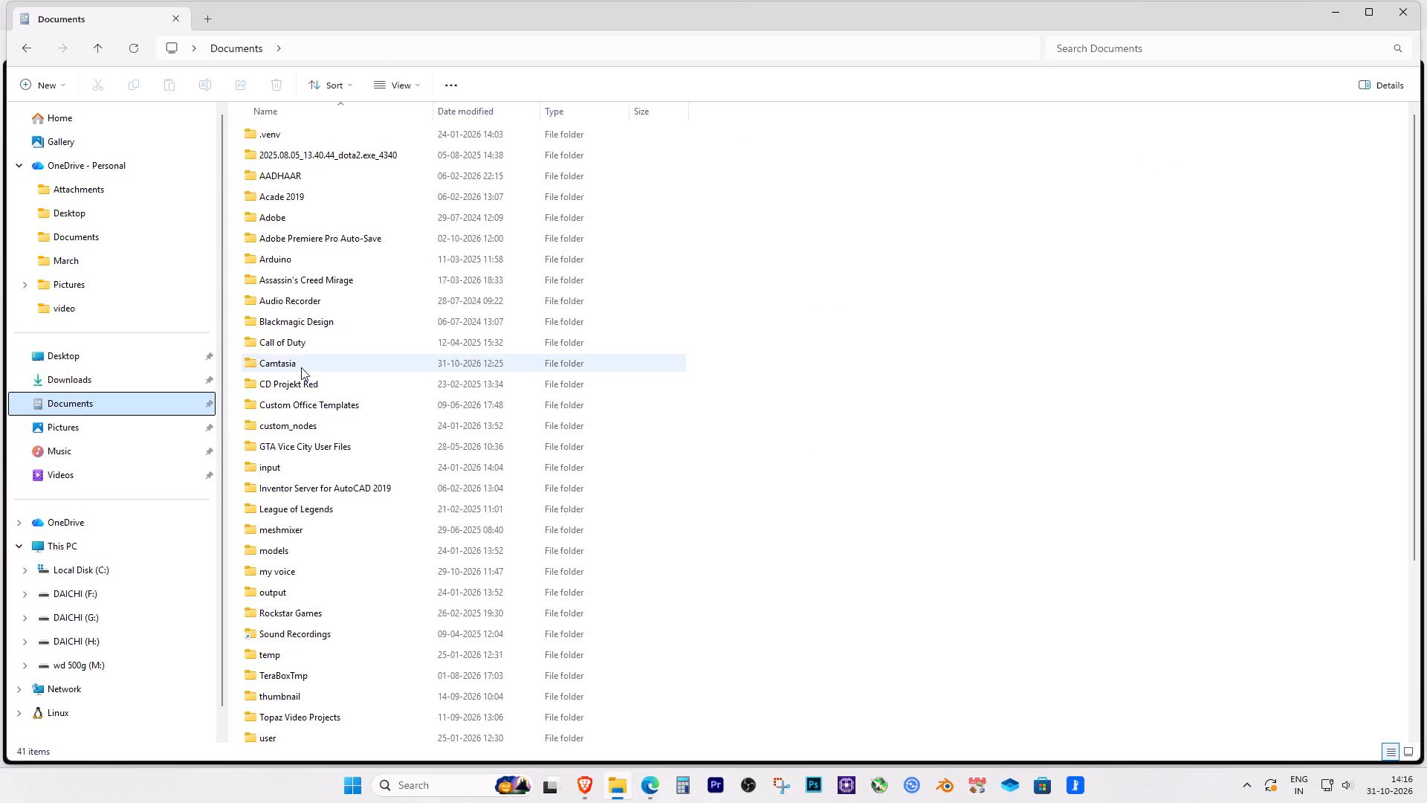
{"action": "double_click", "coordinate": [301, 367]}
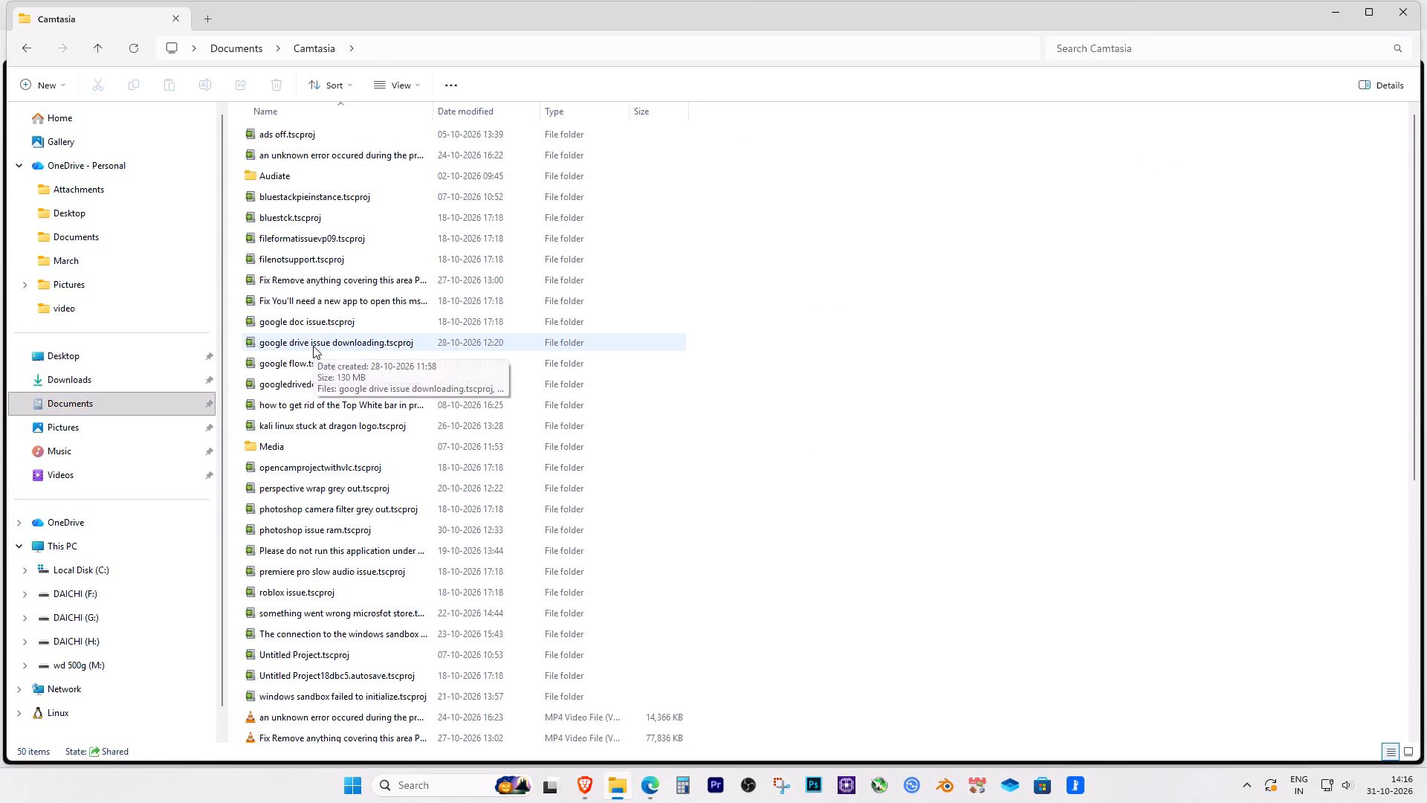
{"action": "double_click", "coordinate": [313, 346]}
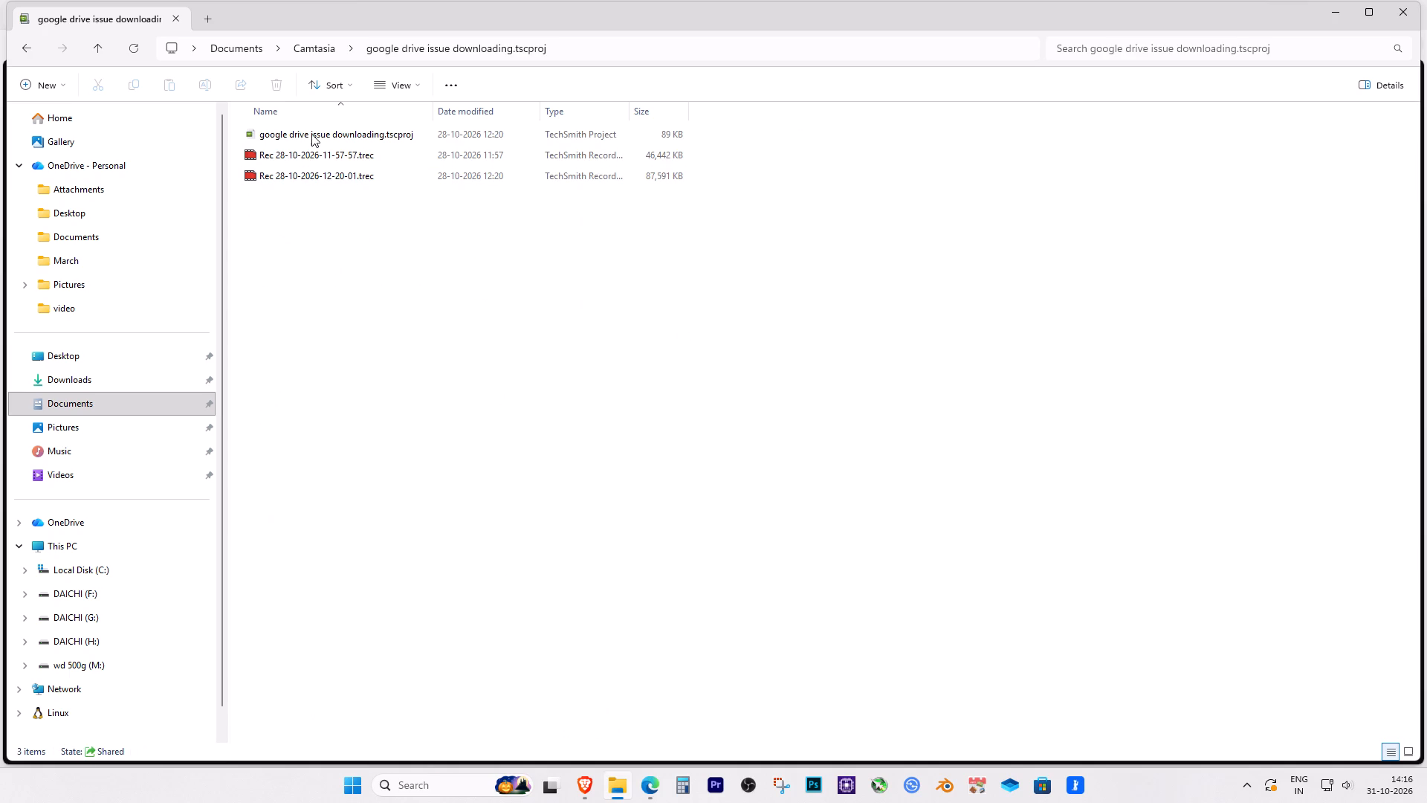
{"action": "double_click", "coordinate": [312, 132]}
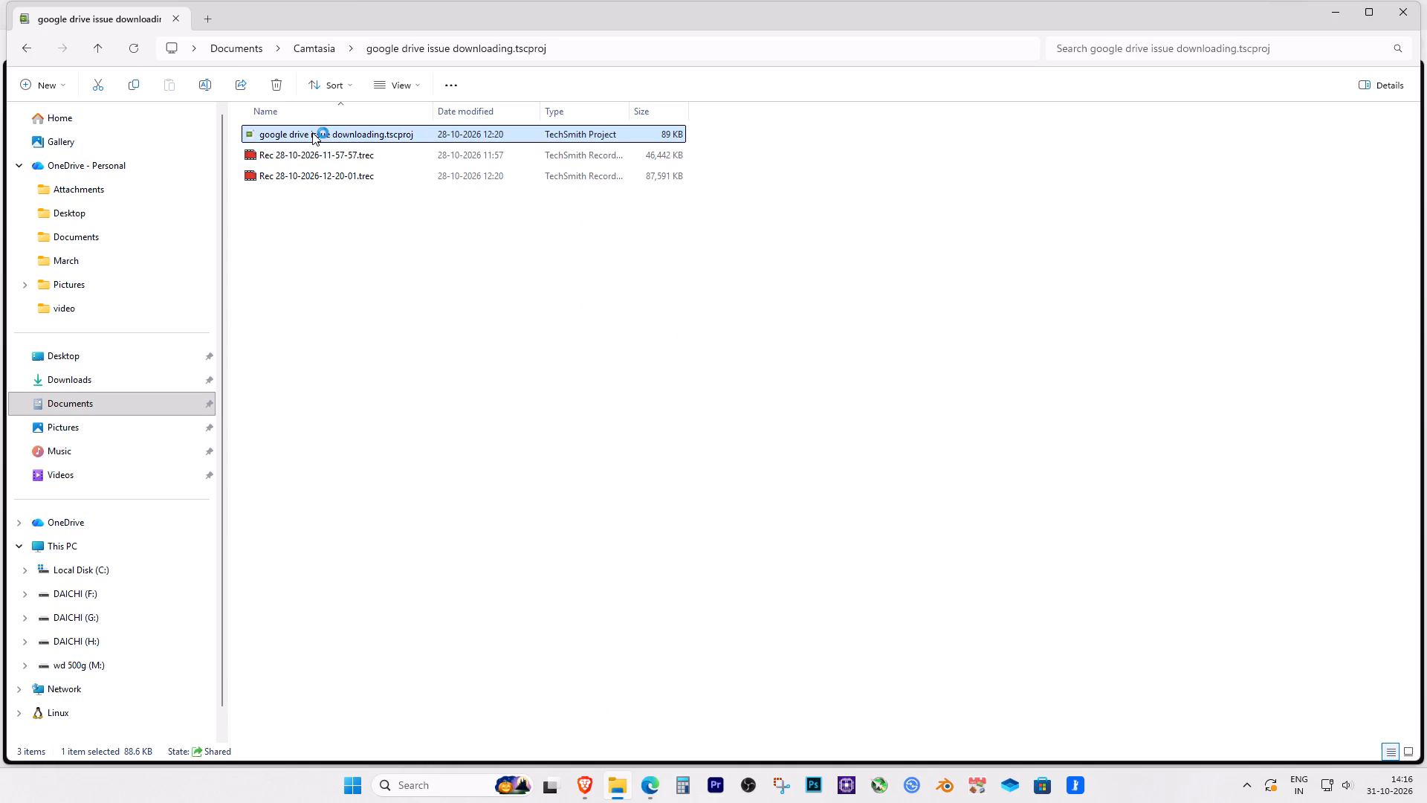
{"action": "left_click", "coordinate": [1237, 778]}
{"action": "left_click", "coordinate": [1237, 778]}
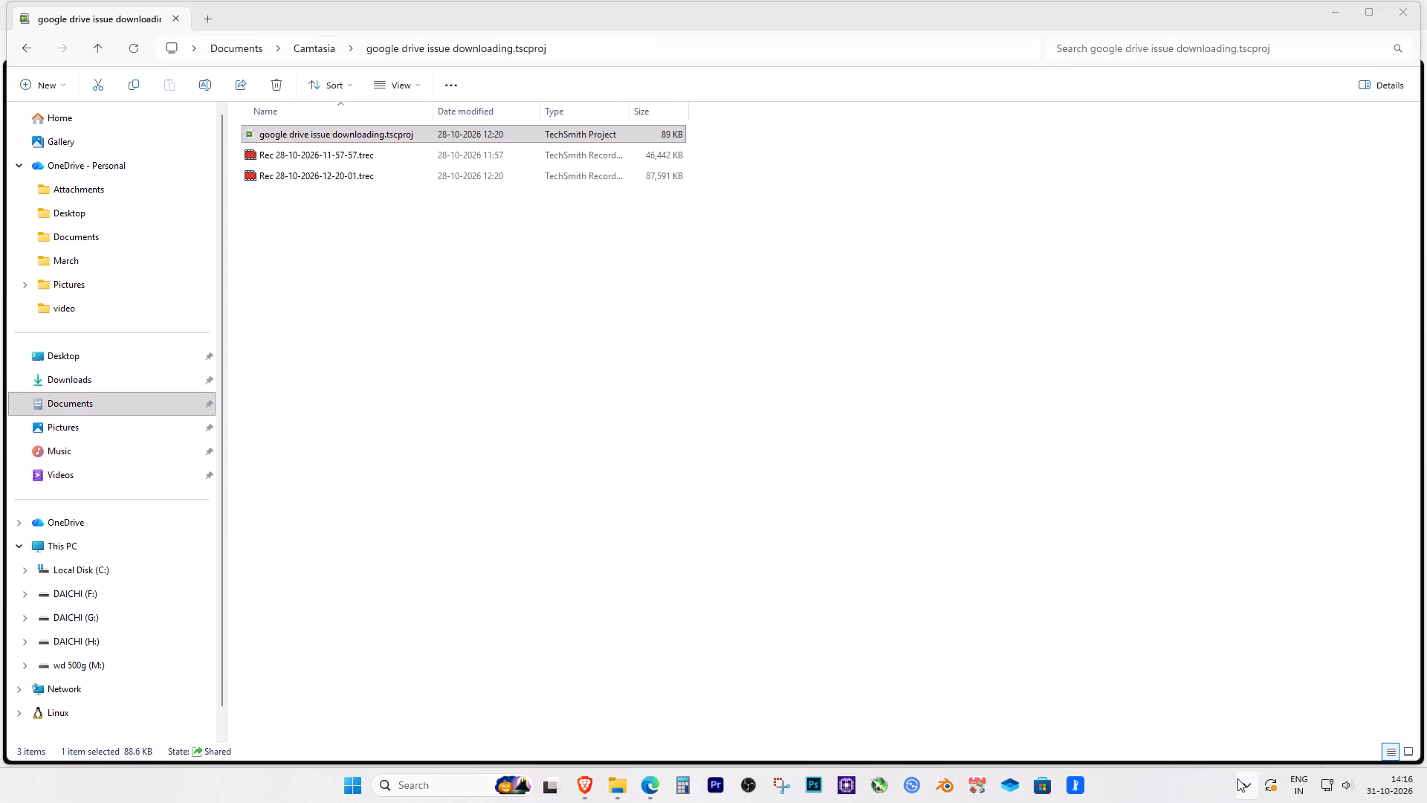
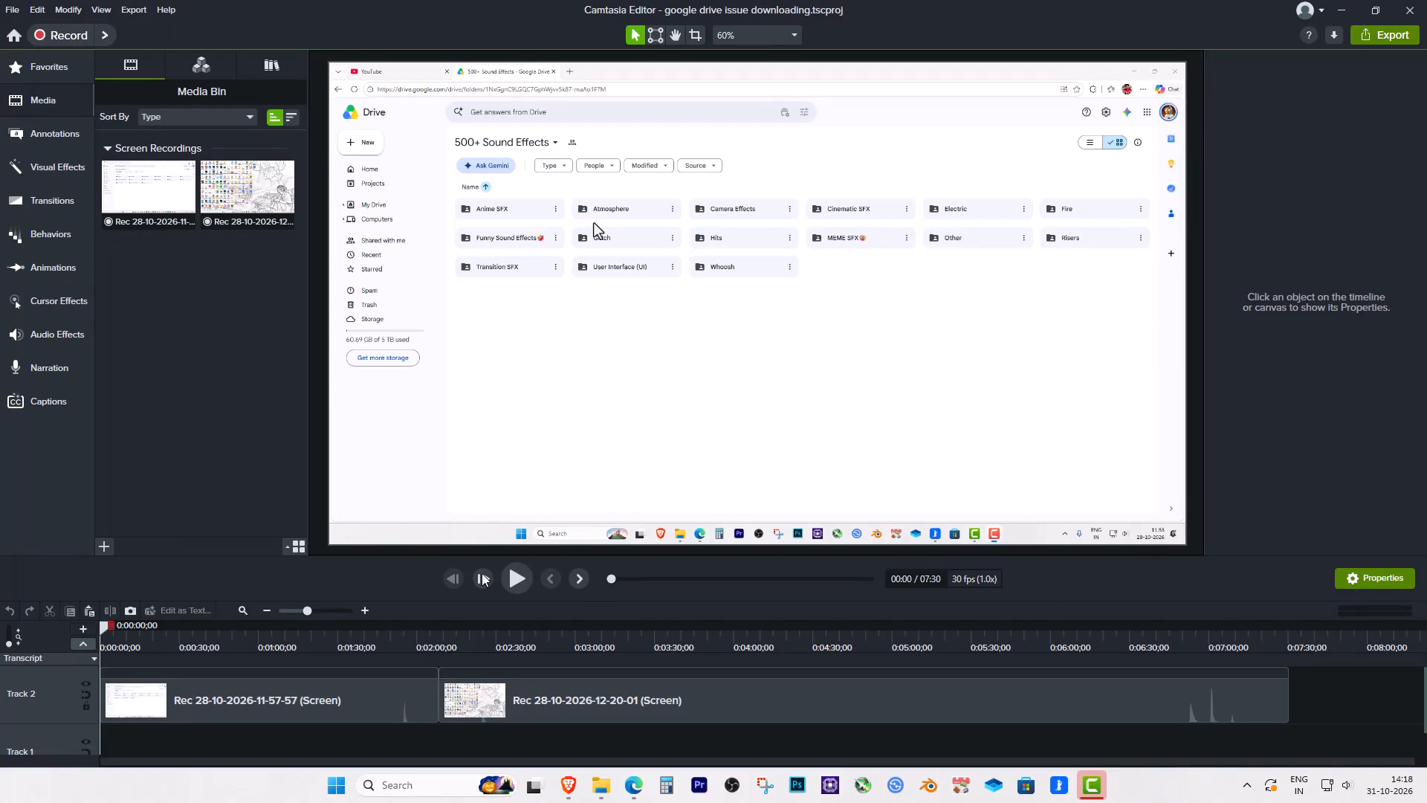
Review the opening minute and a half of the first screen recording, from the Sound Effects folder downloads to the Google Drive for Desktop search.
{"action": "left_click", "coordinate": [522, 577]}
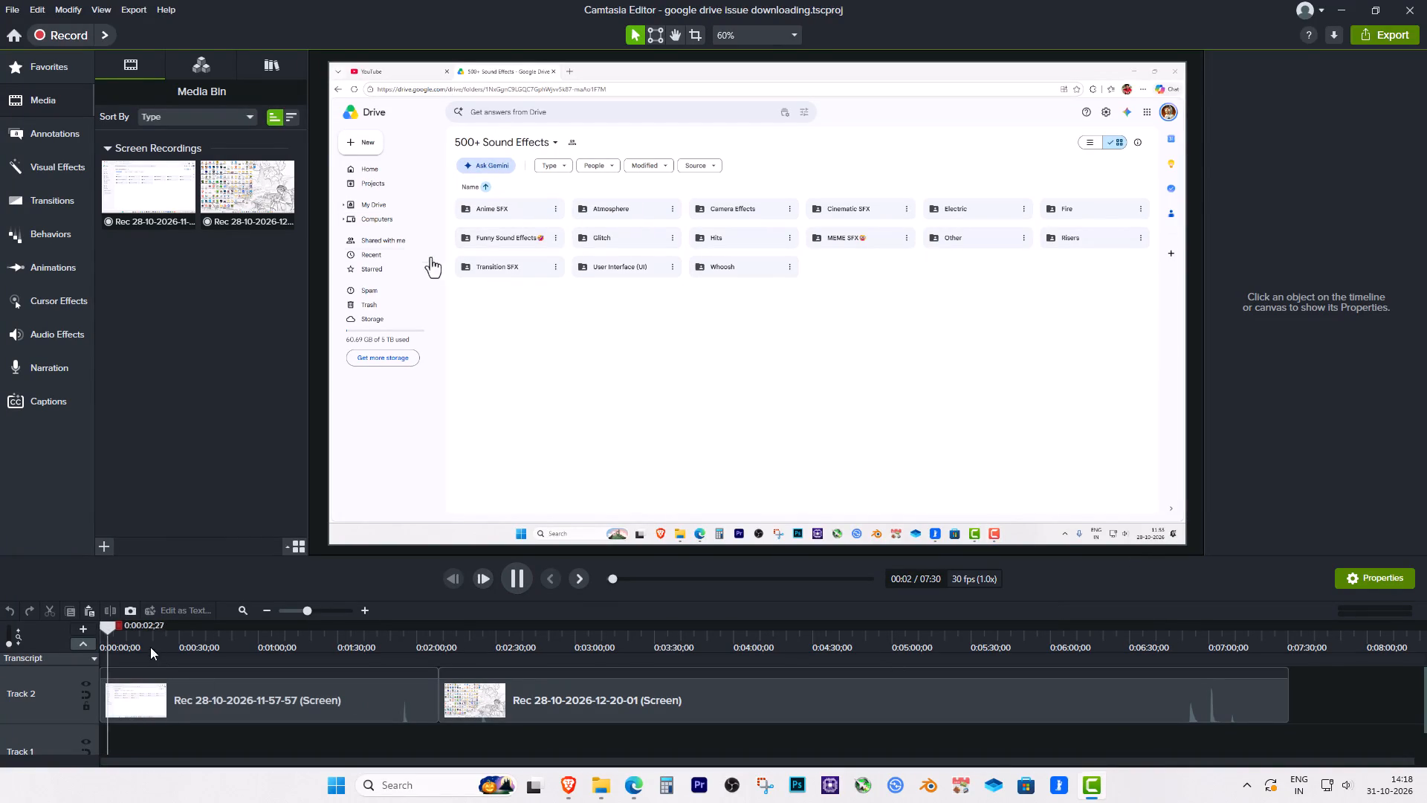
{"action": "key", "text": "space"}
{"action": "left_click_drag", "start_coordinate": [114, 634], "coordinate": [137, 636]}
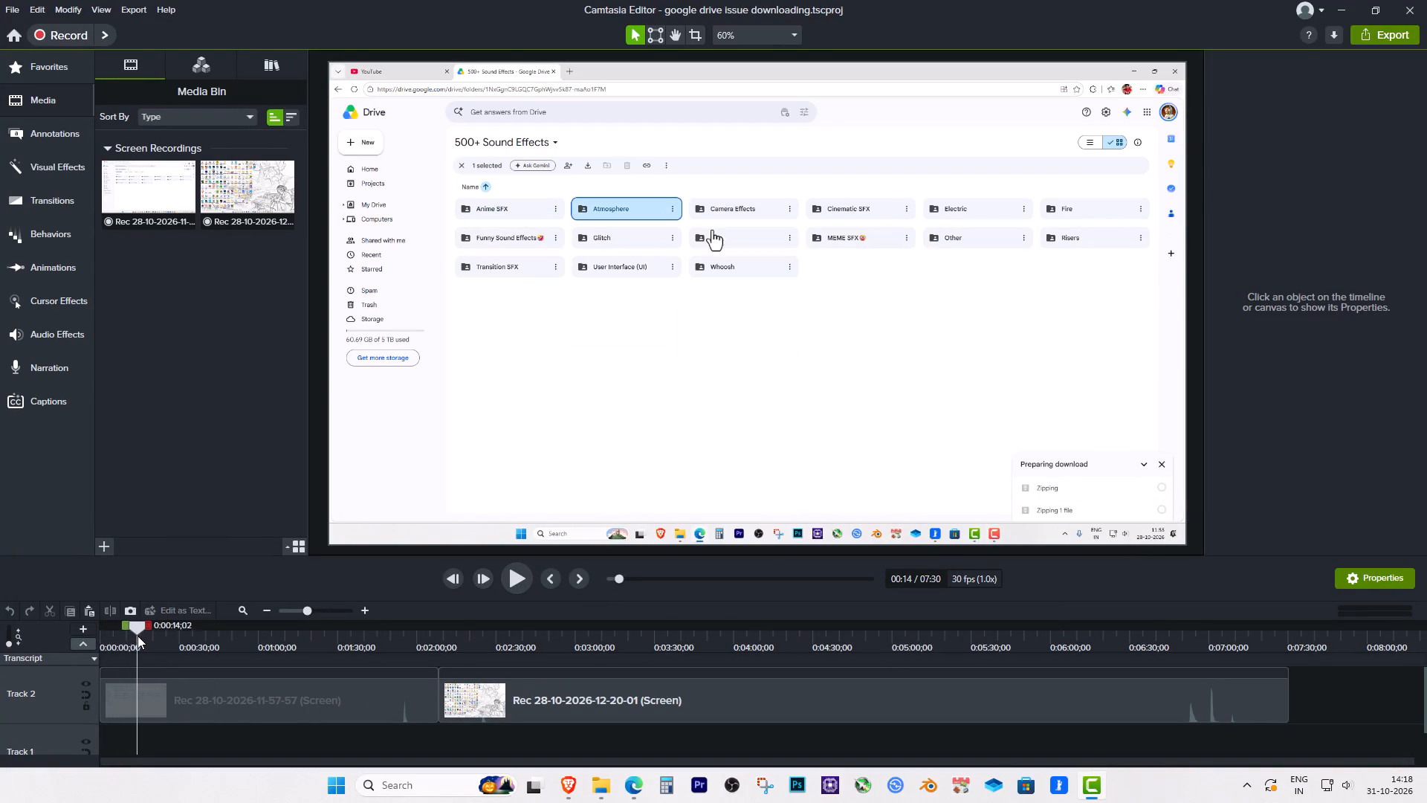
{"action": "left_click_drag", "start_coordinate": [137, 636], "coordinate": [242, 642]}
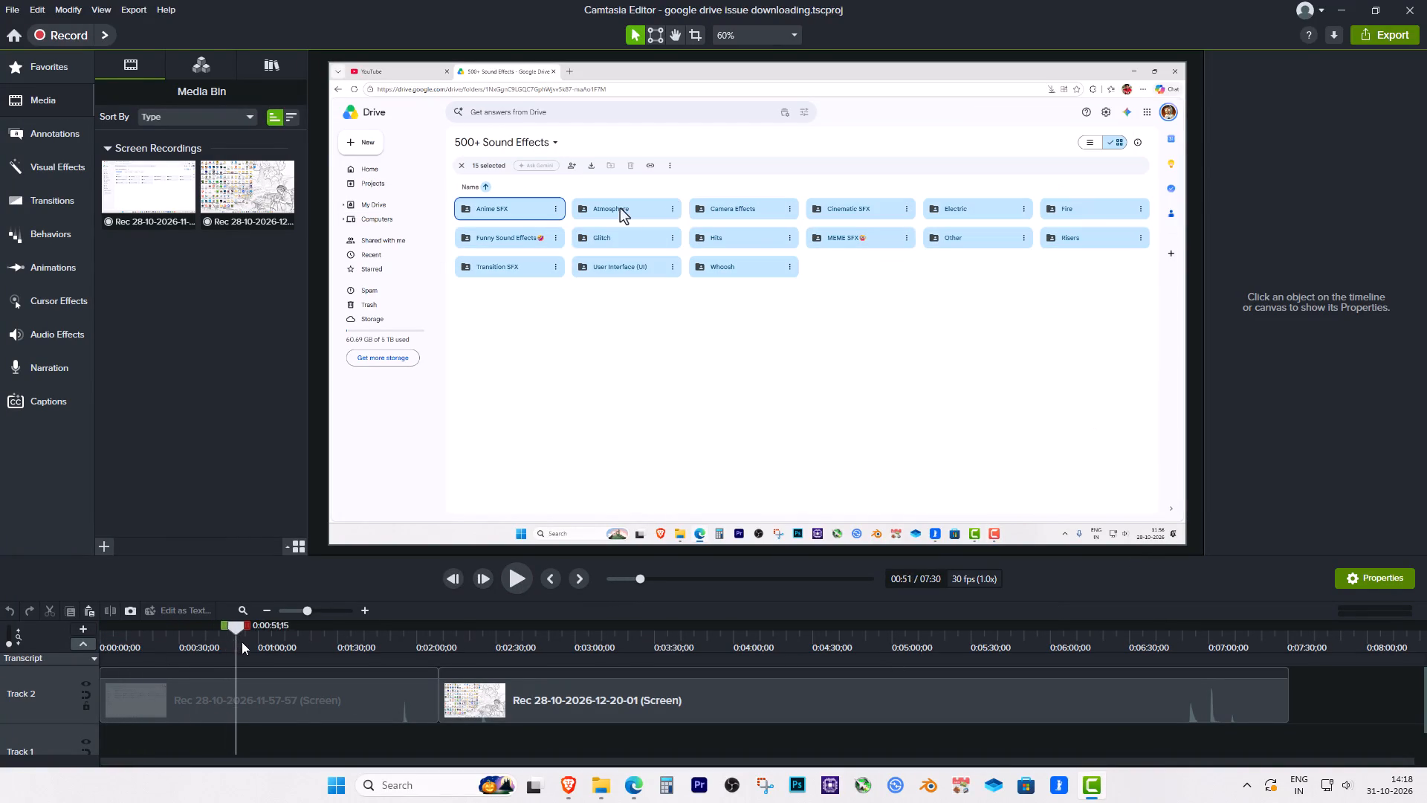
{"action": "left_click_drag", "start_coordinate": [242, 642], "coordinate": [329, 647]}
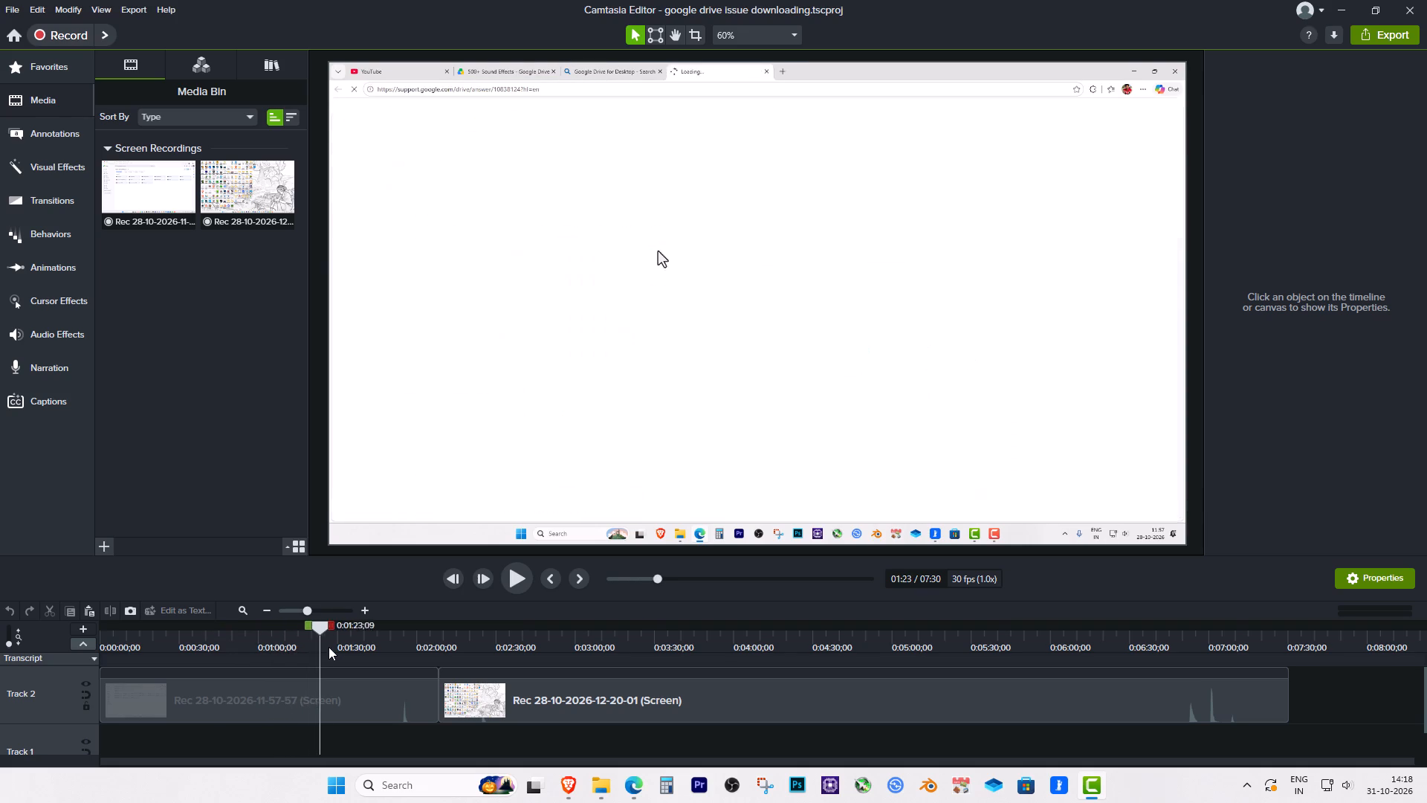
{"action": "left_click_drag", "start_coordinate": [329, 647], "coordinate": [274, 649]}
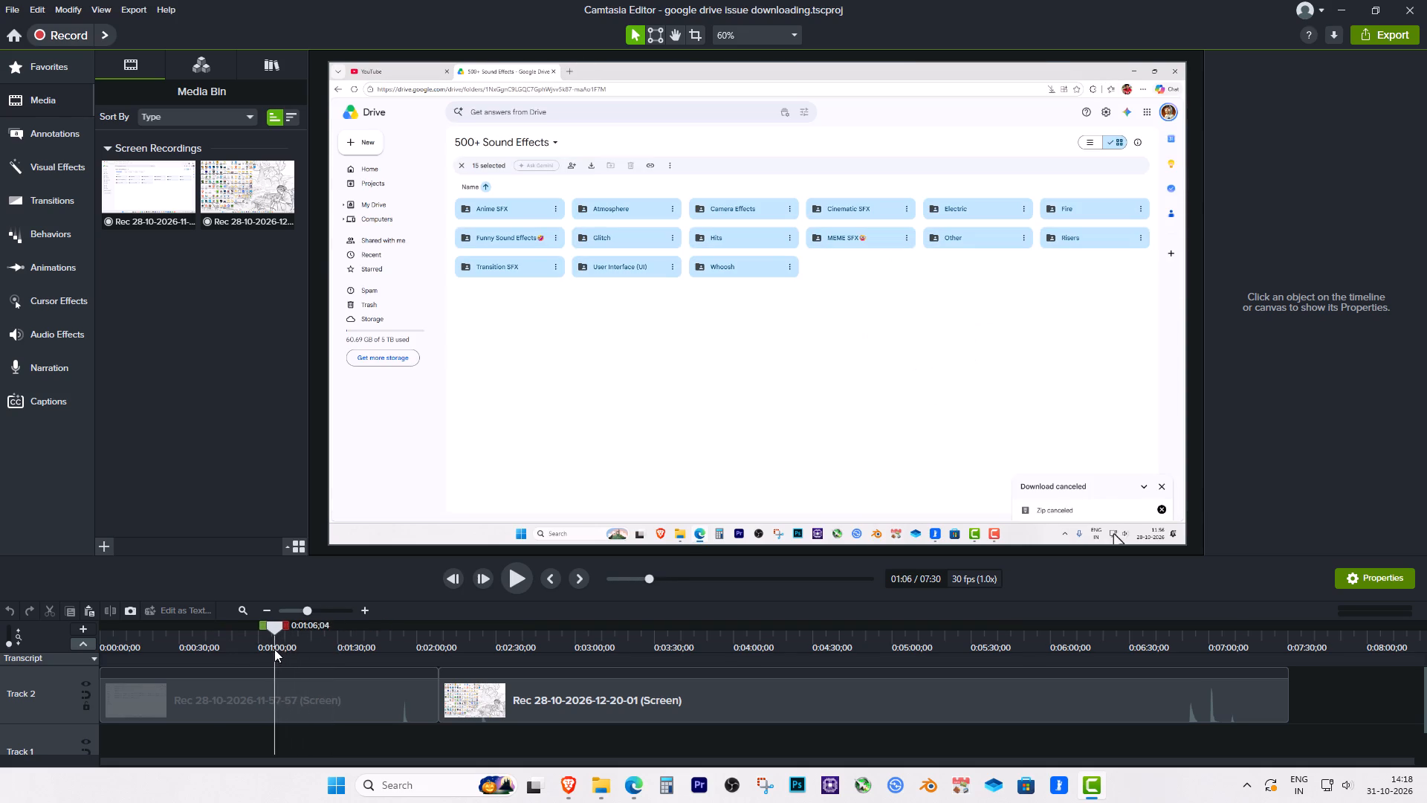
{"action": "left_click_drag", "start_coordinate": [274, 649], "coordinate": [293, 646]}
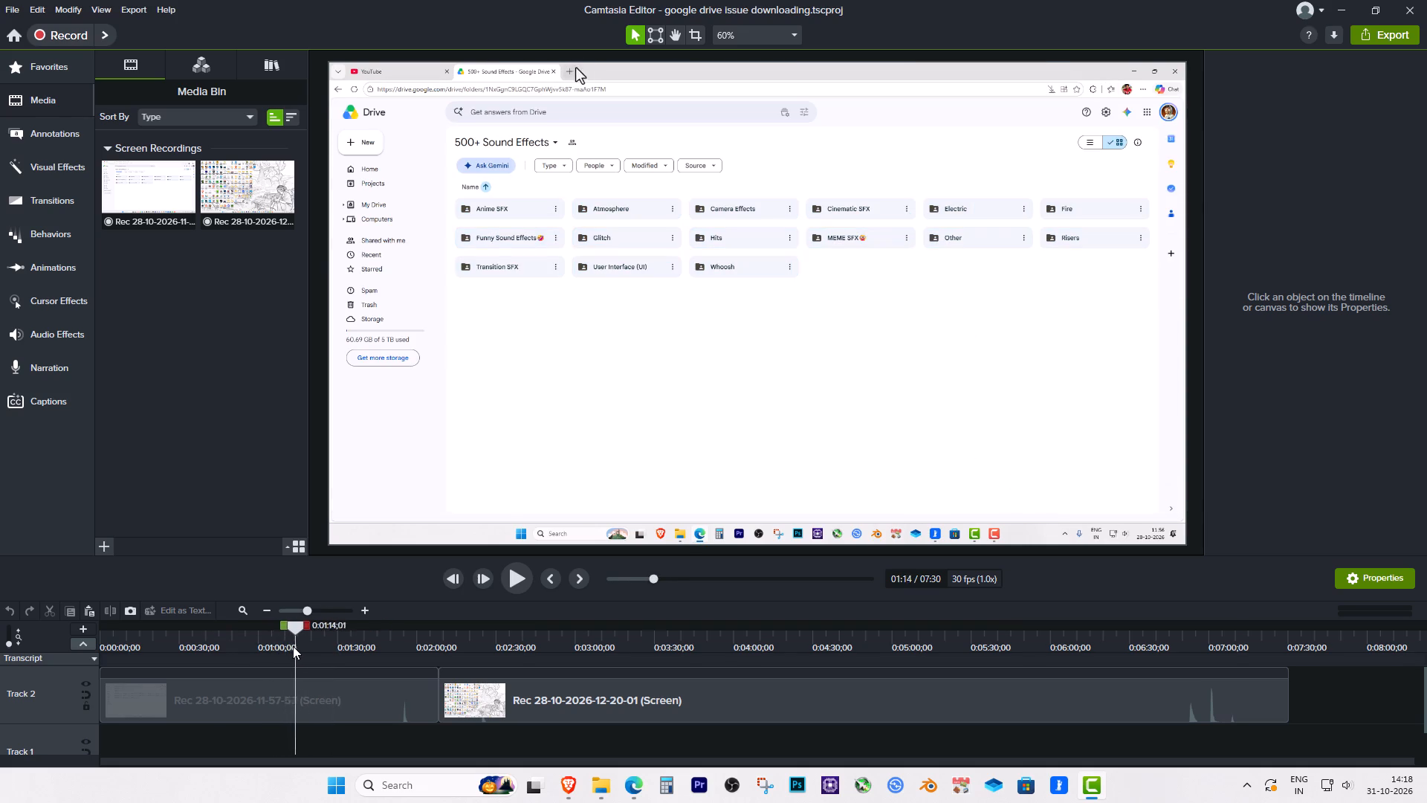
{"action": "left_click_drag", "start_coordinate": [293, 646], "coordinate": [234, 647]}
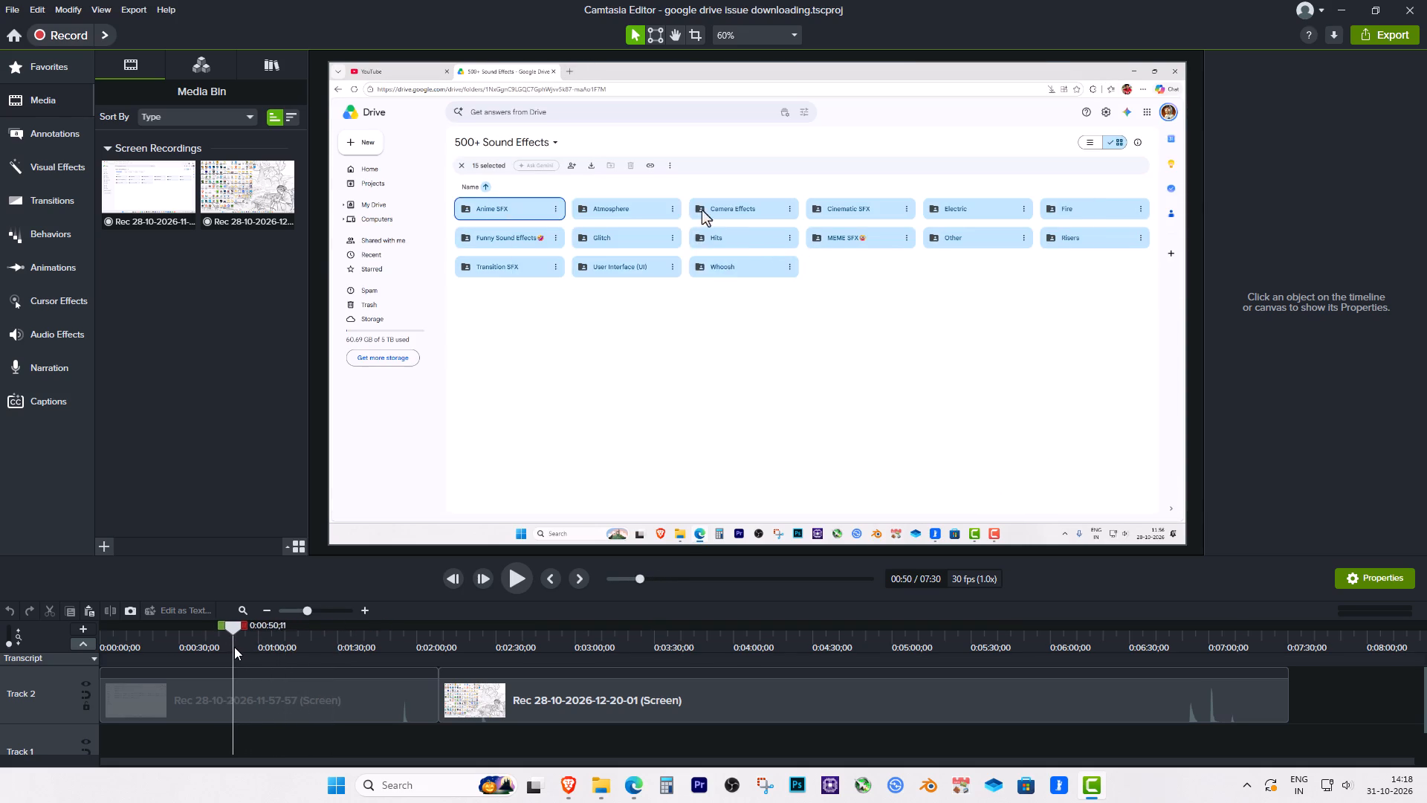
{"action": "left_click_drag", "start_coordinate": [234, 647], "coordinate": [244, 647]}
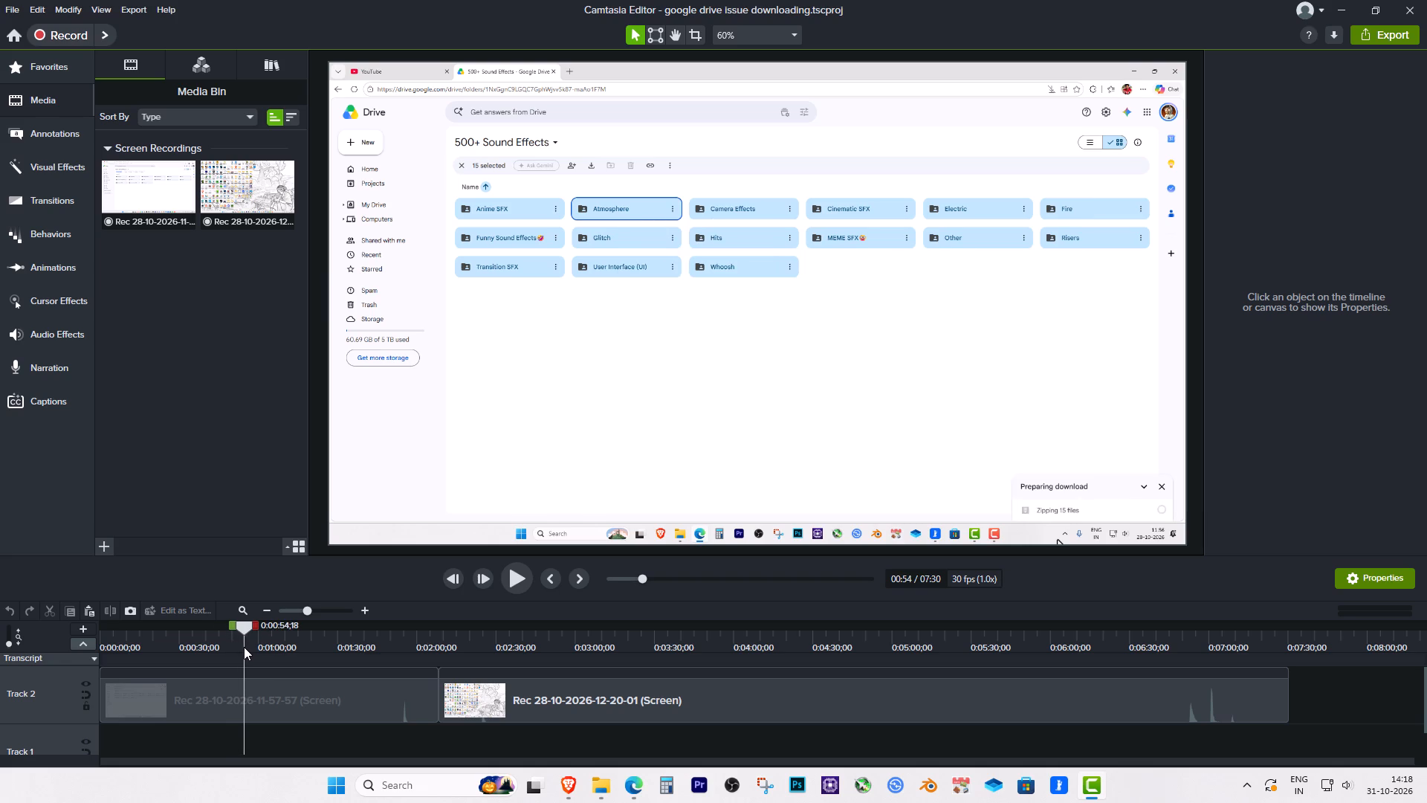
{"action": "left_click_drag", "start_coordinate": [244, 647], "coordinate": [318, 647]}
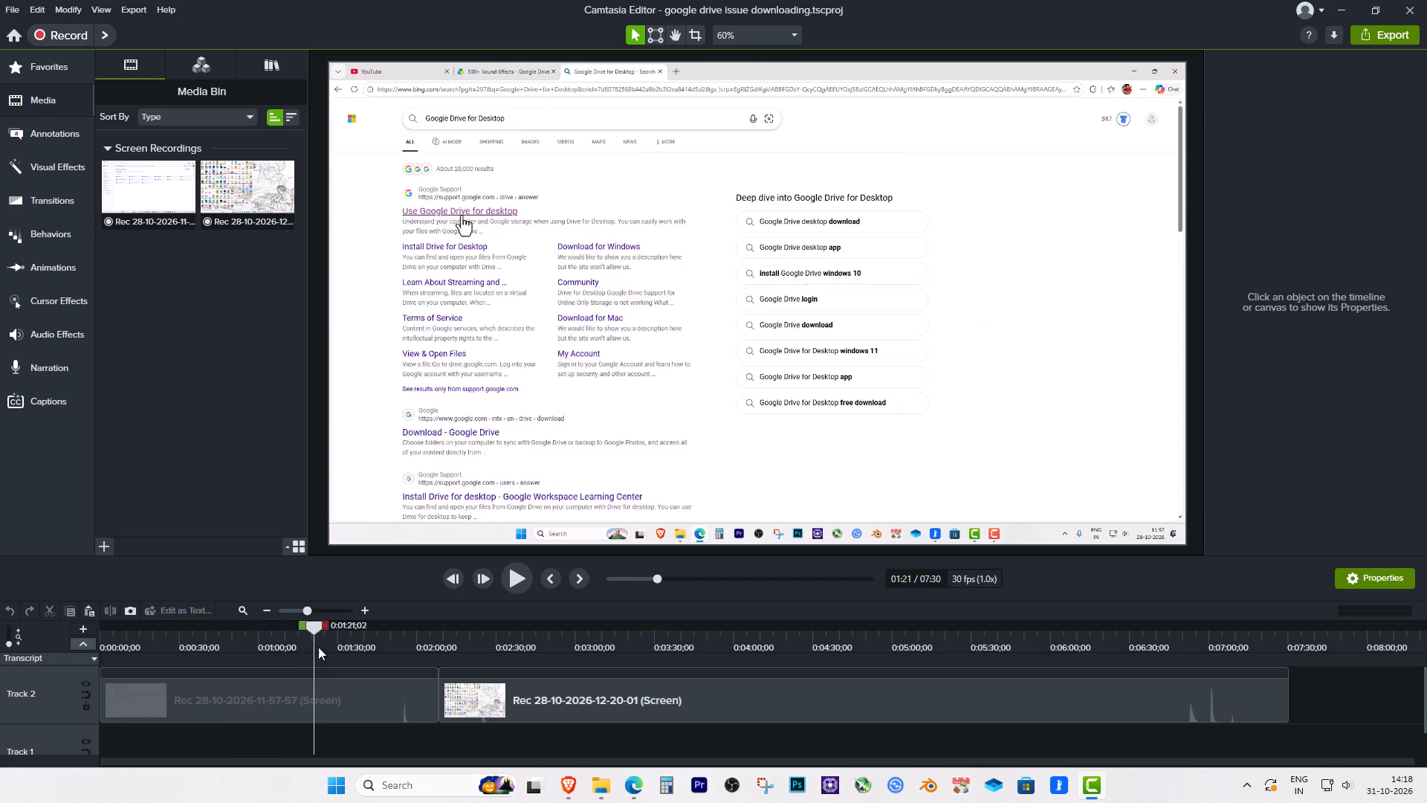
{"action": "left_click_drag", "start_coordinate": [318, 647], "coordinate": [320, 648]}
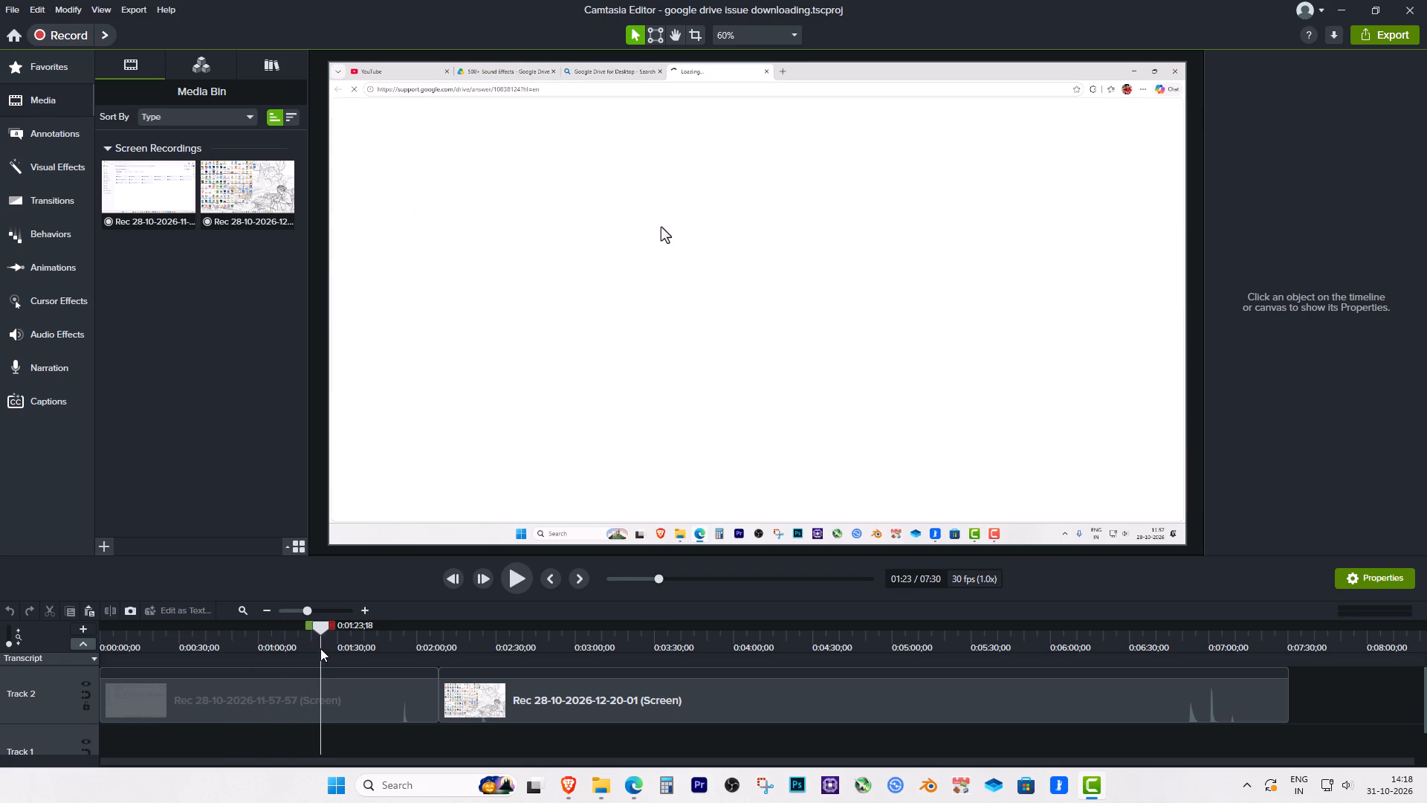
{"action": "left_click_drag", "start_coordinate": [320, 648], "coordinate": [315, 648]}
{"action": "scroll", "coordinate": [923, 755], "scroll_direction": "up", "scroll_amount": 1}
{"action": "scroll", "coordinate": [923, 754], "scroll_direction": "down", "scroll_amount": 3}
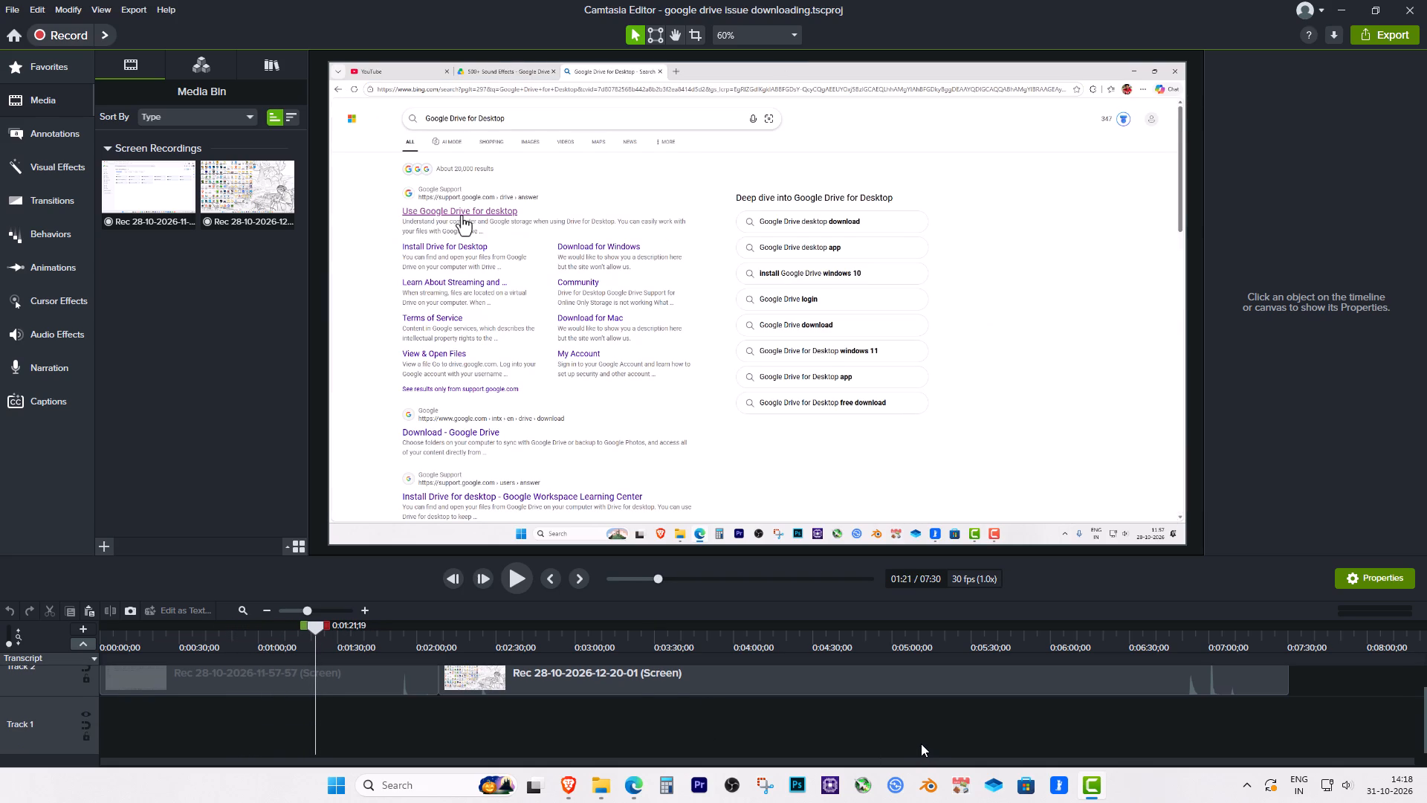
{"action": "scroll", "coordinate": [921, 744], "scroll_direction": "up", "scroll_amount": 5}
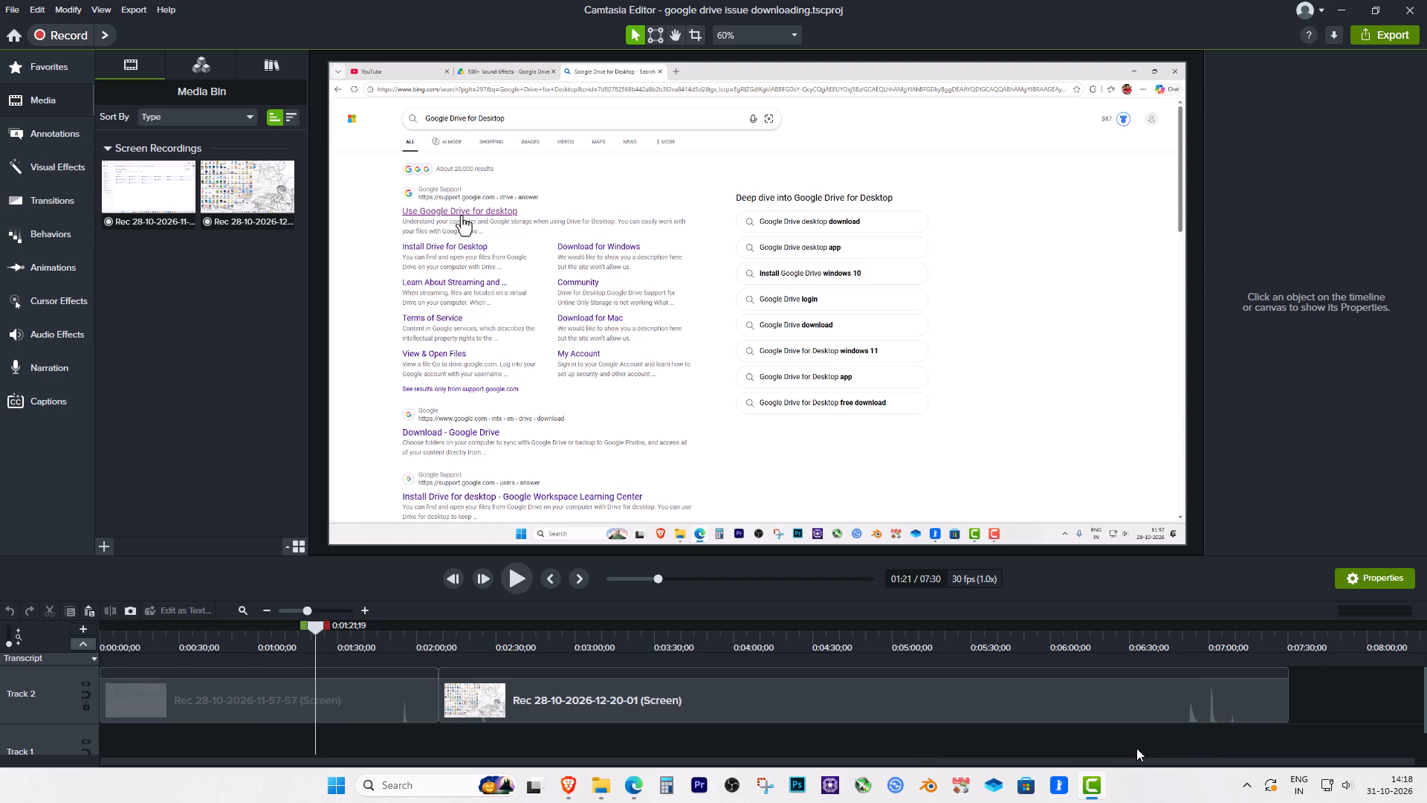
Check the "google drive issue downloading.tscproj" project folder in File Explorer and return to Camtasia.
{"action": "left_click", "coordinate": [603, 784]}
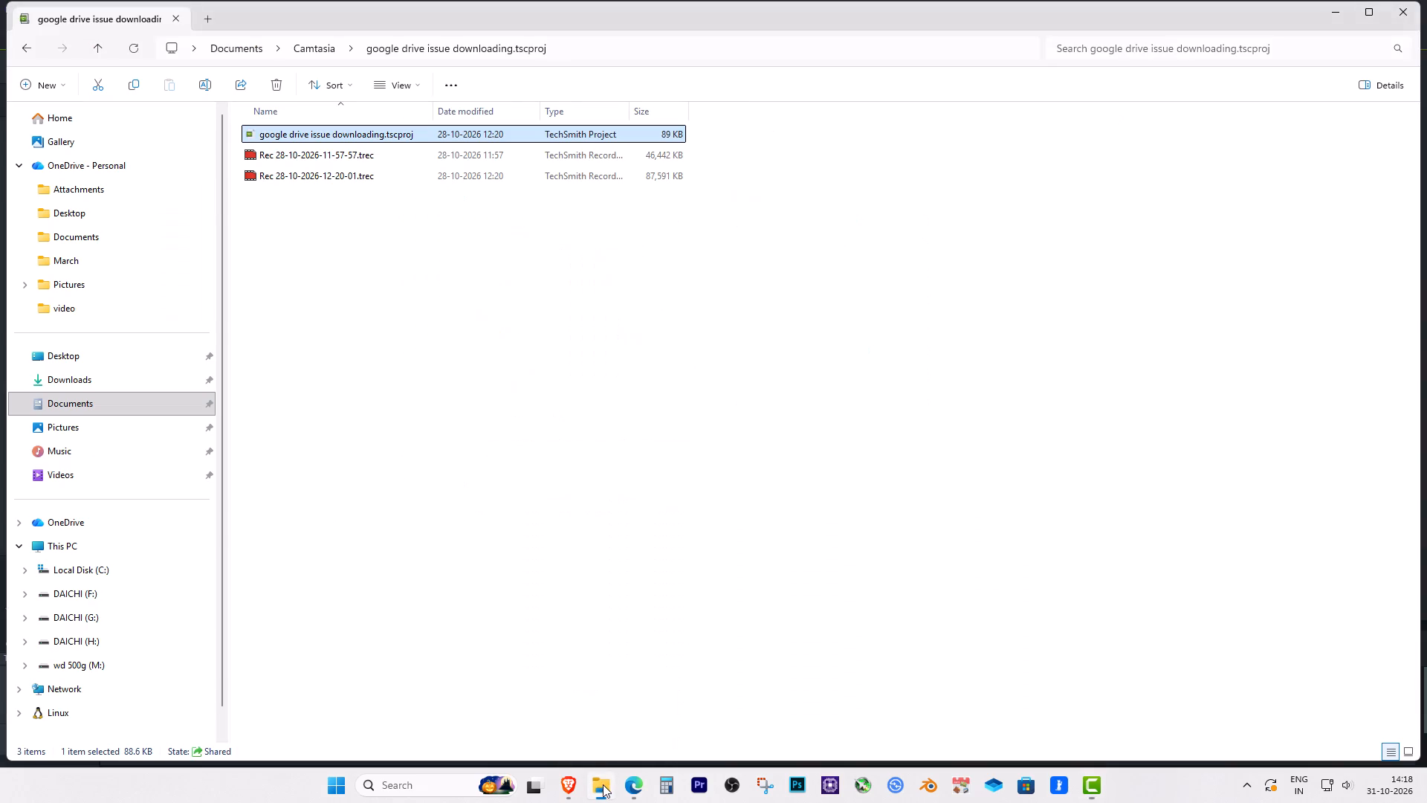
{"action": "left_click", "coordinate": [98, 44]}
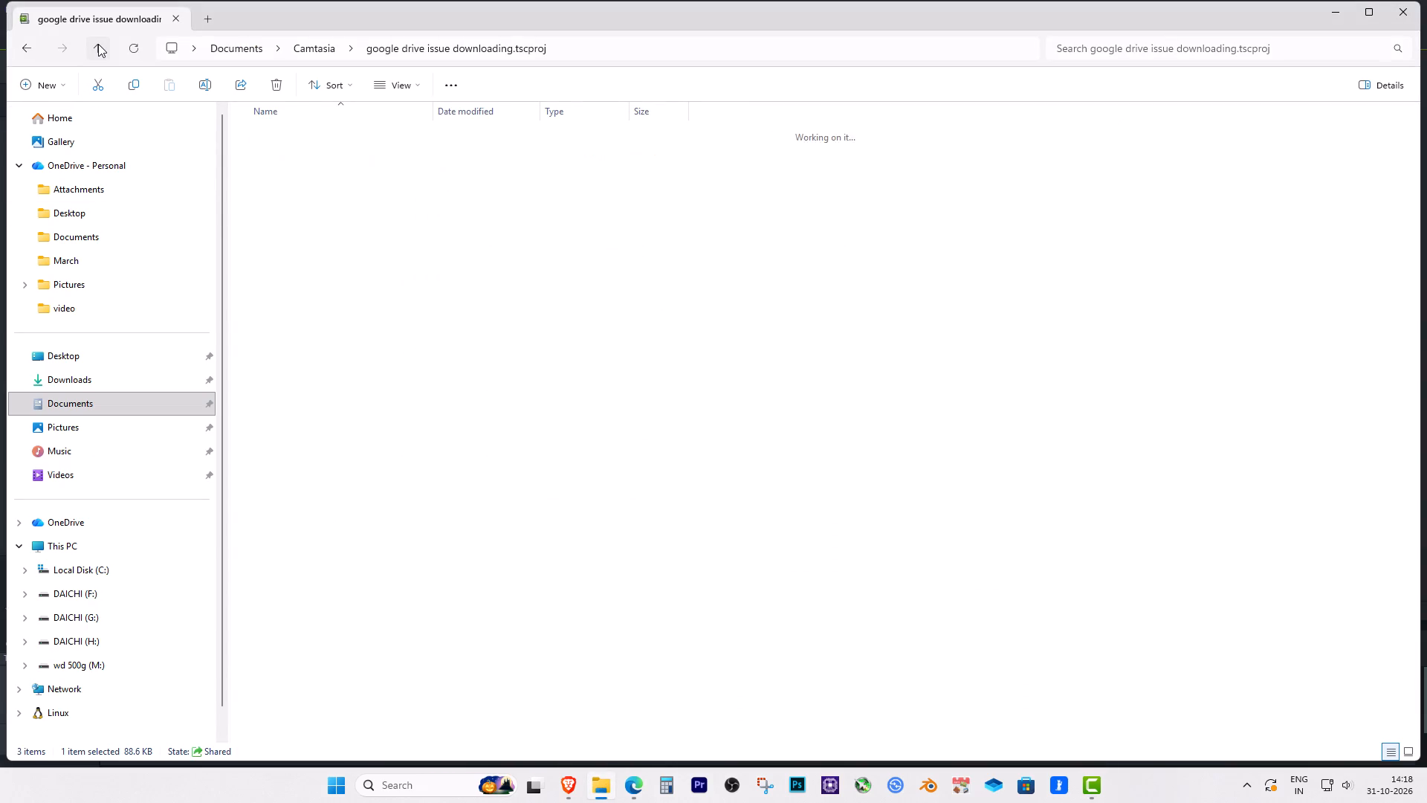
{"action": "double_click", "coordinate": [305, 339]}
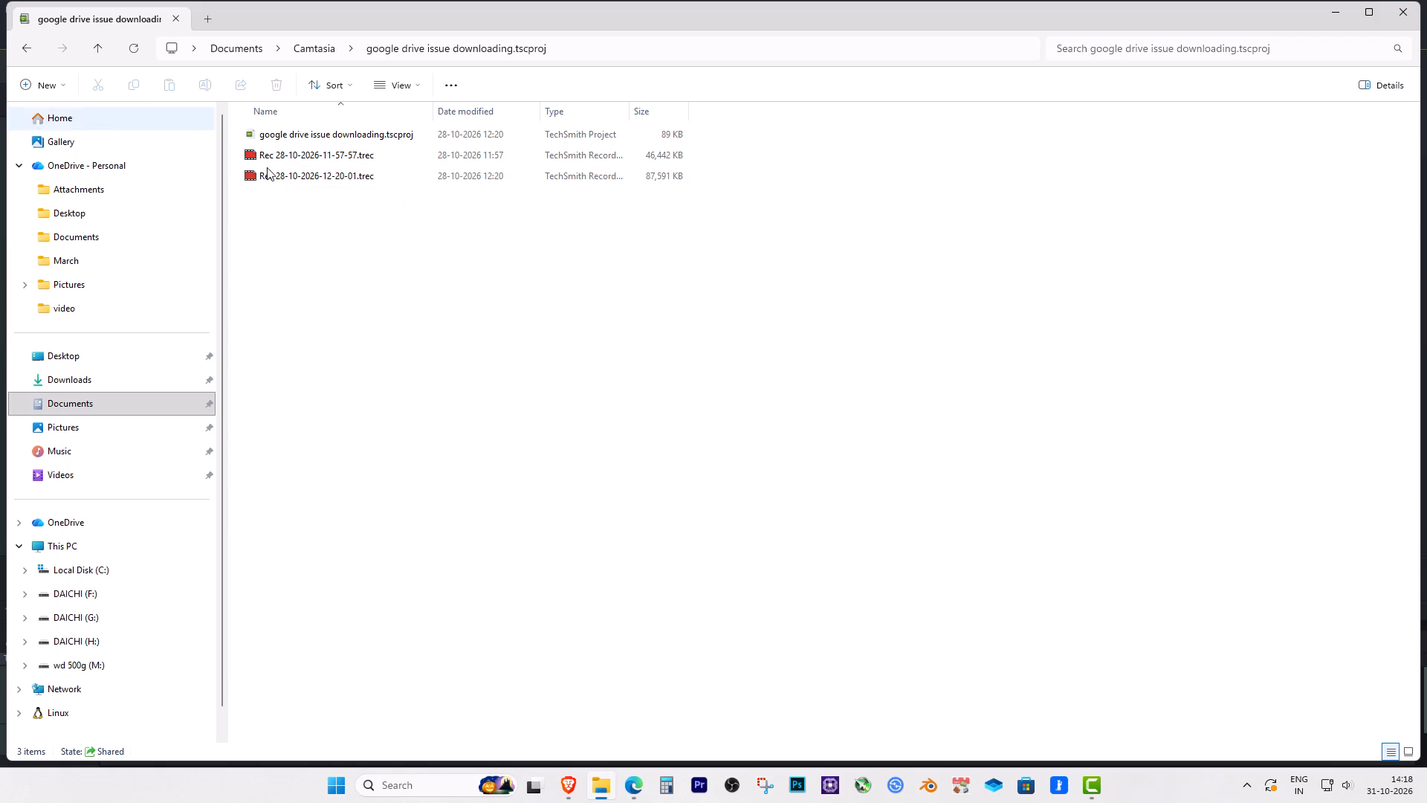
{"action": "left_click", "coordinate": [1093, 790]}
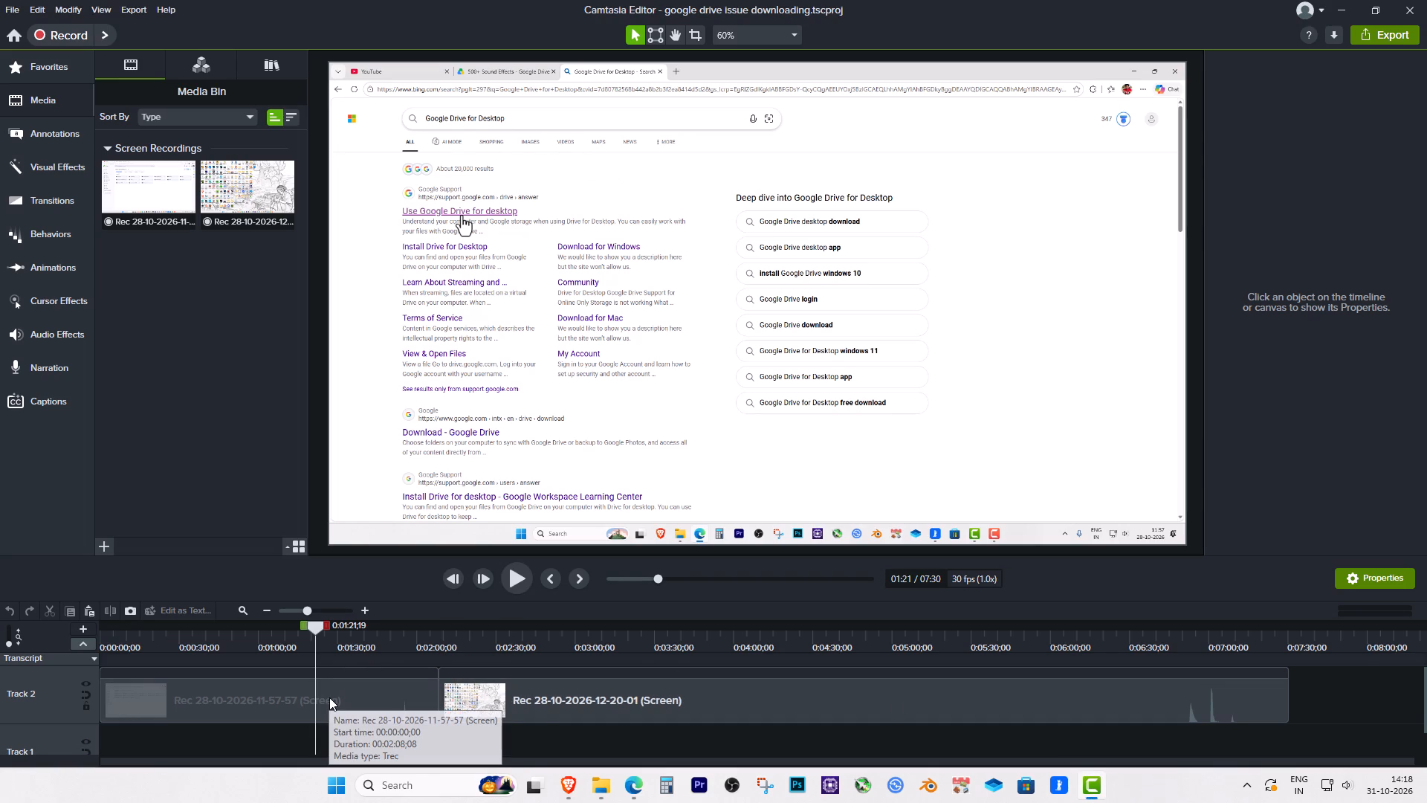
Split the first recording on Track 2 at about 1:19 and delete the part before the cut.
{"action": "left_click", "coordinate": [315, 635]}
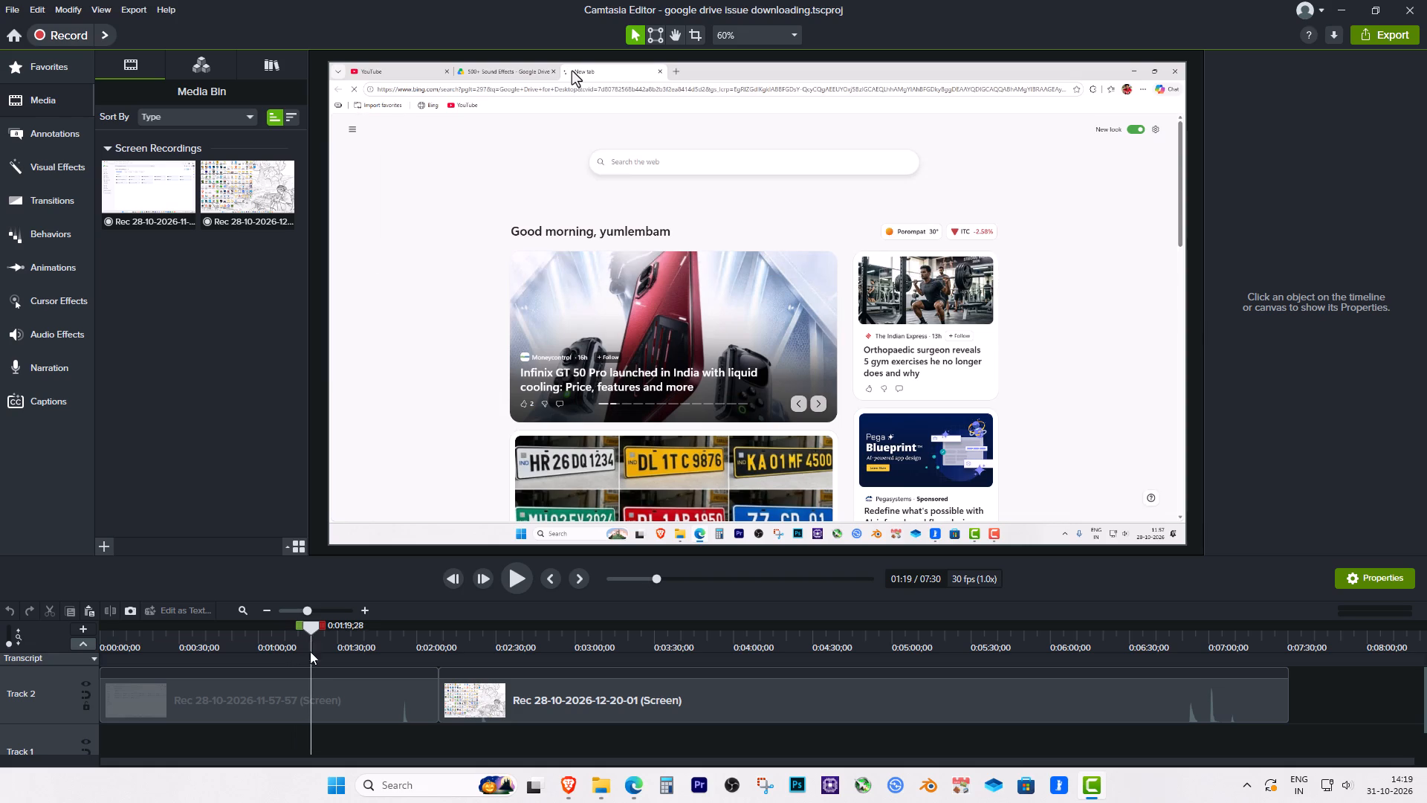
{"action": "left_click", "coordinate": [312, 682]}
{"action": "key", "text": "s"}
{"action": "left_click", "coordinate": [285, 694]}
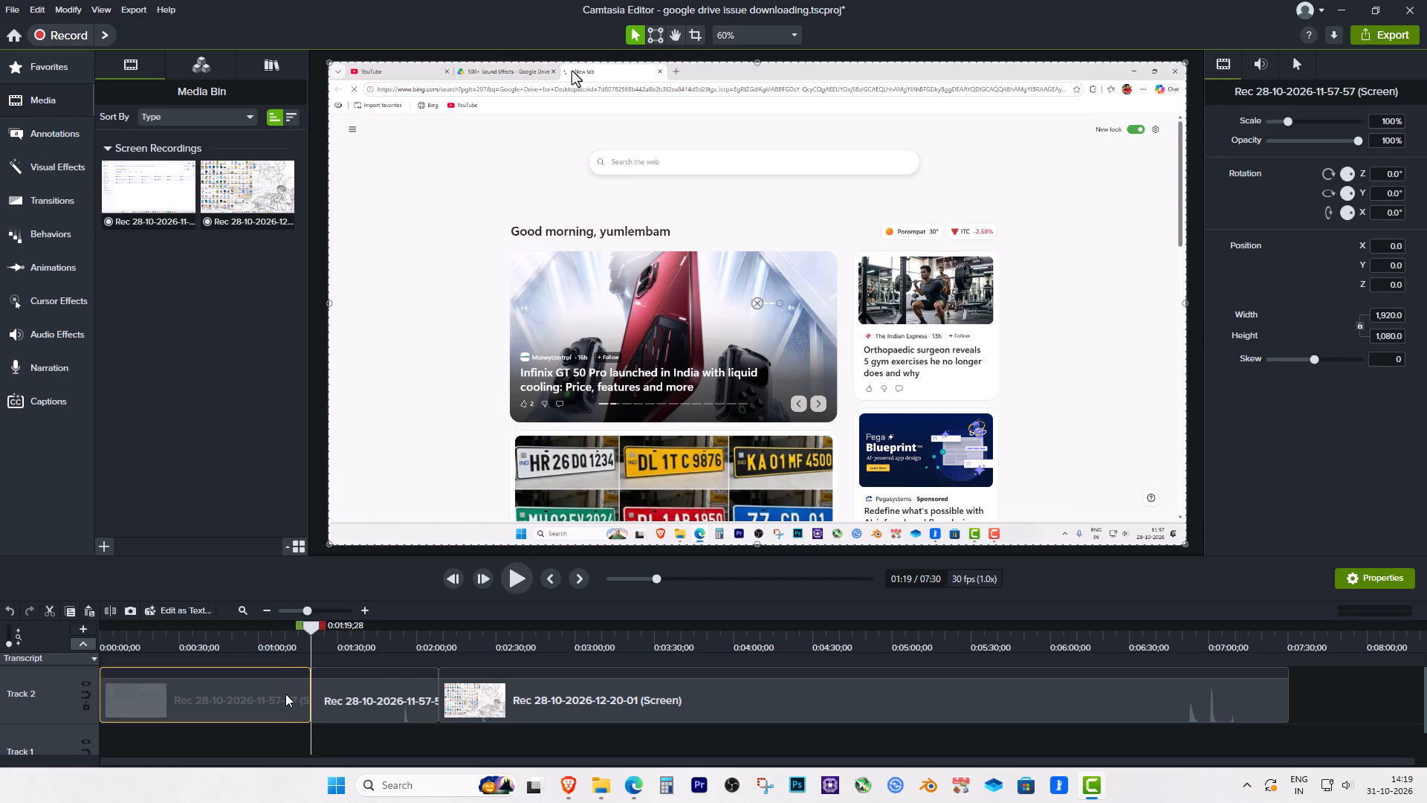
{"action": "key", "text": "Delete"}
Review the remaining part of the first recording, from the Google Drive for Desktop help page through the installer download to the Downloads folder.
{"action": "left_click_drag", "start_coordinate": [310, 634], "coordinate": [349, 645]}
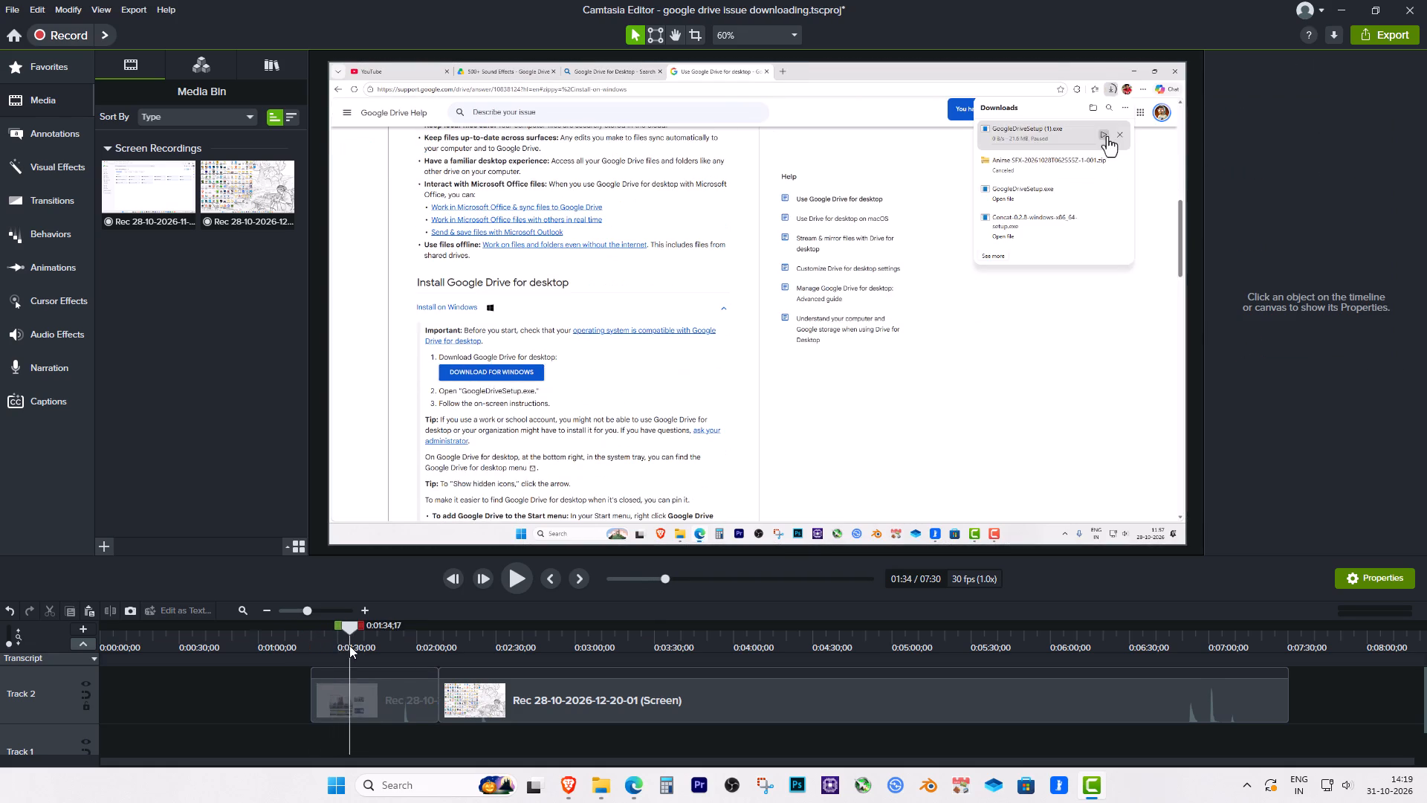
{"action": "left_click_drag", "start_coordinate": [349, 645], "coordinate": [404, 655]}
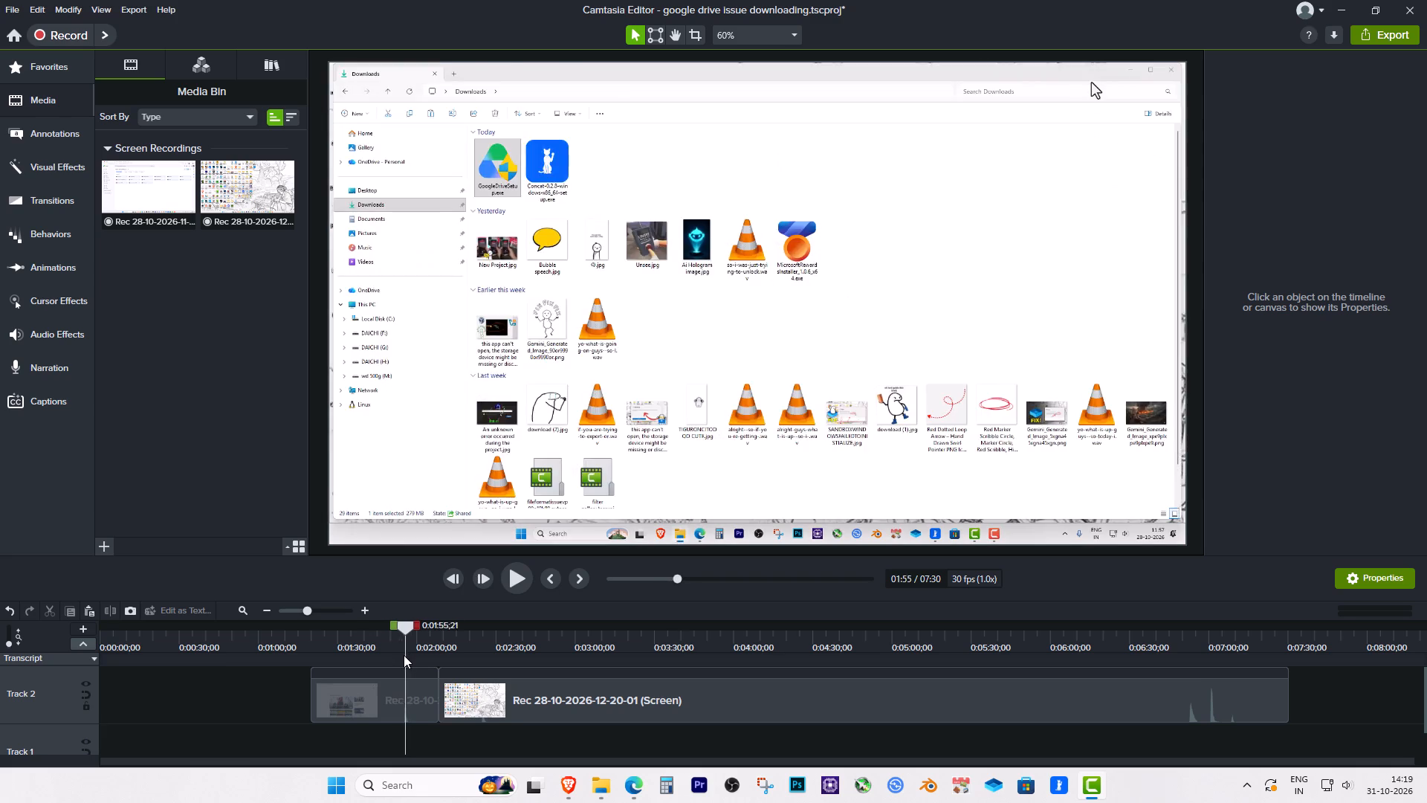
{"action": "left_click_drag", "start_coordinate": [404, 655], "coordinate": [347, 657]}
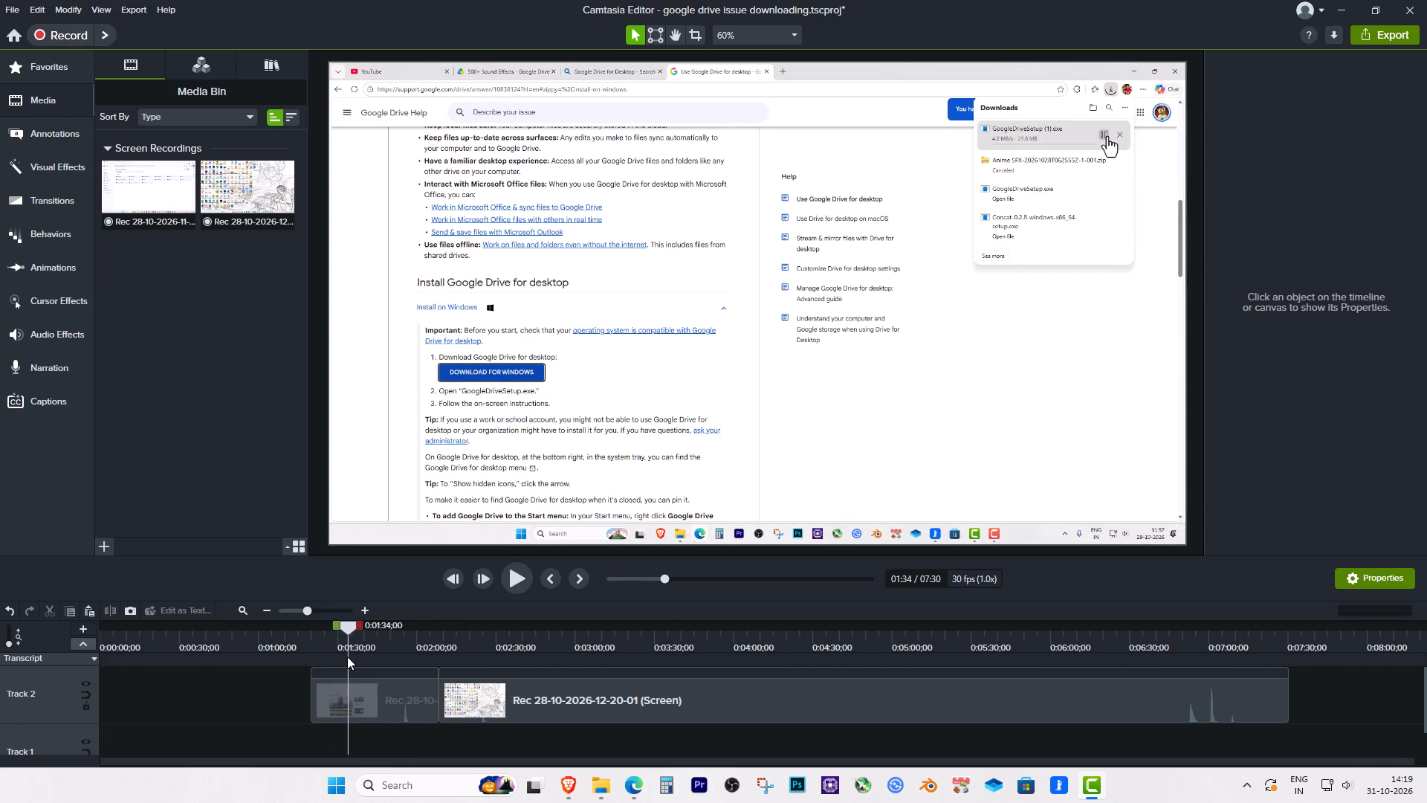
{"action": "left_click_drag", "start_coordinate": [347, 657], "coordinate": [335, 657]}
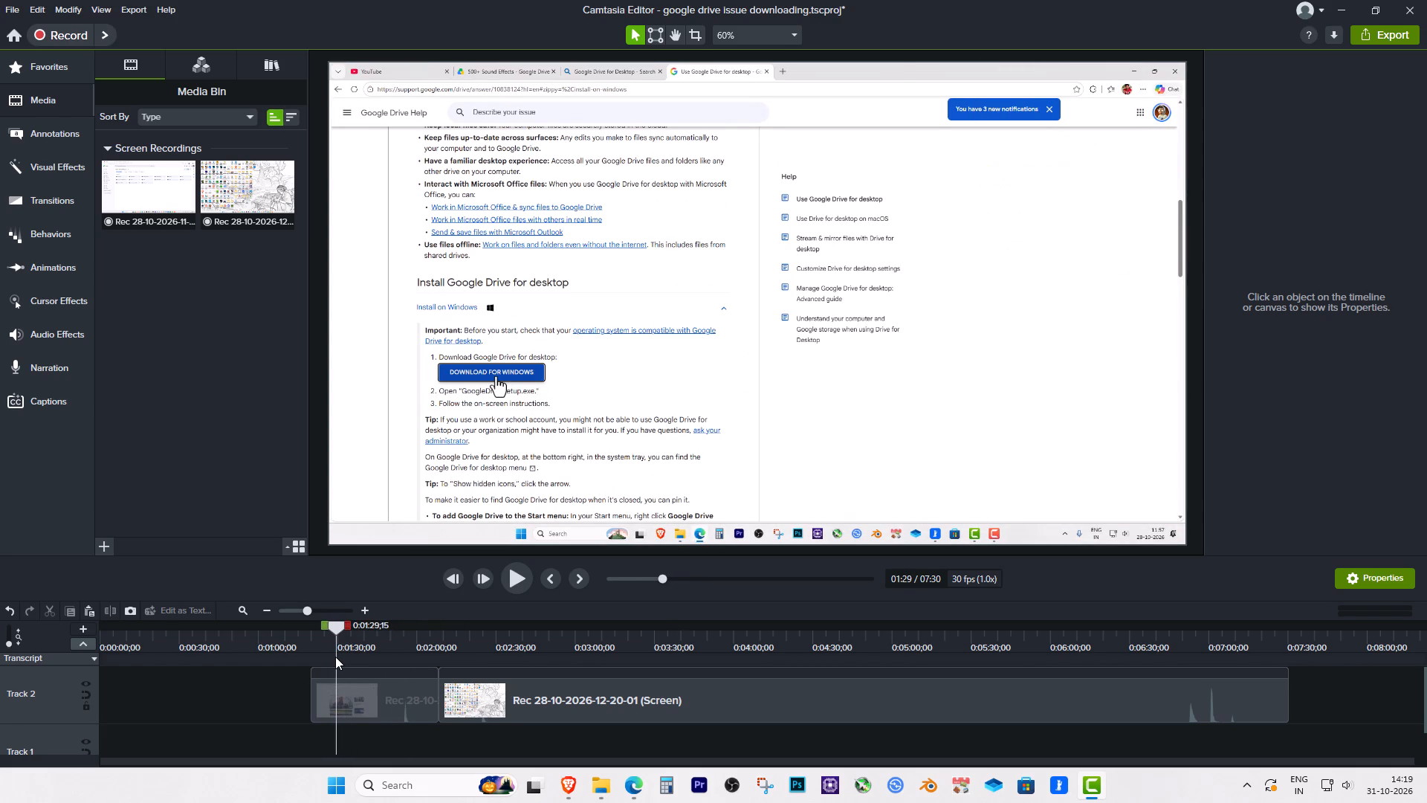
{"action": "left_click_drag", "start_coordinate": [335, 657], "coordinate": [322, 661]}
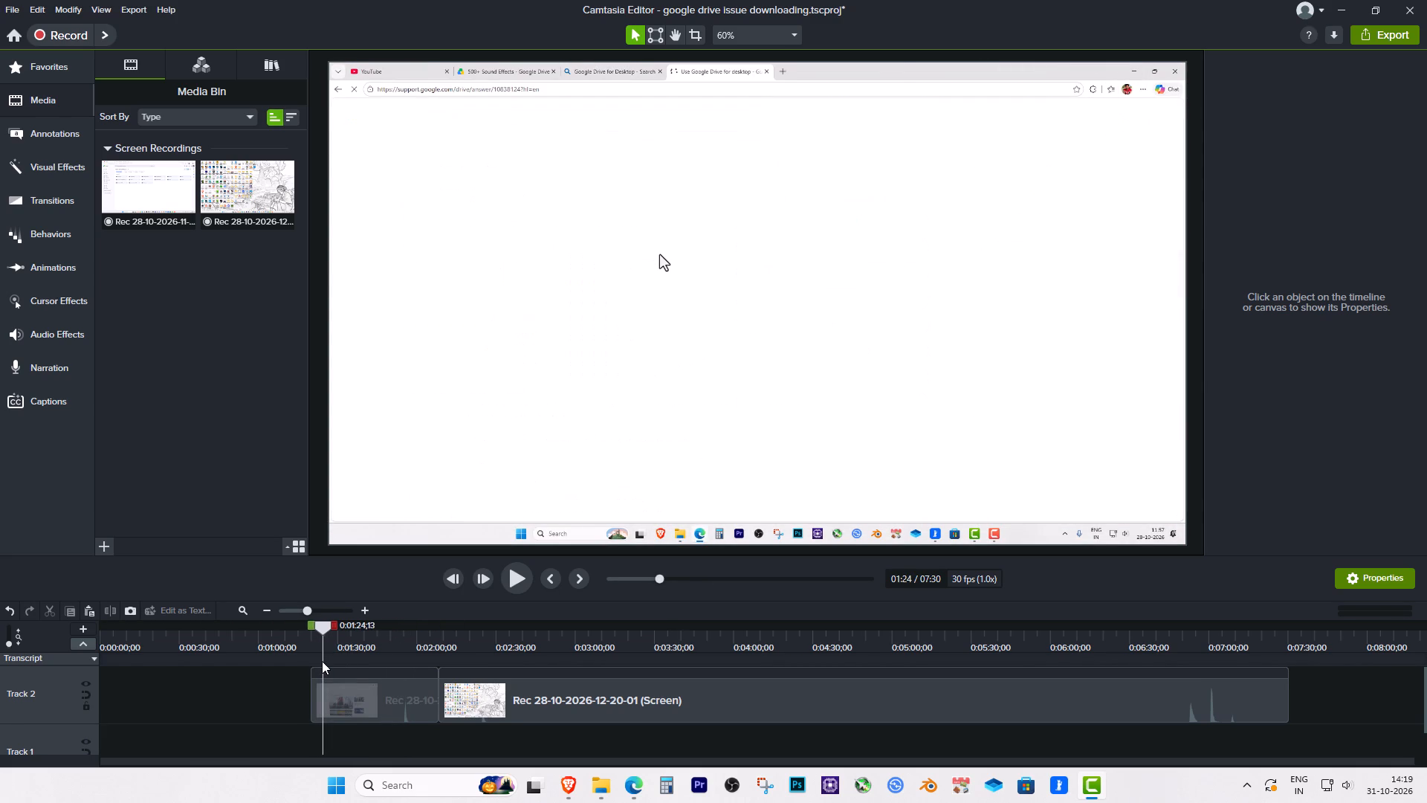
{"action": "left_click_drag", "start_coordinate": [322, 661], "coordinate": [340, 662]}
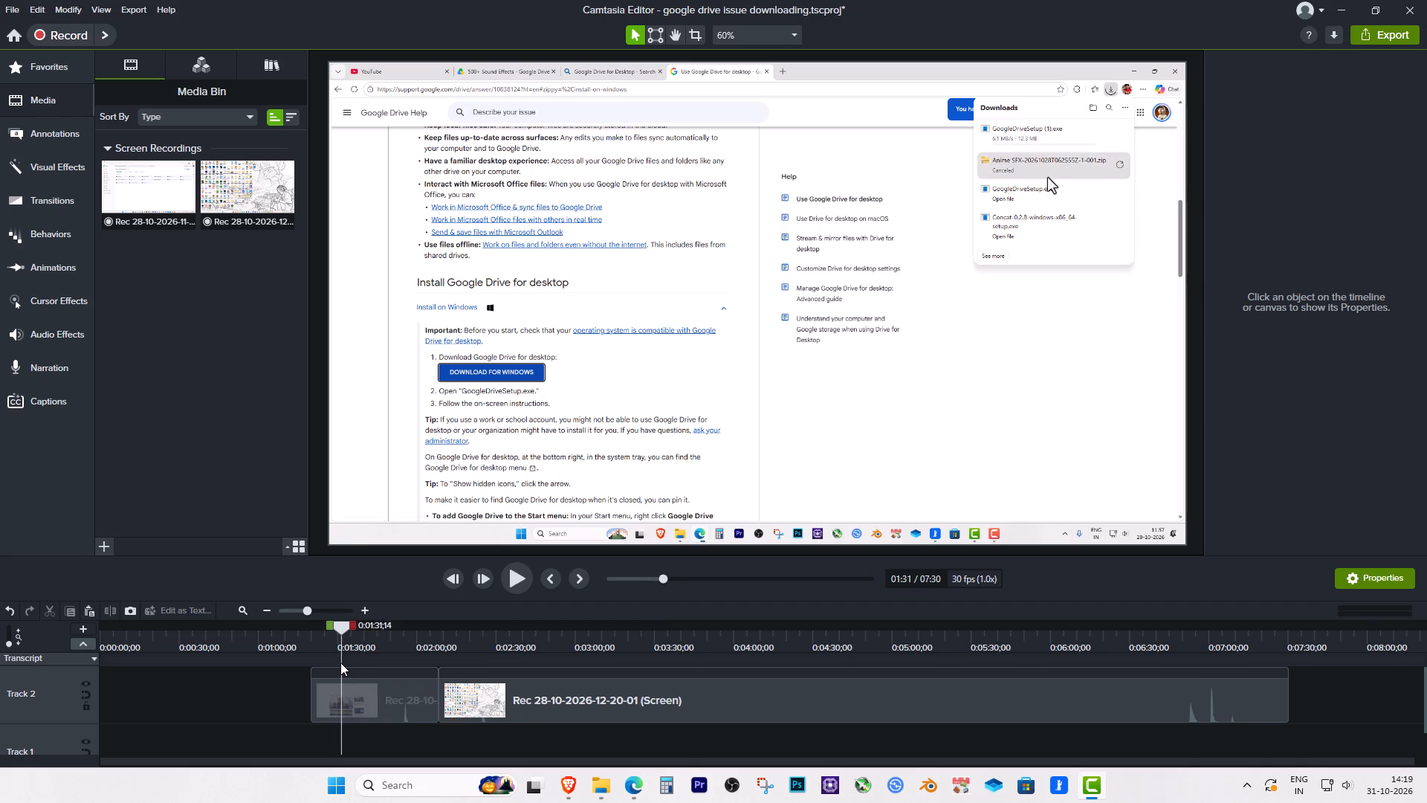
{"action": "left_click_drag", "start_coordinate": [340, 662], "coordinate": [359, 665]}
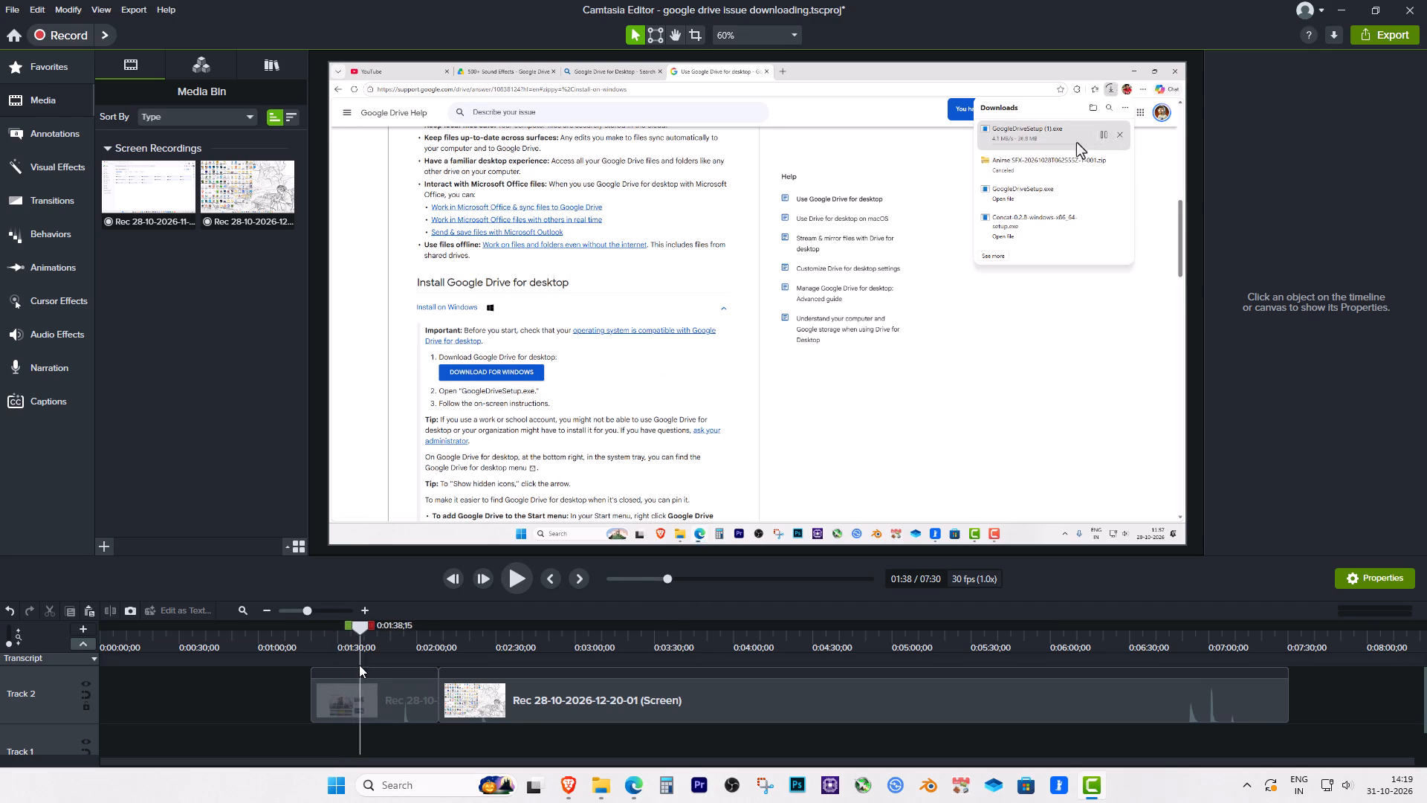
{"action": "left_click_drag", "start_coordinate": [359, 665], "coordinate": [390, 668]}
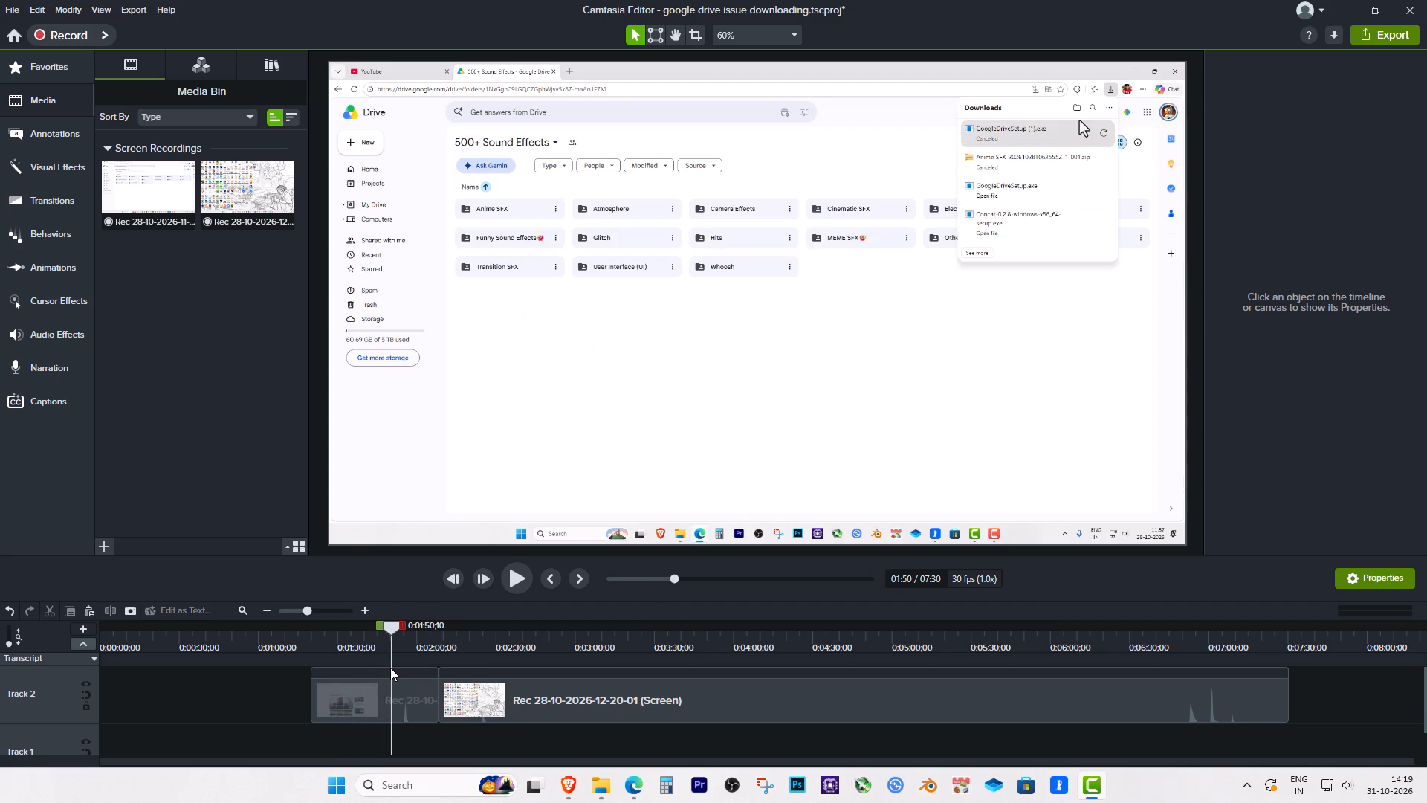
{"action": "left_click_drag", "start_coordinate": [390, 668], "coordinate": [356, 672]}
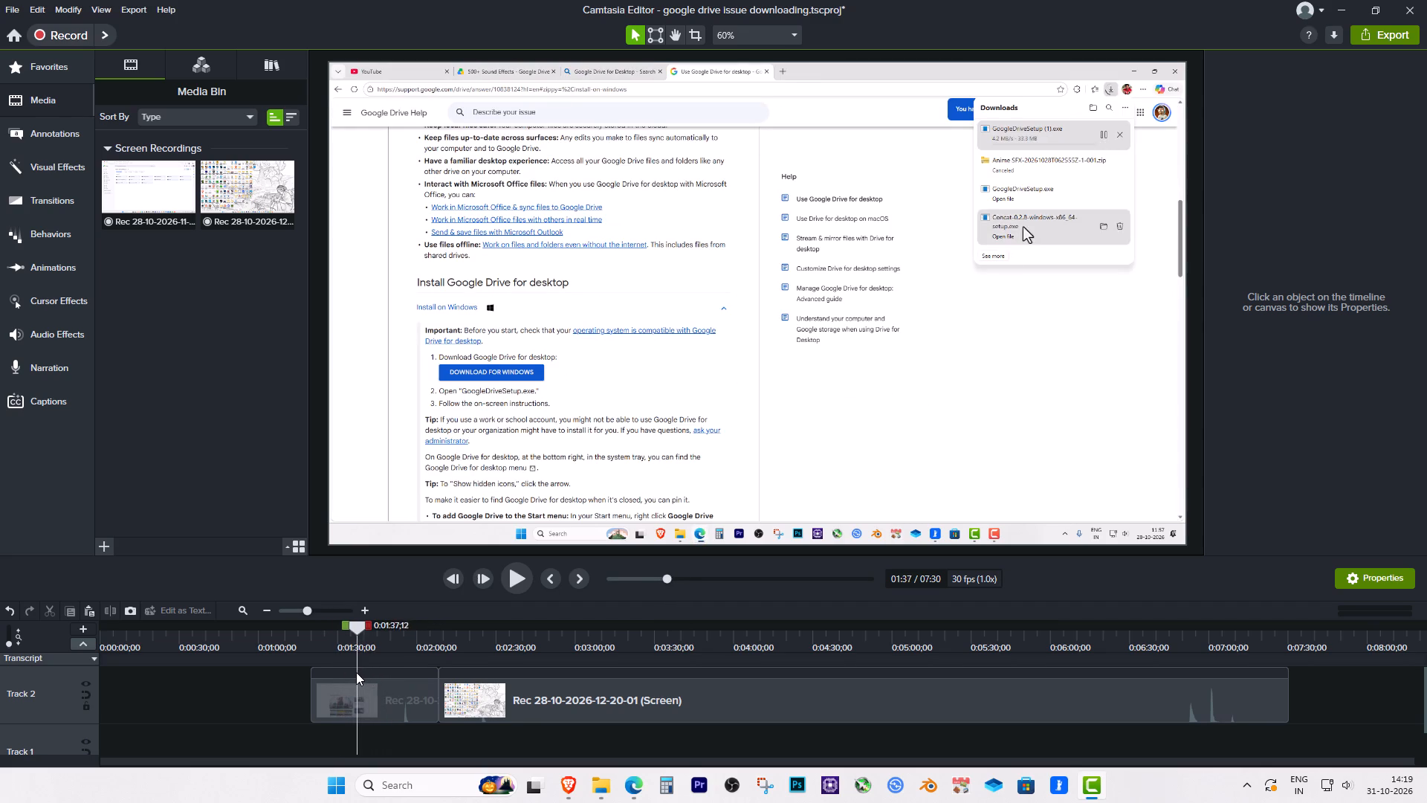
{"action": "left_click_drag", "start_coordinate": [356, 672], "coordinate": [339, 667]}
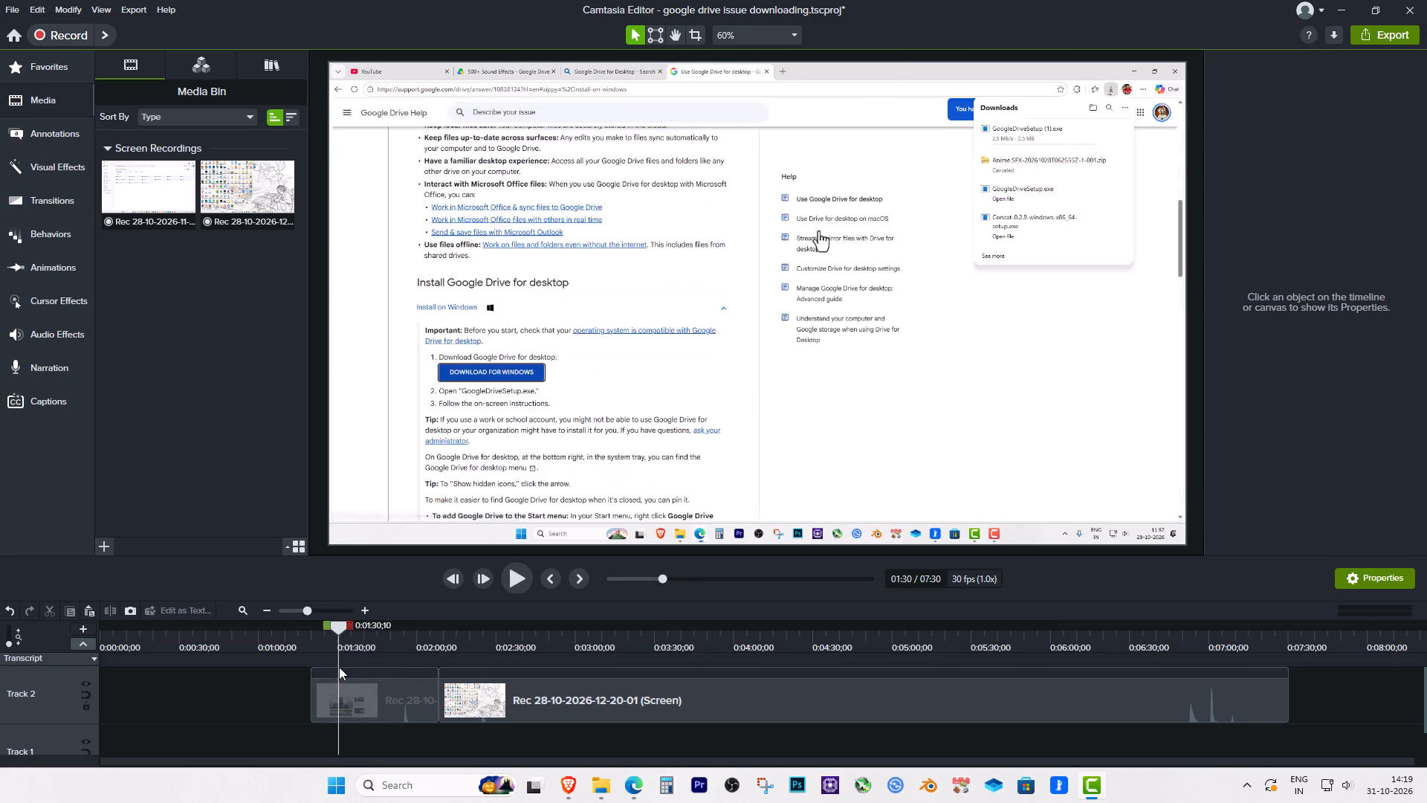
{"action": "left_click_drag", "start_coordinate": [339, 667], "coordinate": [319, 669]}
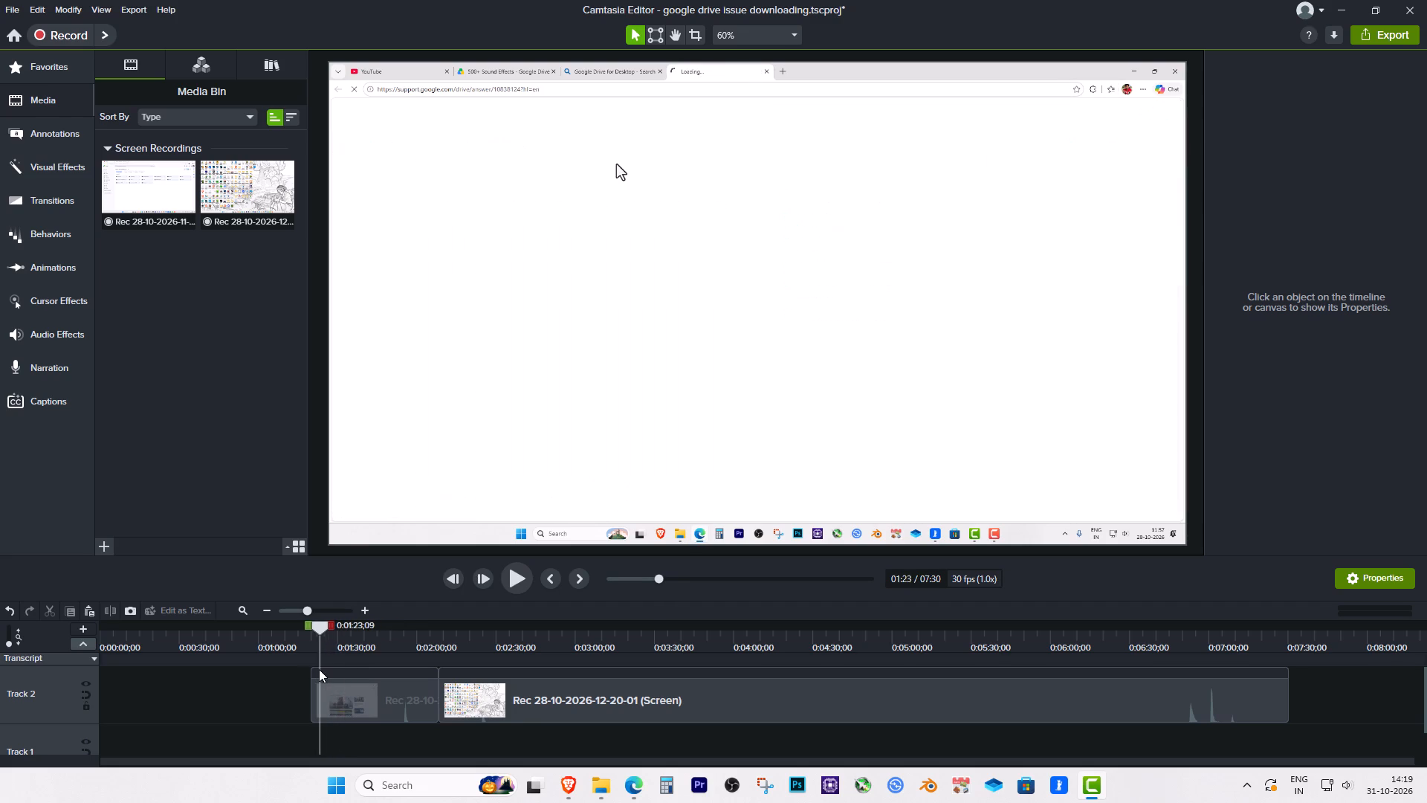
{"action": "left_click_drag", "start_coordinate": [319, 669], "coordinate": [329, 671]}
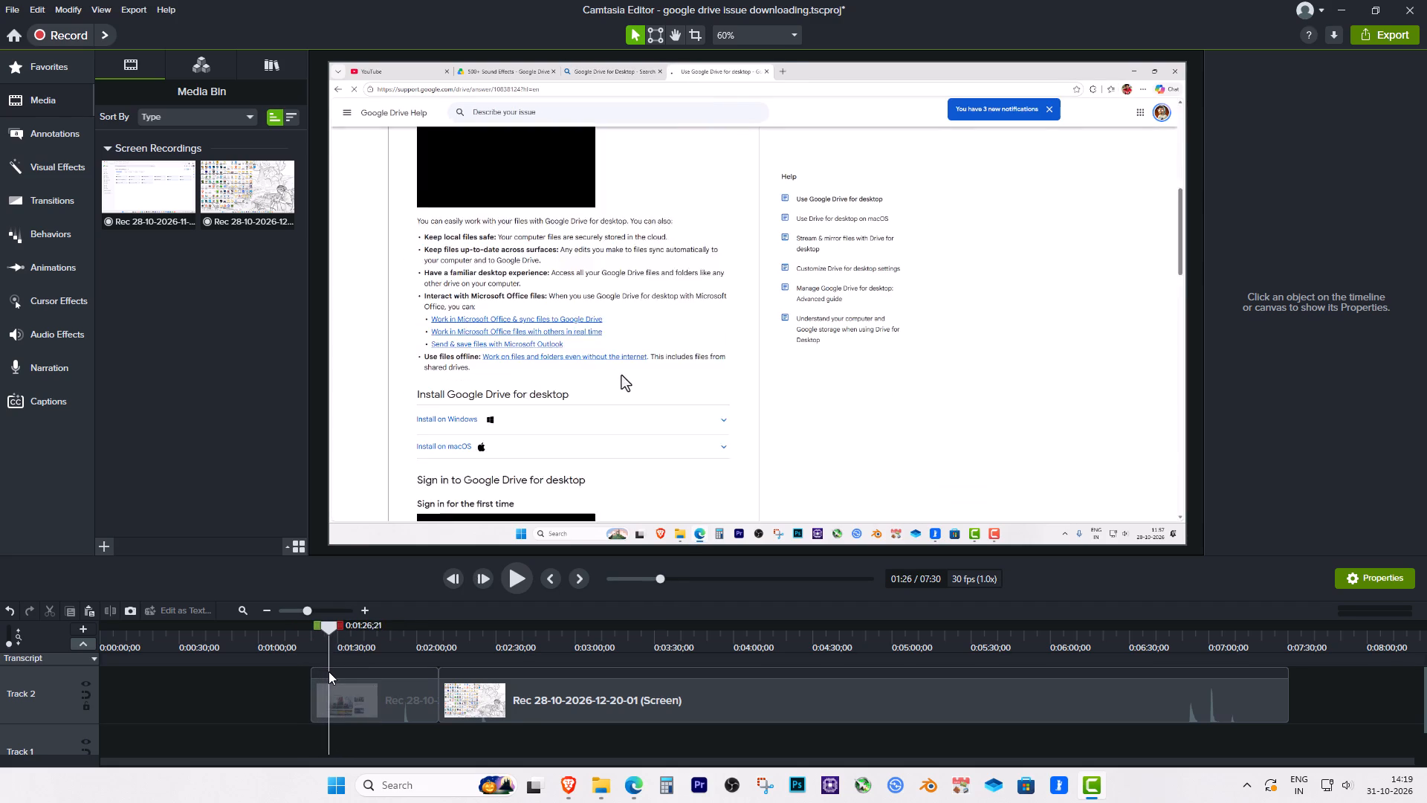
{"action": "left_click_drag", "start_coordinate": [329, 671], "coordinate": [340, 671]}
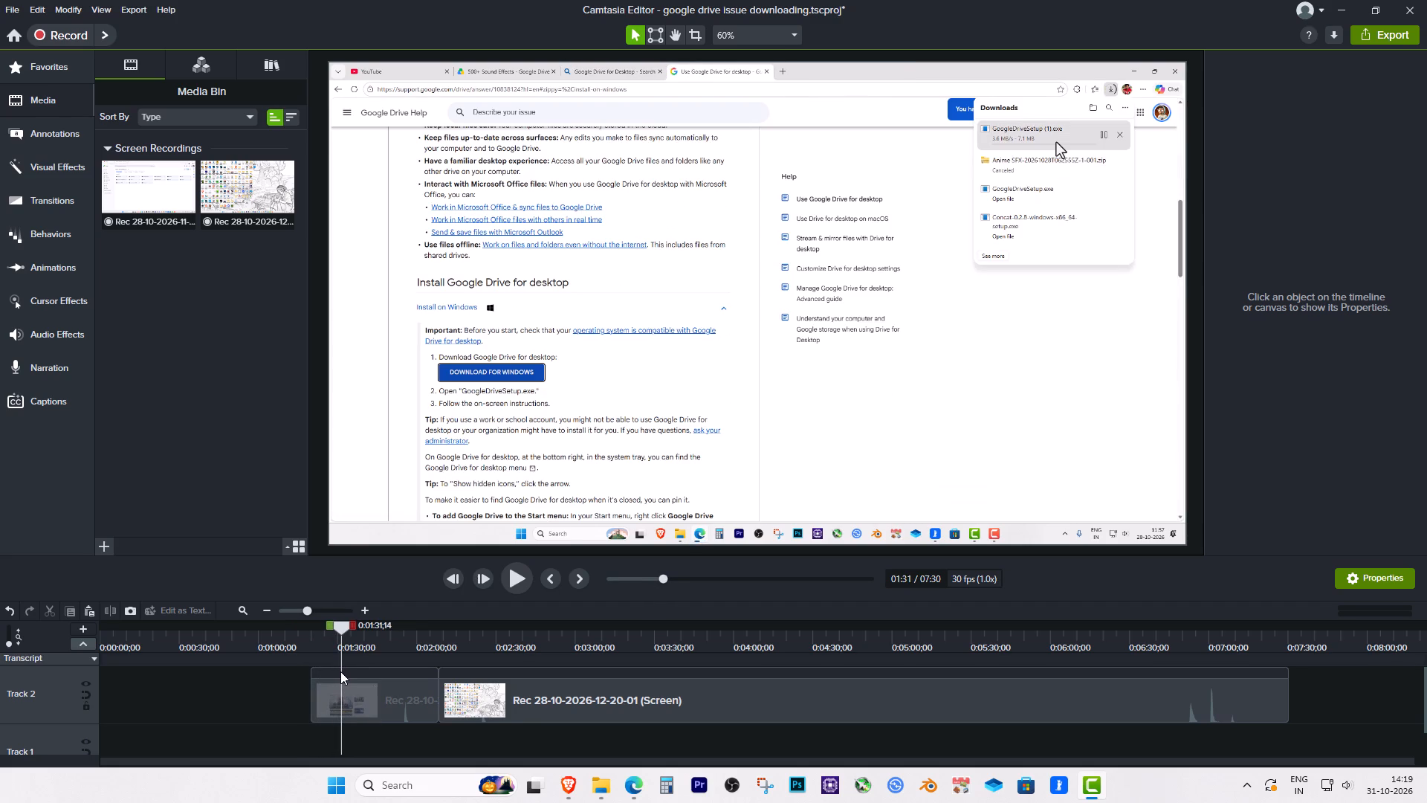
{"action": "left_click_drag", "start_coordinate": [340, 671], "coordinate": [356, 674]}
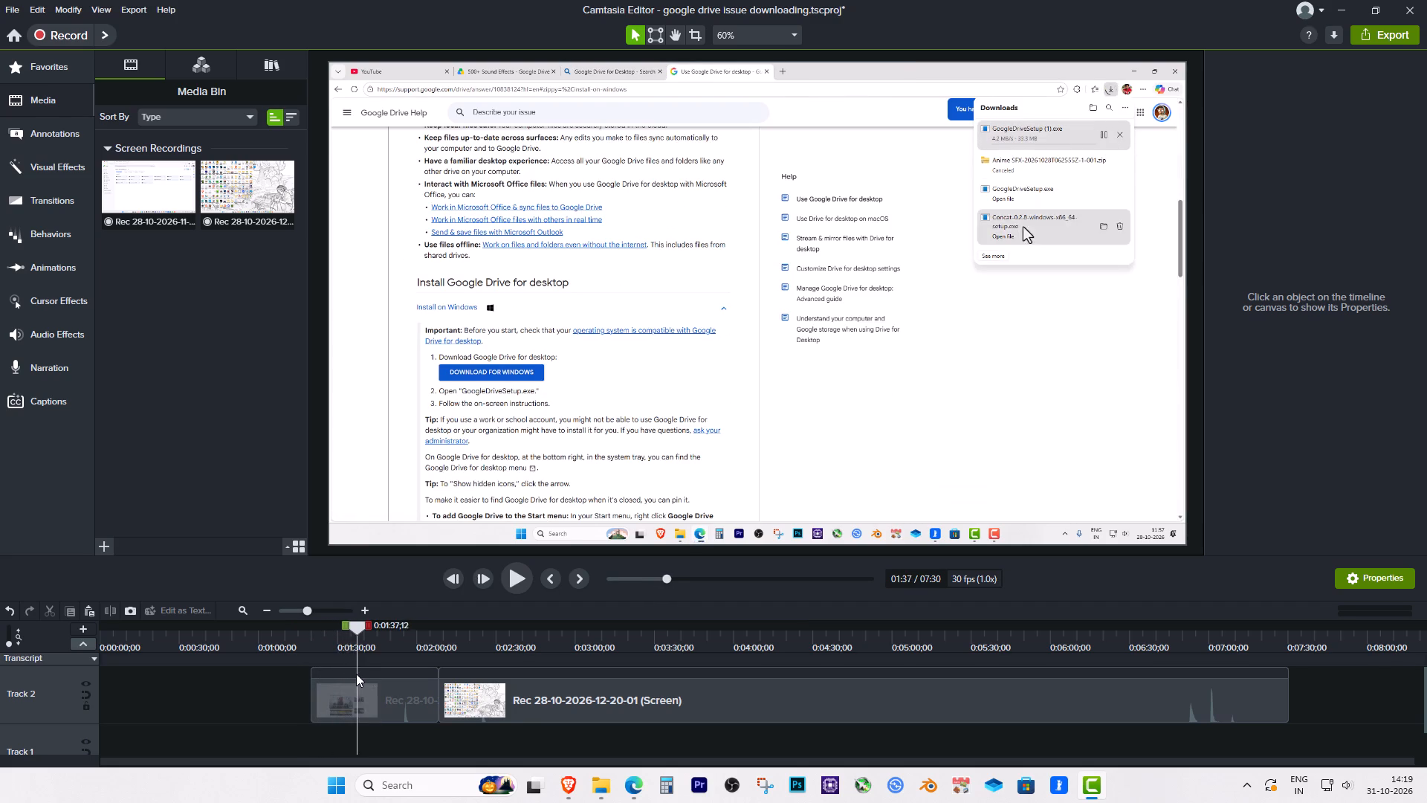
{"action": "left_click_drag", "start_coordinate": [356, 674], "coordinate": [380, 677]}
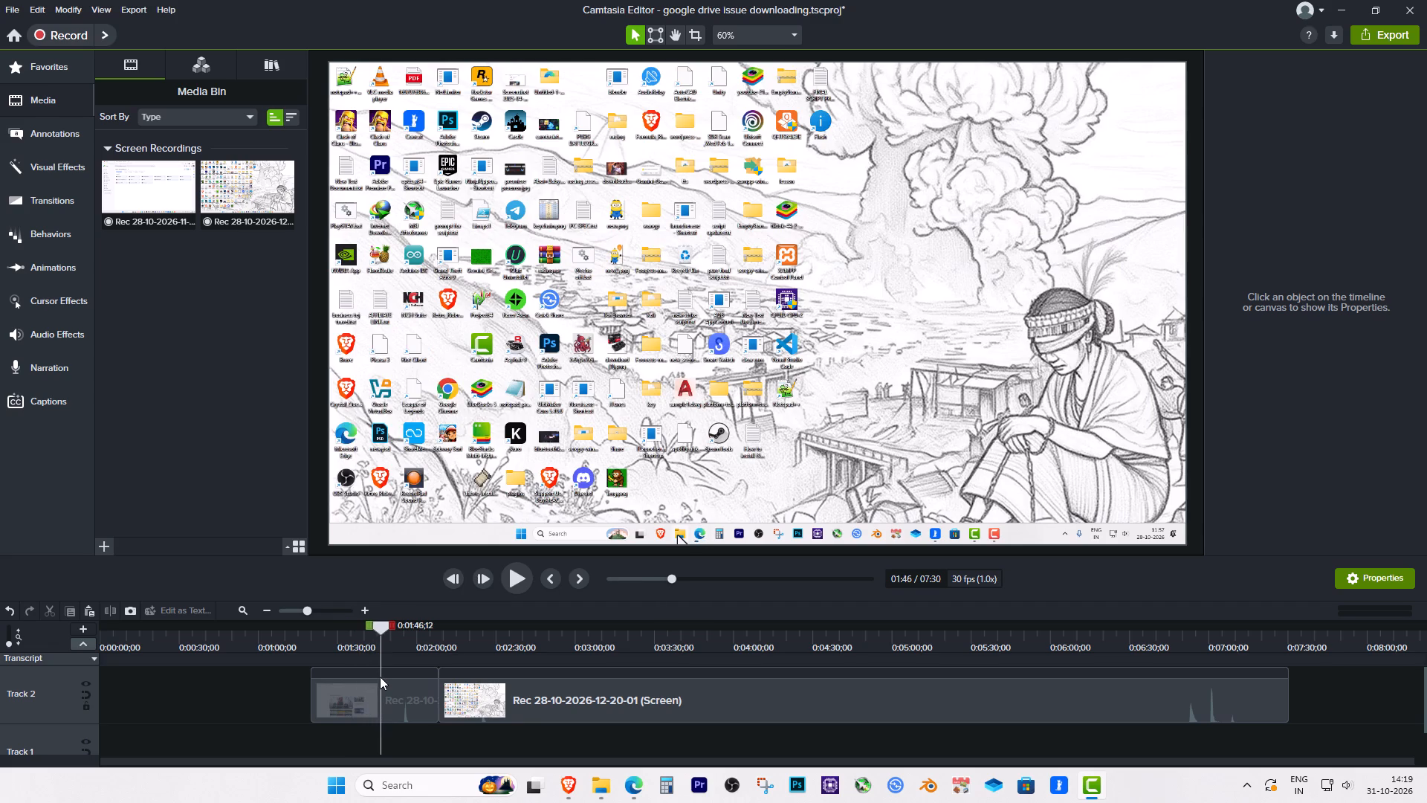
{"action": "left_click_drag", "start_coordinate": [380, 677], "coordinate": [389, 676]}
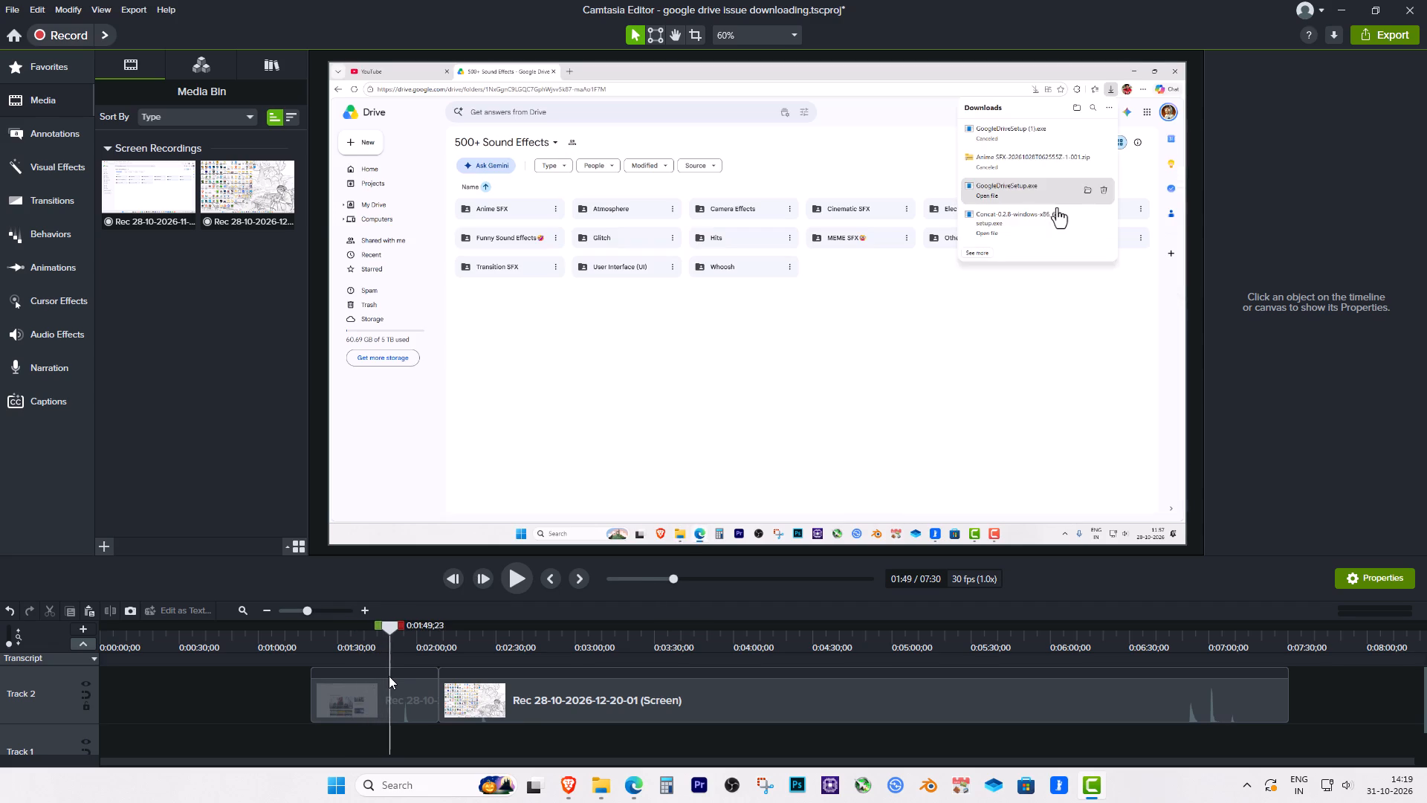
Split the first recording at about 1:46, delete the part after the cut, and move the second recording up against it.
{"action": "left_click_drag", "start_coordinate": [389, 676], "coordinate": [379, 675]}
{"action": "left_click", "coordinate": [382, 704]}
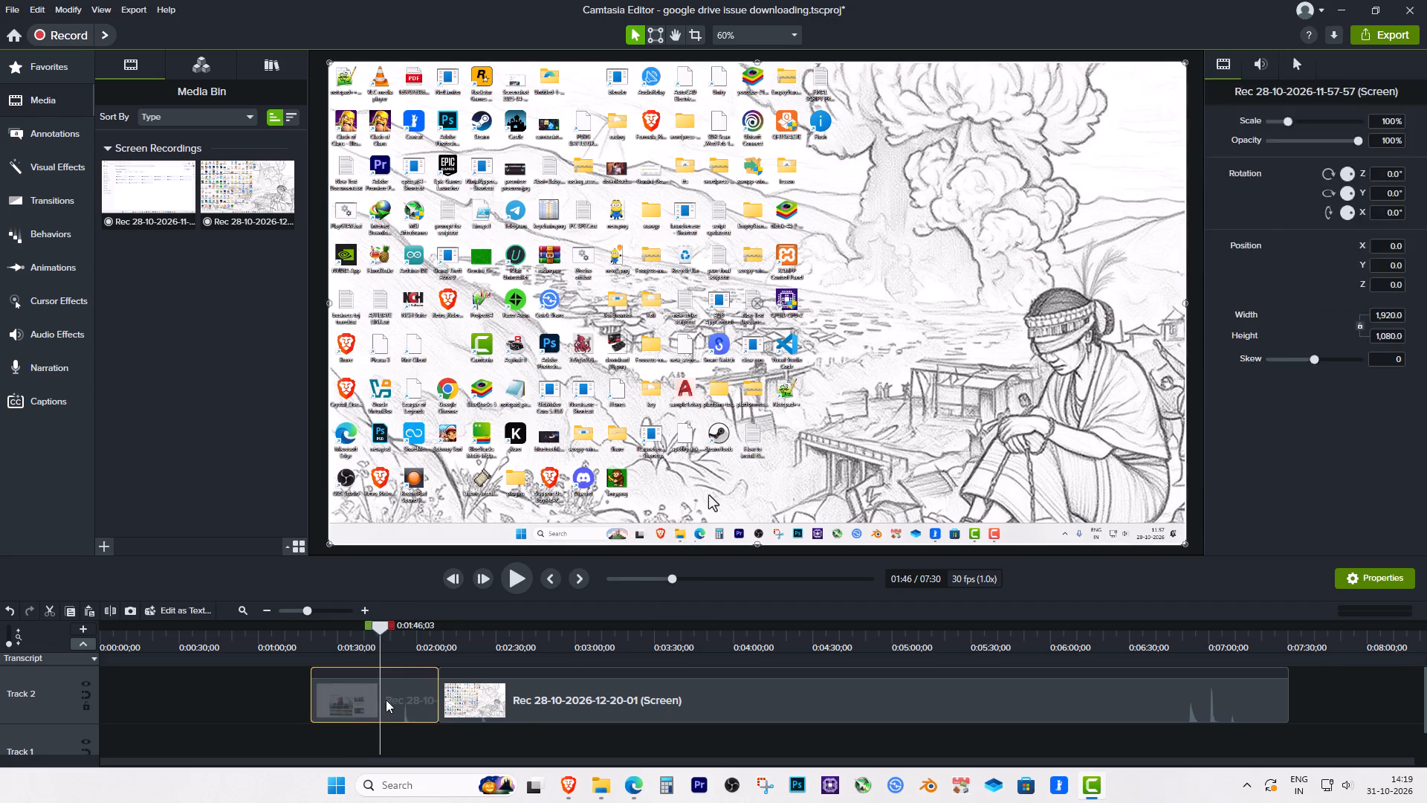
{"action": "key", "text": "s"}
{"action": "left_click_drag", "start_coordinate": [381, 632], "coordinate": [415, 642]}
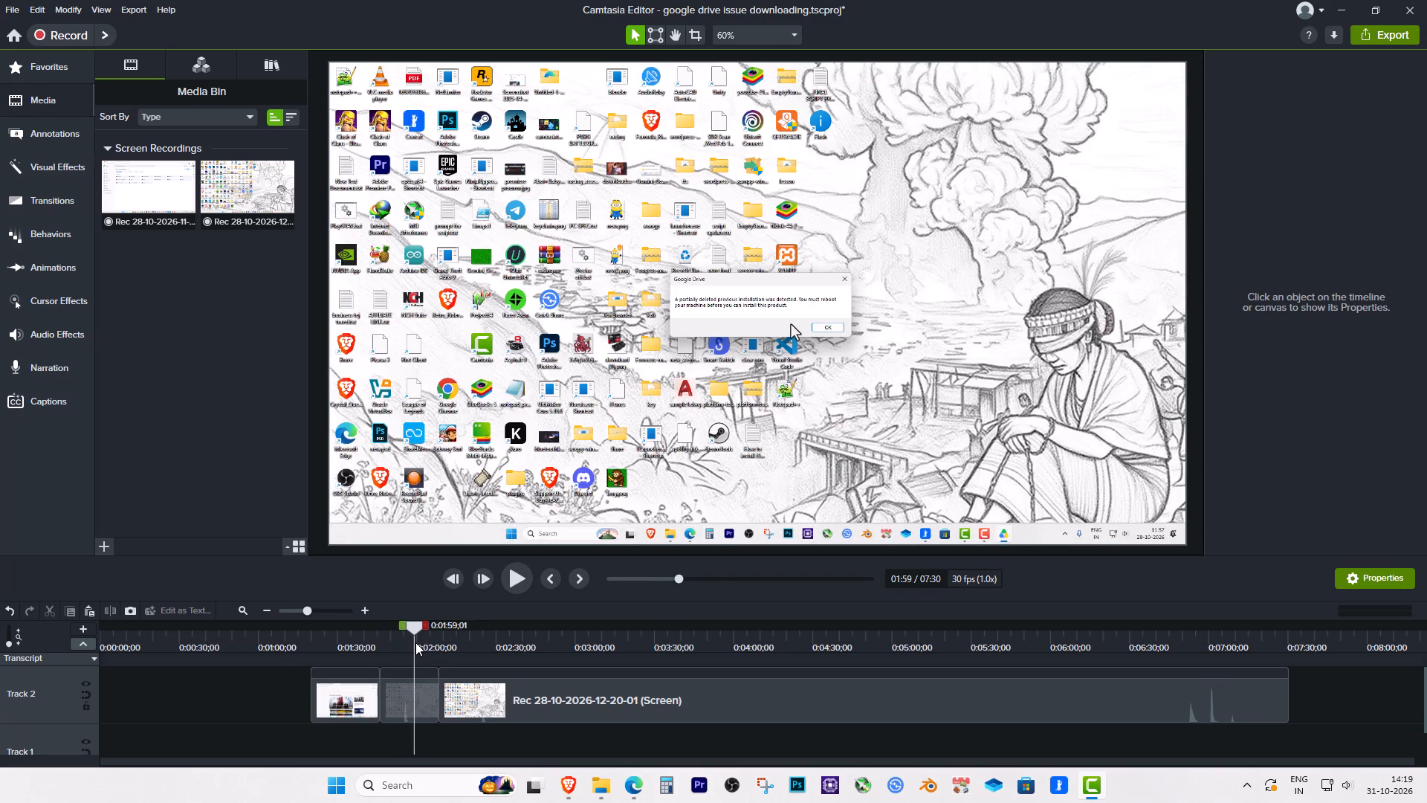
{"action": "left_click_drag", "start_coordinate": [415, 642], "coordinate": [441, 651]}
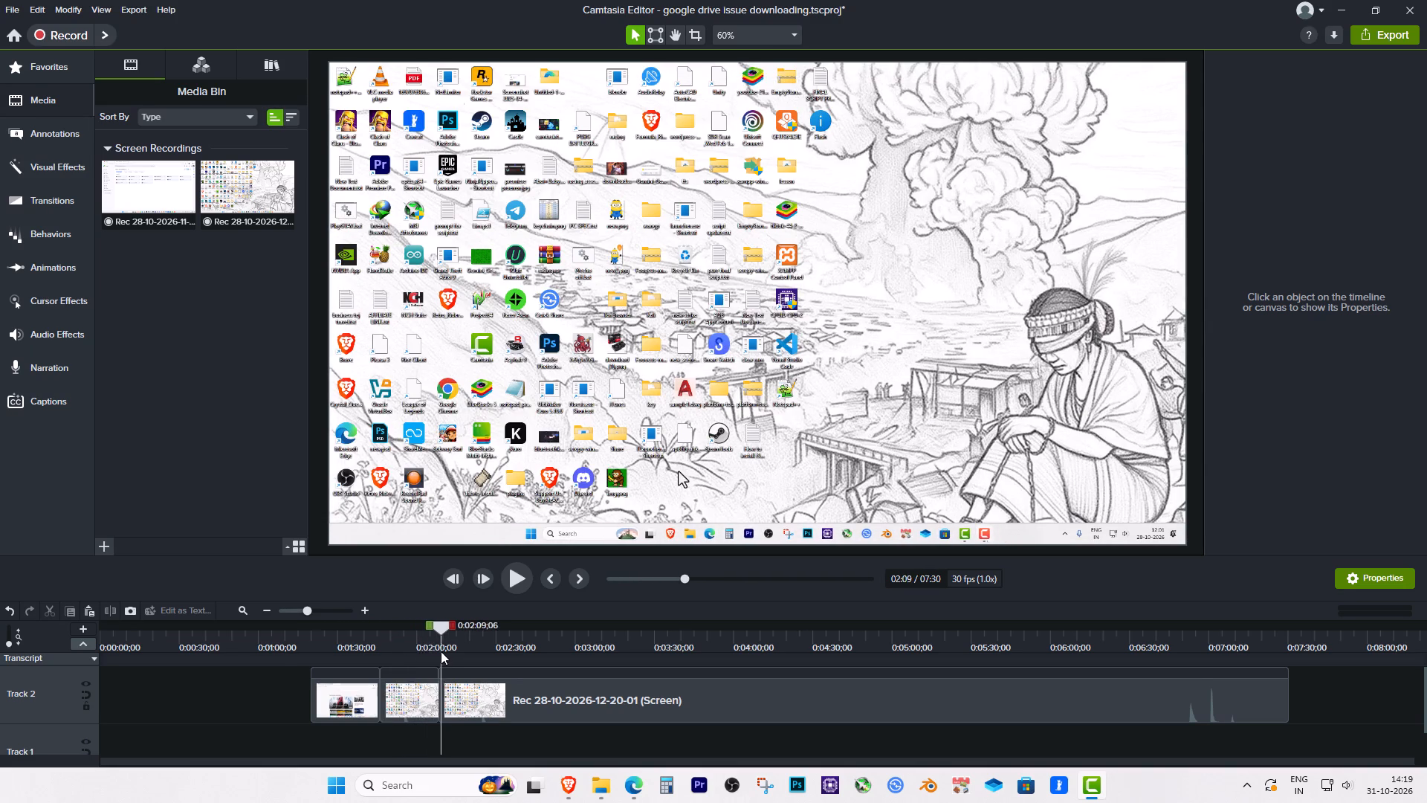
{"action": "left_click_drag", "start_coordinate": [441, 651], "coordinate": [431, 653]}
{"action": "left_click", "coordinate": [415, 685]}
{"action": "key", "text": "Delete"}
{"action": "left_click_drag", "start_coordinate": [554, 697], "coordinate": [471, 694]}
Split the second recording at about 2:06, delete the part before the cut, and move the remainder up against the first recording.
{"action": "left_click_drag", "start_coordinate": [396, 636], "coordinate": [387, 642]}
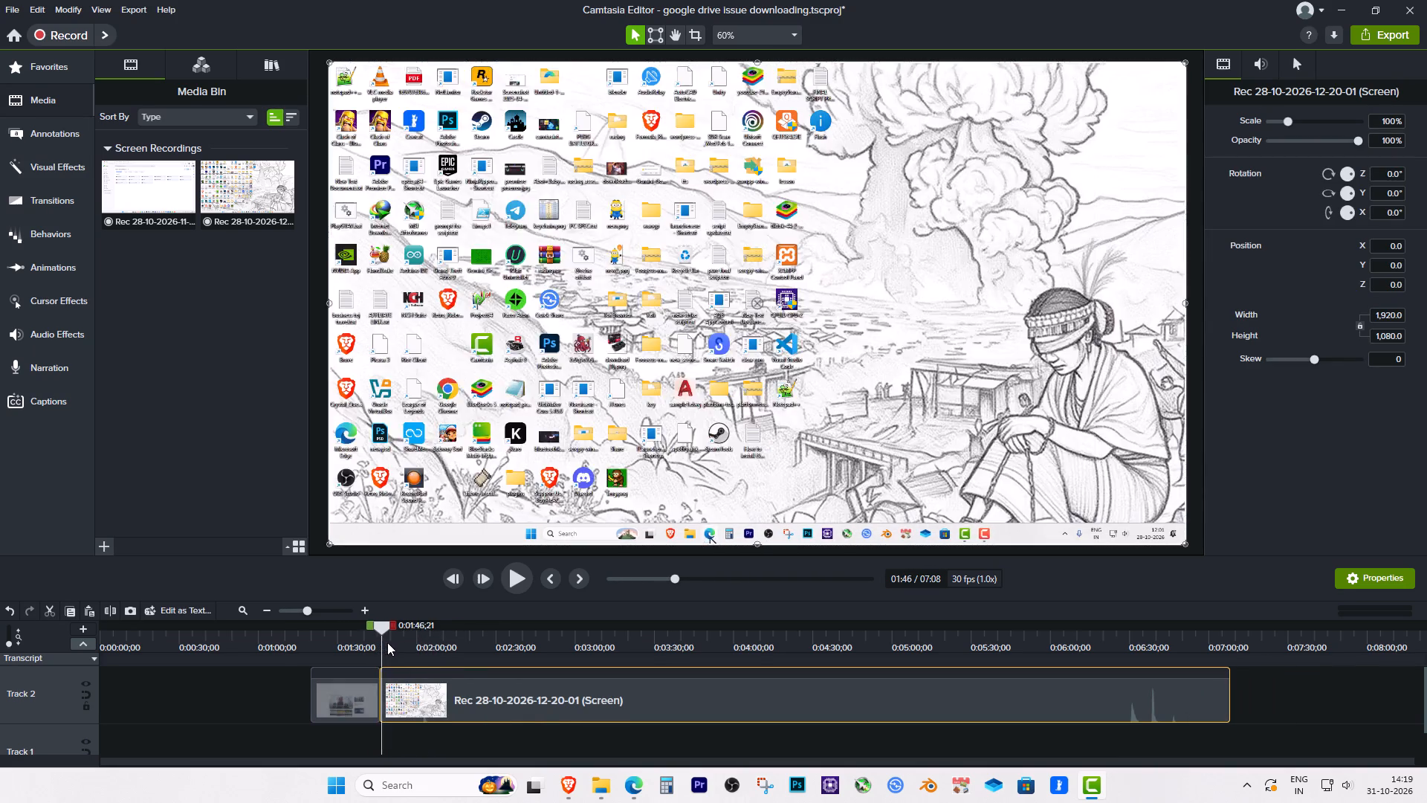
{"action": "left_click_drag", "start_coordinate": [387, 642], "coordinate": [443, 645]}
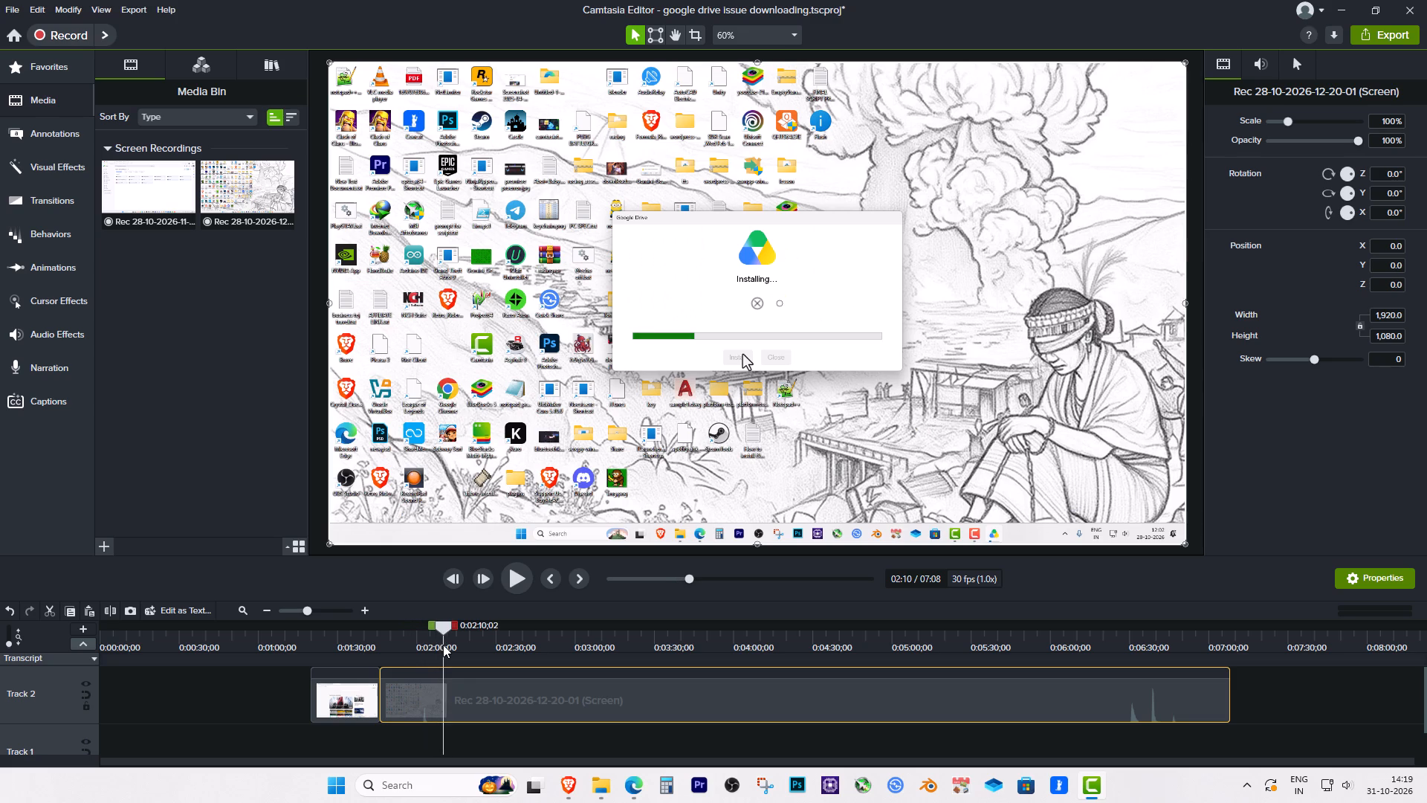
{"action": "left_click_drag", "start_coordinate": [443, 645], "coordinate": [423, 648]}
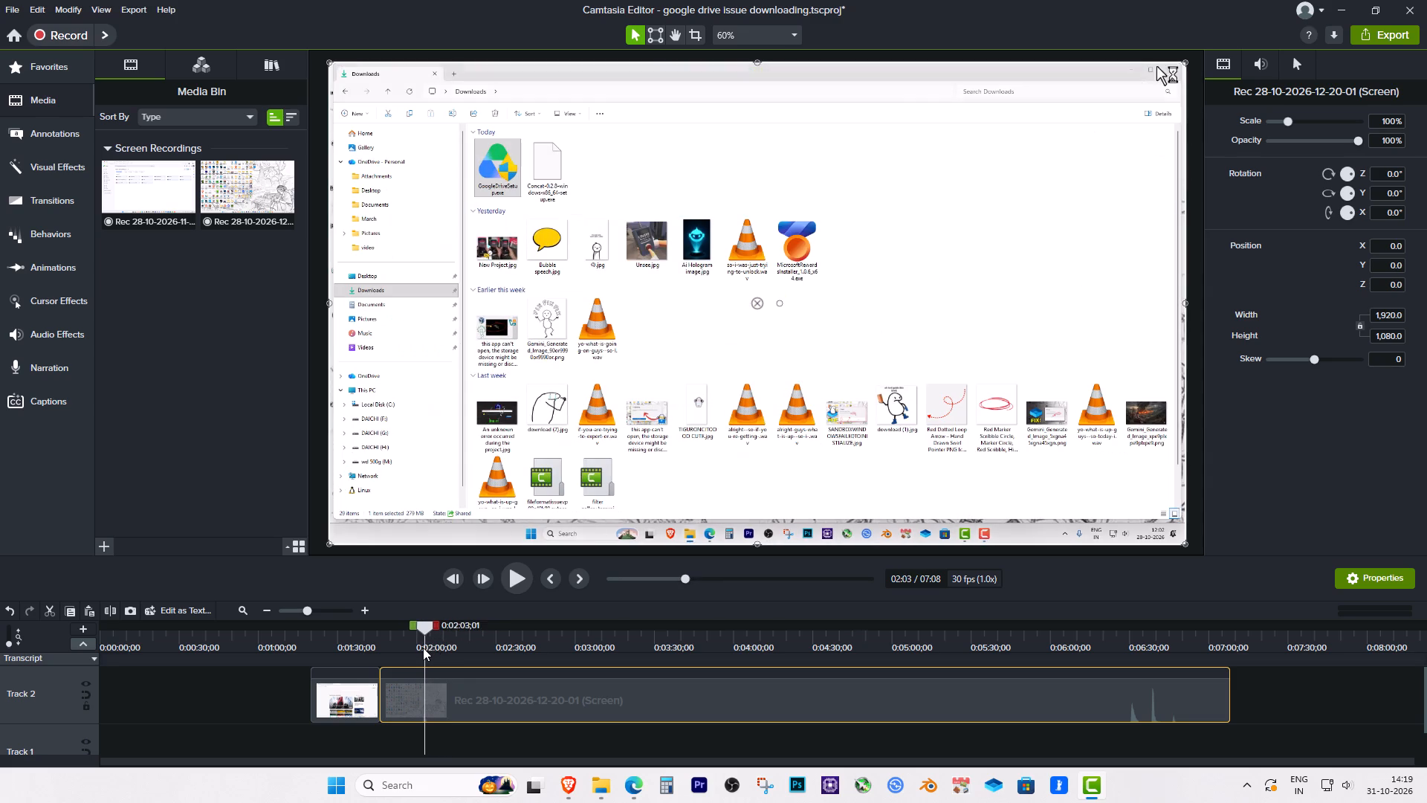
{"action": "left_click_drag", "start_coordinate": [423, 648], "coordinate": [433, 650]}
{"action": "left_click", "coordinate": [435, 681]}
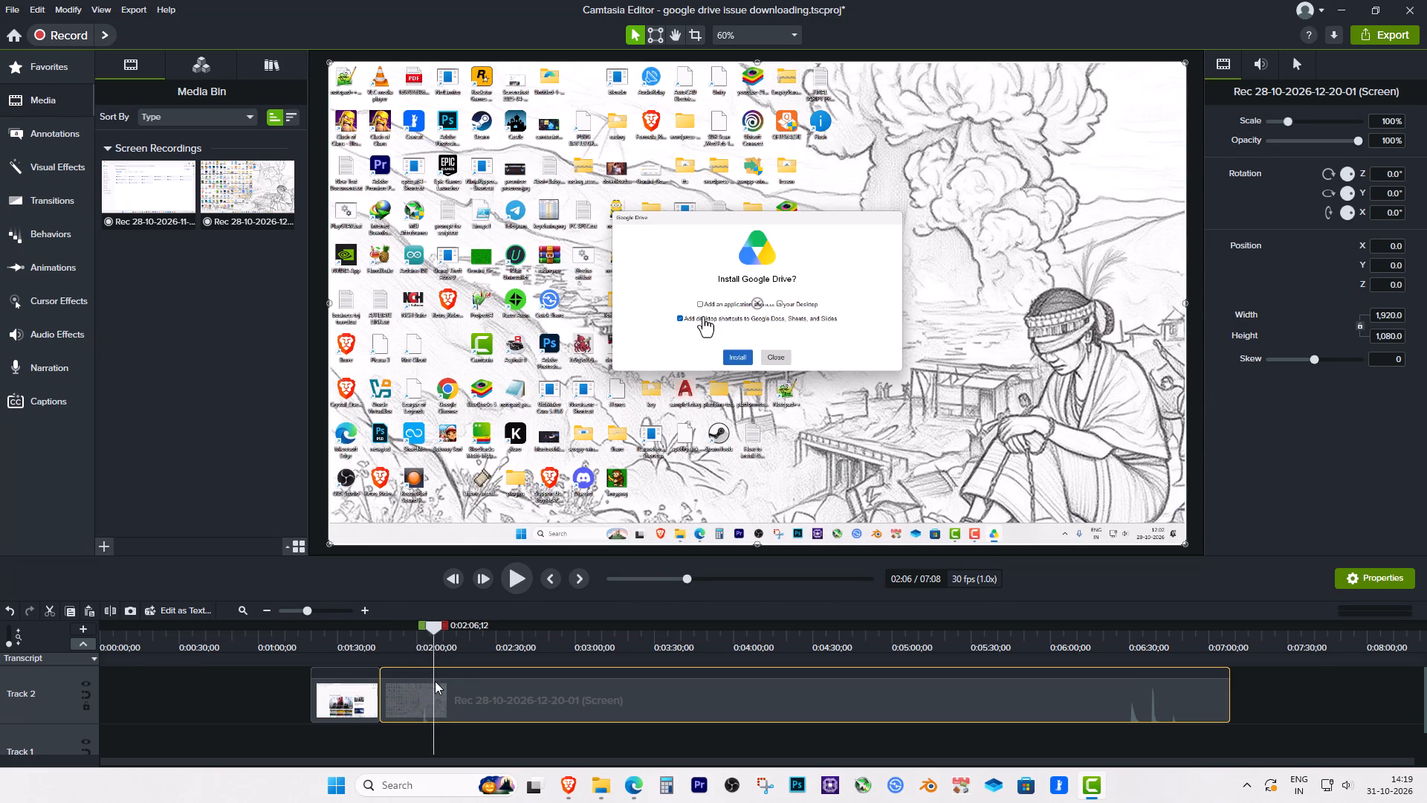
{"action": "key", "text": "s"}
{"action": "left_click", "coordinate": [415, 694]}
{"action": "key", "text": "Delete"}
{"action": "left_click_drag", "start_coordinate": [448, 700], "coordinate": [410, 694]}
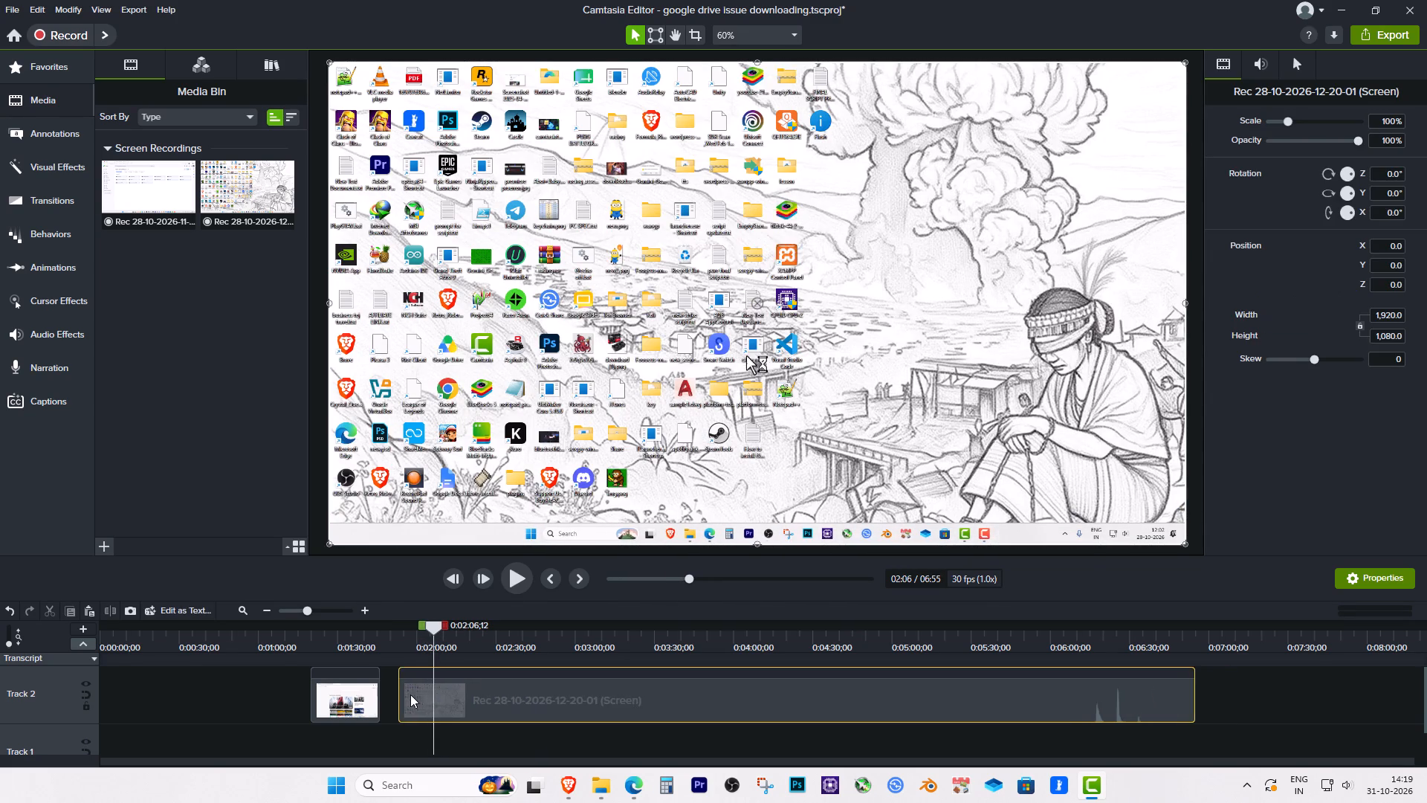
{"action": "left_click_drag", "start_coordinate": [410, 694], "coordinate": [393, 691]}
Review the footage around the join and onward to the Add shortcut dialog for the 500+ Sound Effects folder.
{"action": "left_click_drag", "start_coordinate": [387, 650], "coordinate": [401, 656]}
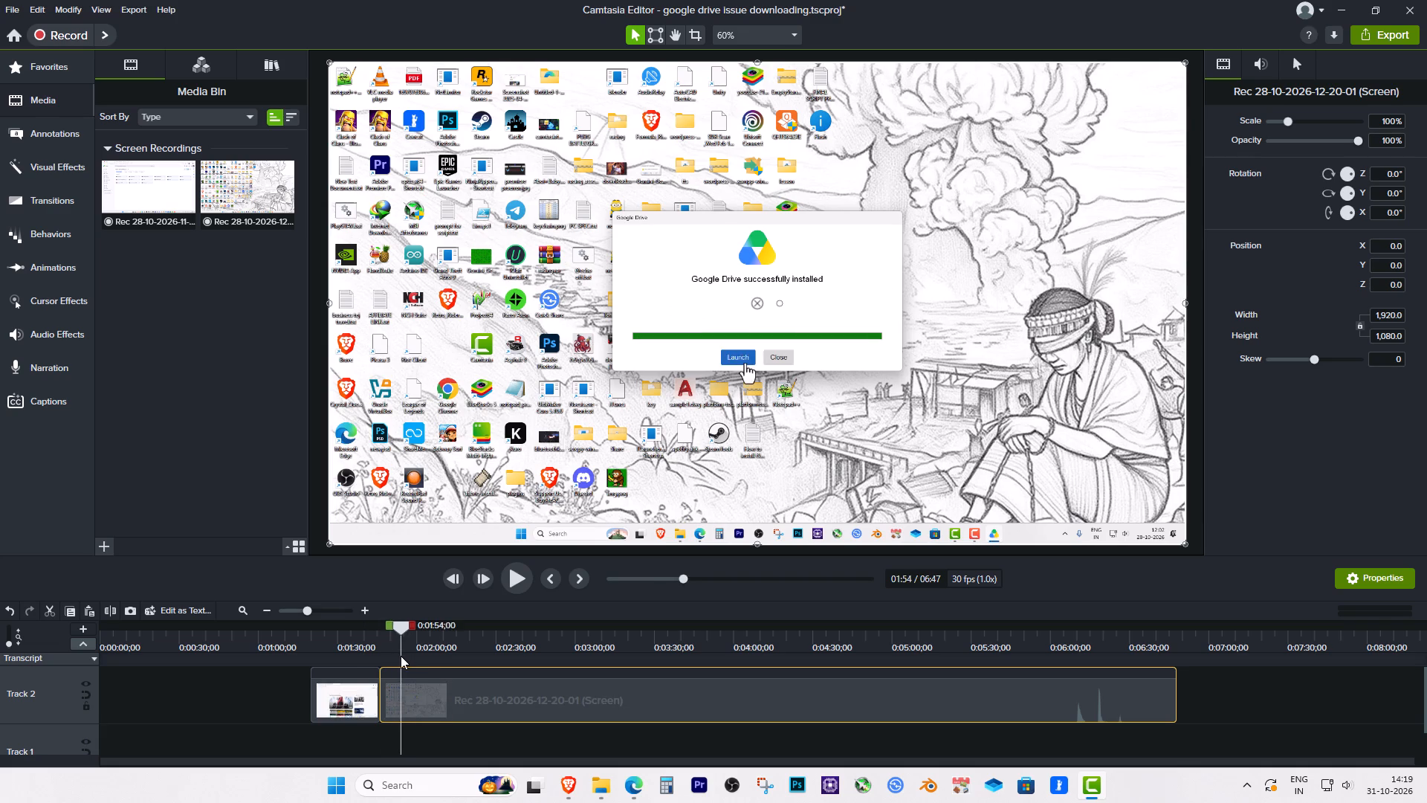
{"action": "left_click_drag", "start_coordinate": [401, 656], "coordinate": [372, 659]}
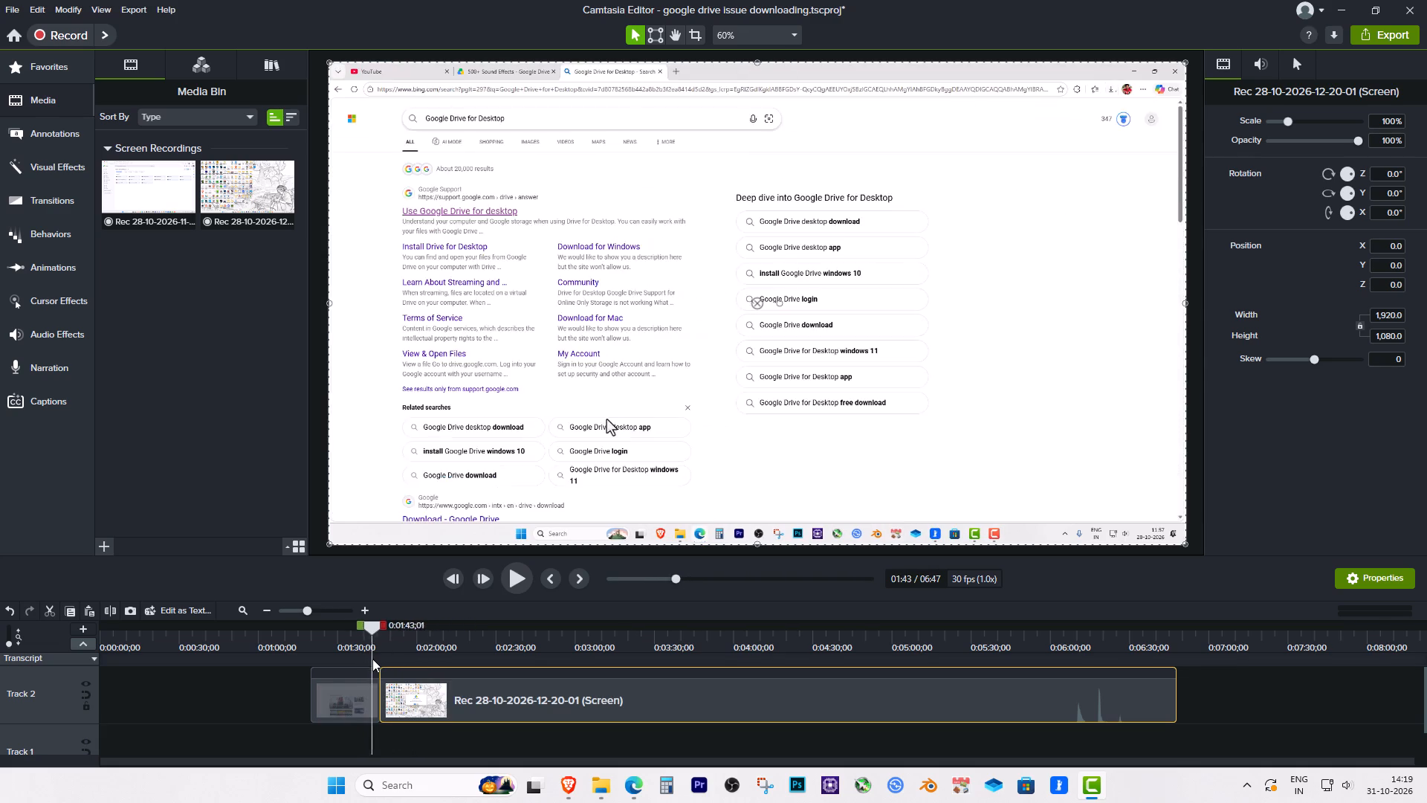
{"action": "left_click_drag", "start_coordinate": [372, 659], "coordinate": [410, 661]}
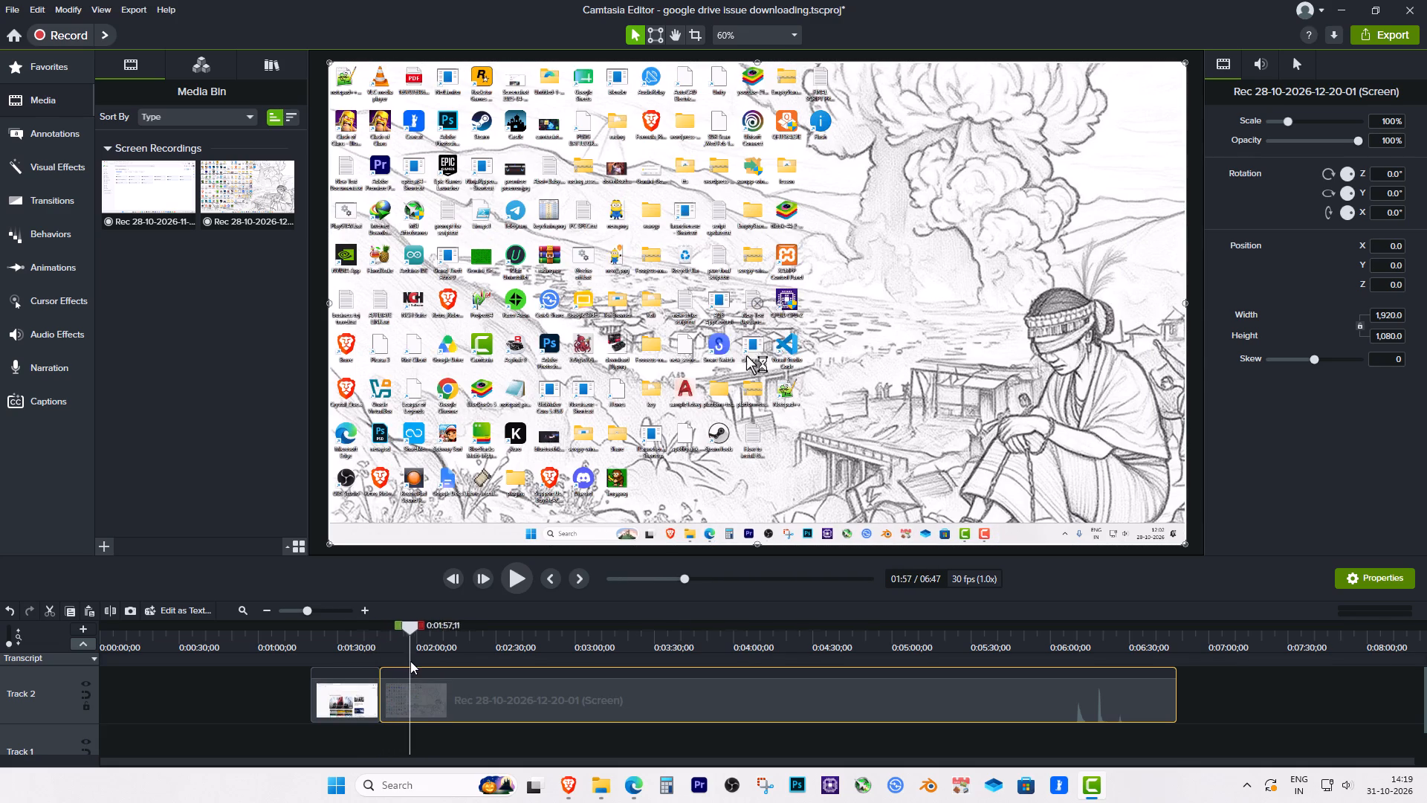
{"action": "left_click_drag", "start_coordinate": [410, 661], "coordinate": [481, 666]}
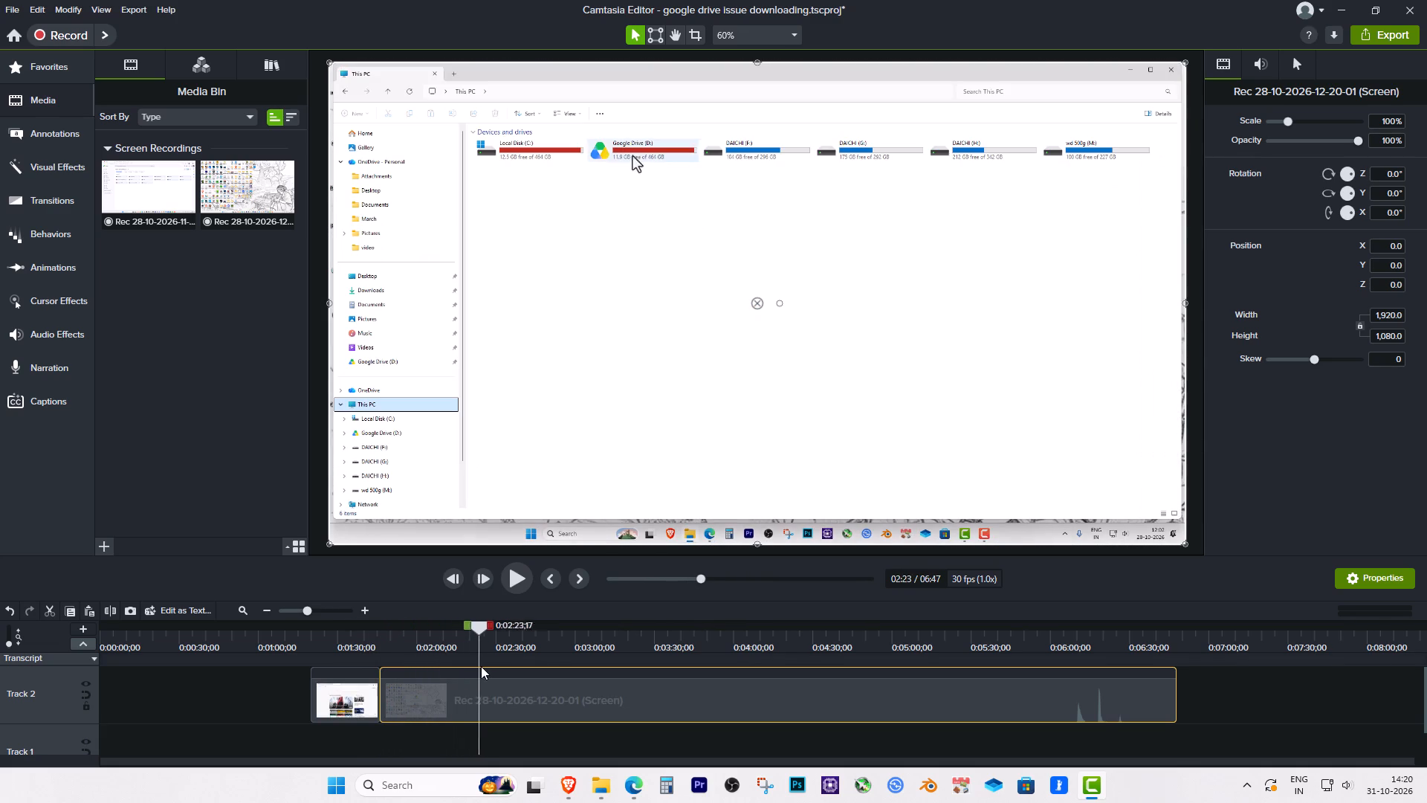
{"action": "left_click_drag", "start_coordinate": [481, 666], "coordinate": [554, 670]}
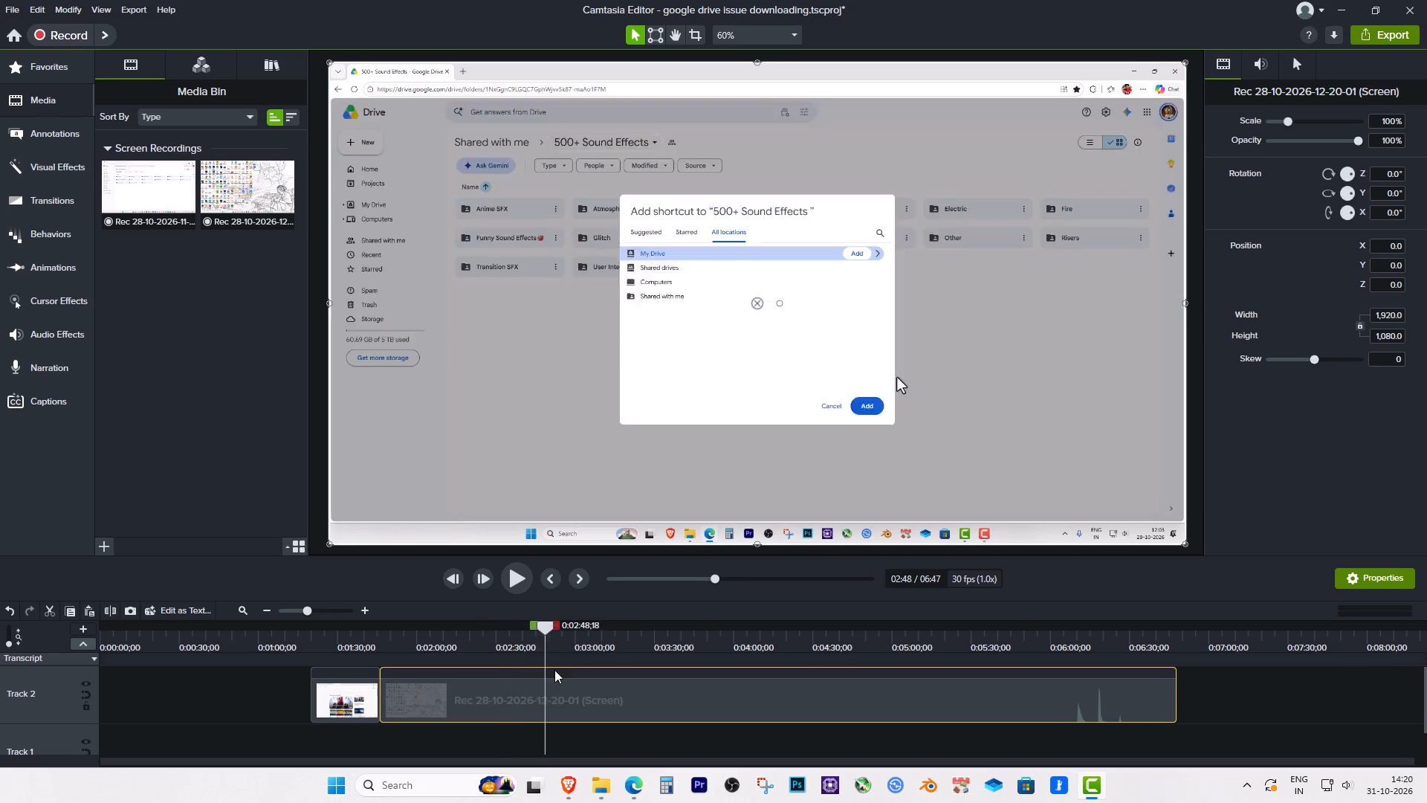
{"action": "left_click_drag", "start_coordinate": [554, 670], "coordinate": [433, 656]}
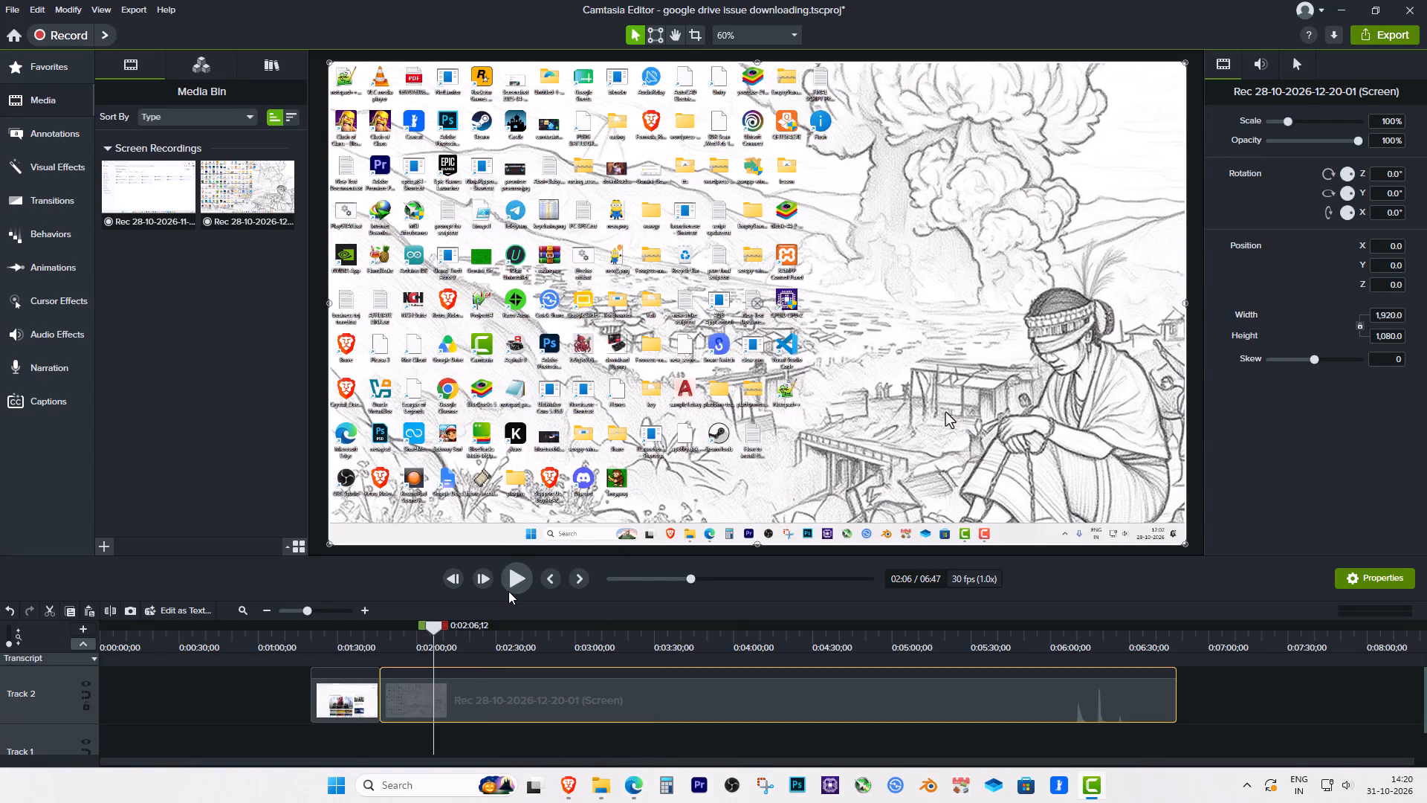
{"action": "left_click_drag", "start_coordinate": [421, 631], "coordinate": [371, 631]}
Check the Videos folder in File Explorer and return to Camtasia.
{"action": "left_click", "coordinate": [595, 782]}
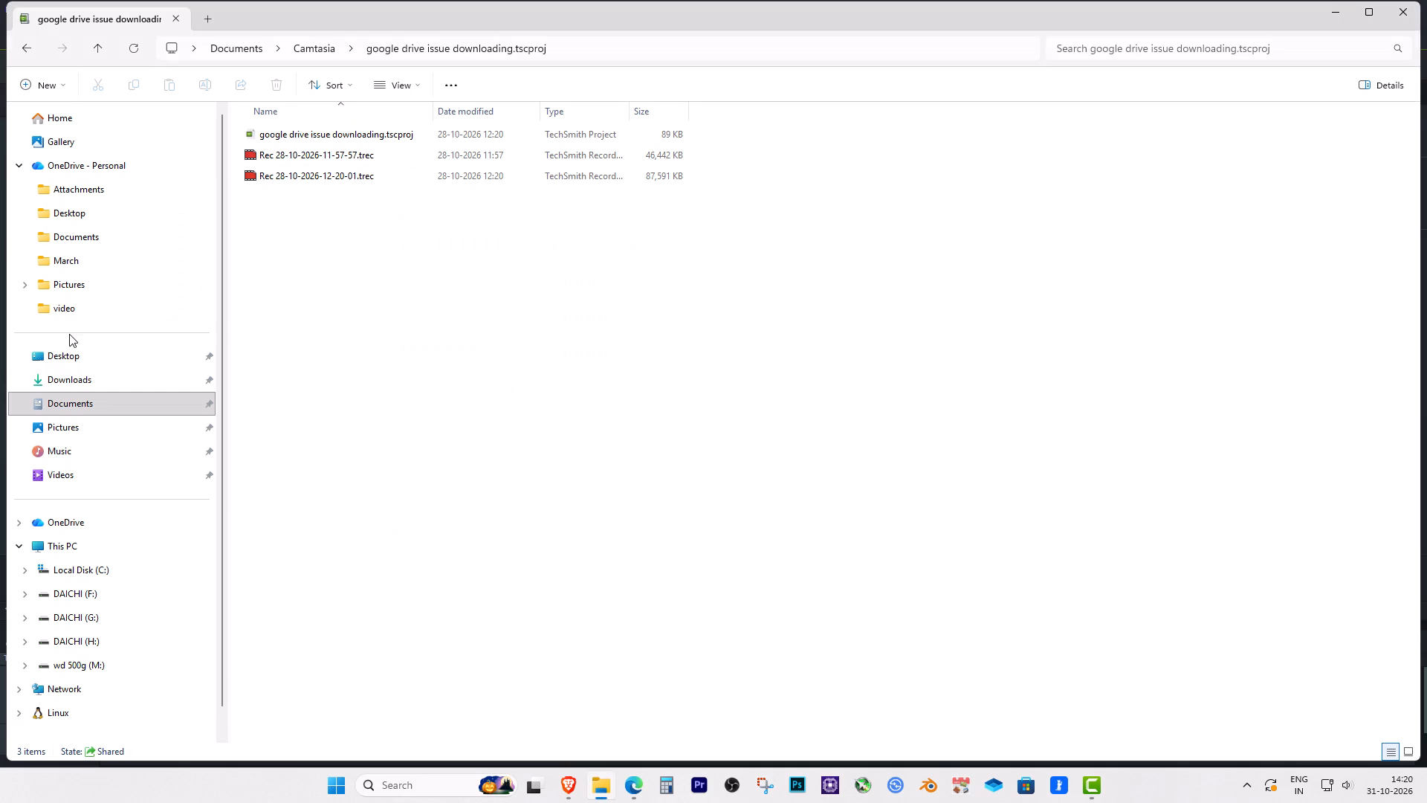
{"action": "left_click", "coordinate": [68, 469]}
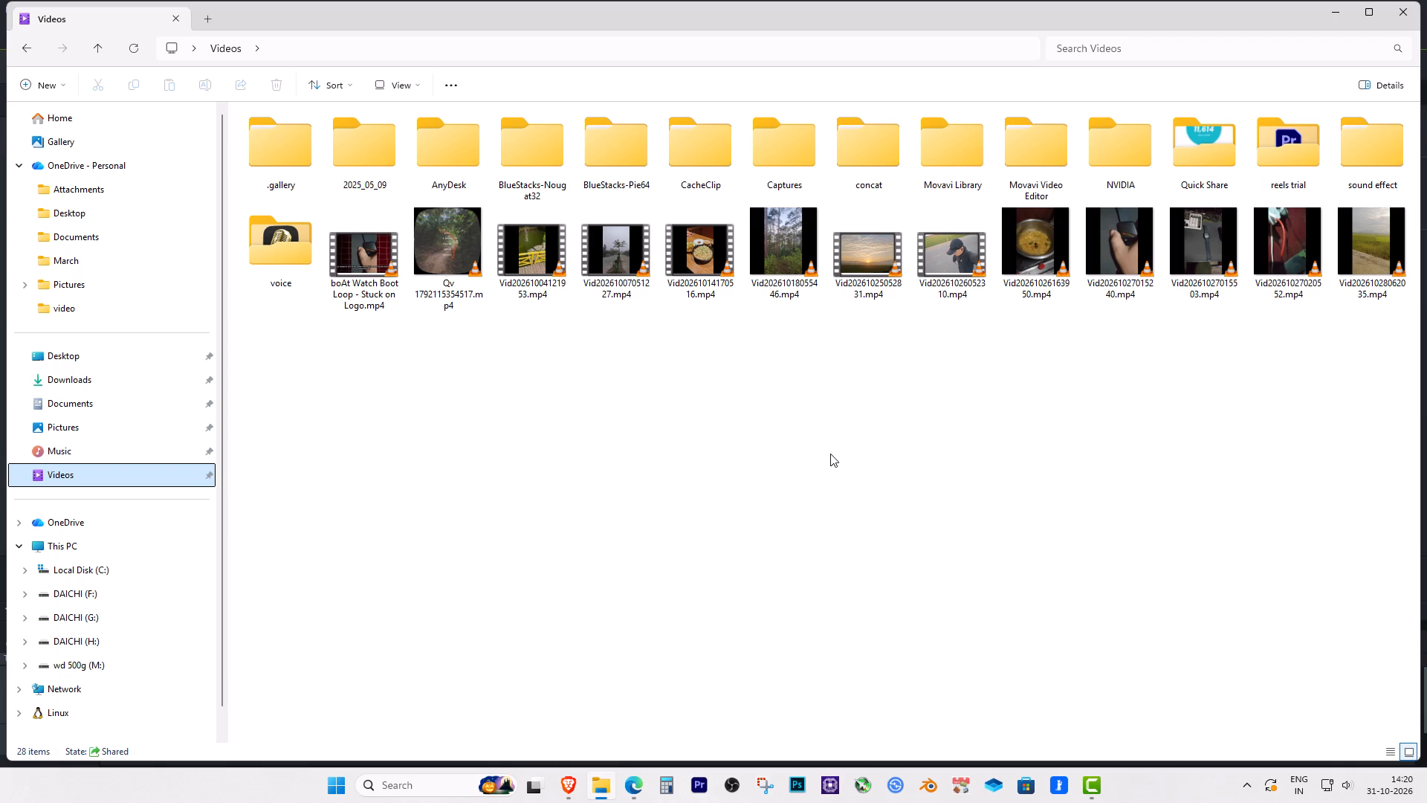
{"action": "left_click", "coordinate": [564, 795]}
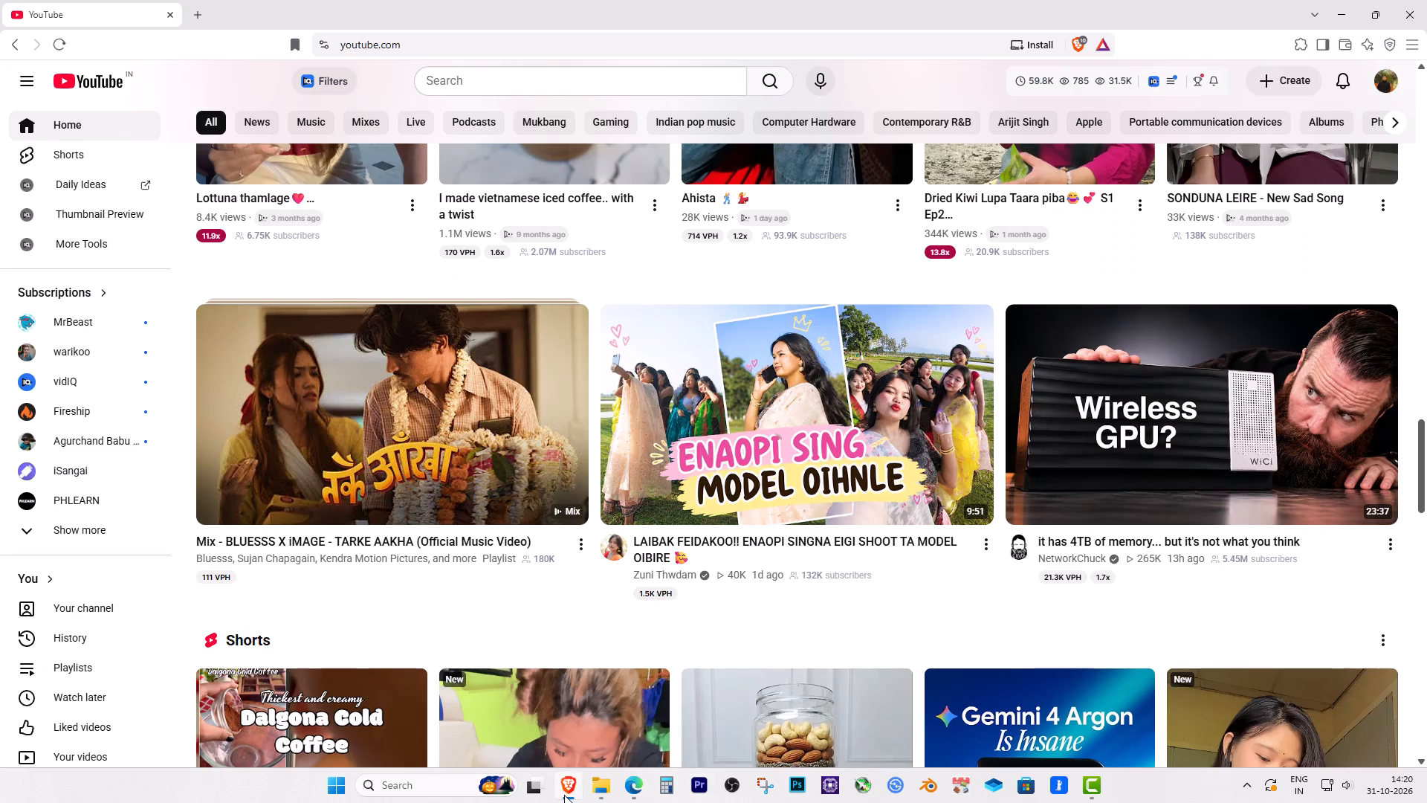
{"action": "left_click", "coordinate": [564, 795]}
{"action": "left_click", "coordinate": [632, 789]}
{"action": "left_click", "coordinate": [632, 789]}
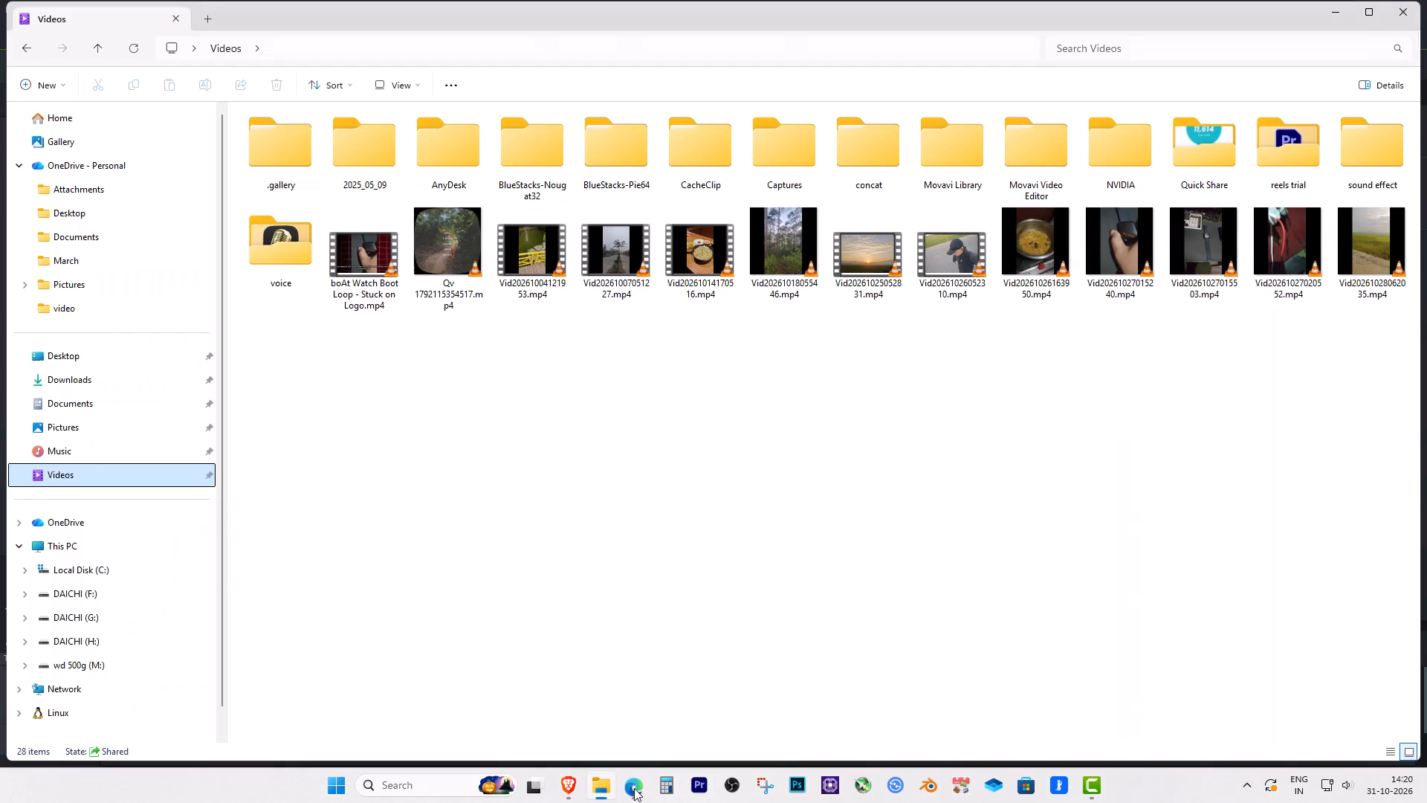
{"action": "left_click", "coordinate": [1091, 778]}
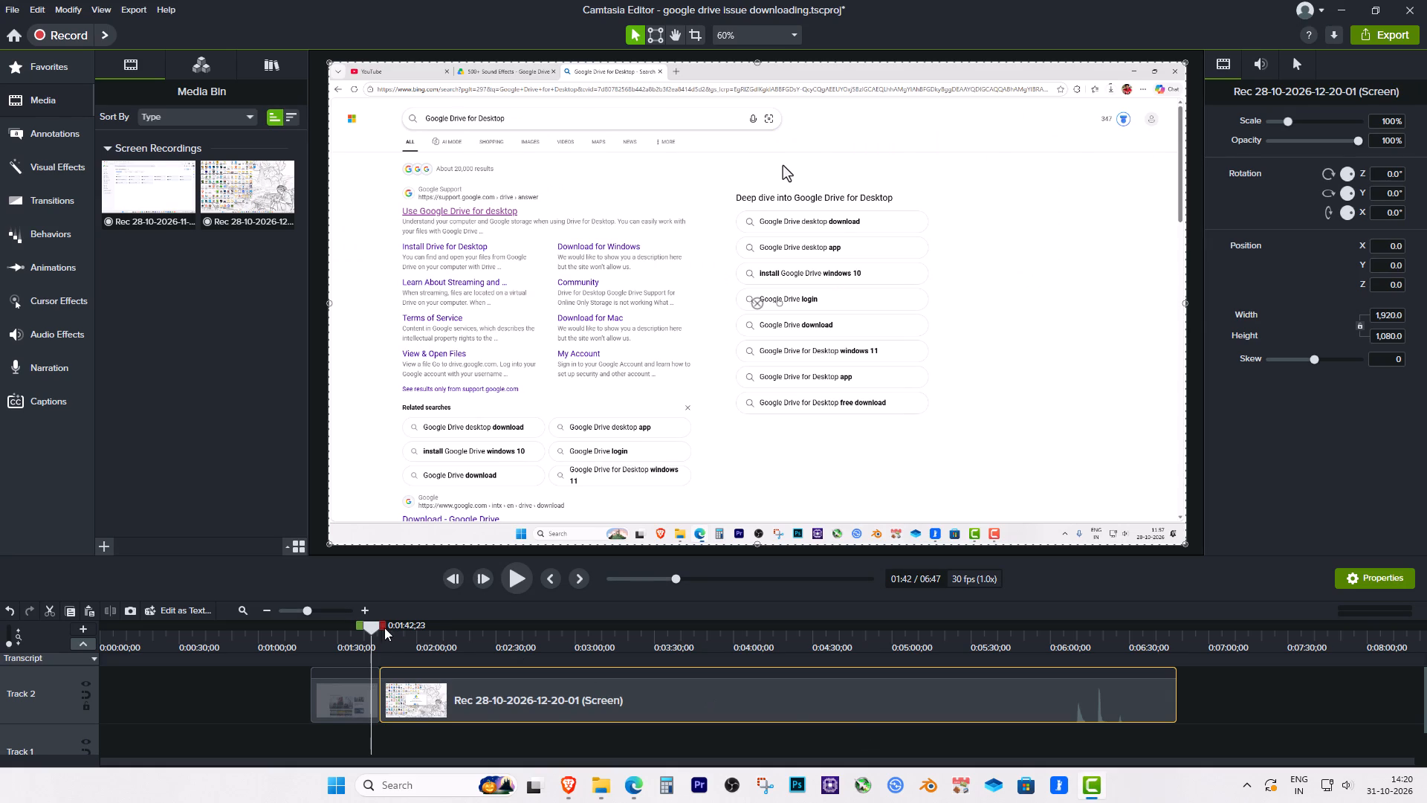
Review the trimmed timeline from the installer download through the Google Drive installation and folder copying to the VLC playback near 6:12.
{"action": "left_click_drag", "start_coordinate": [377, 633], "coordinate": [355, 631]}
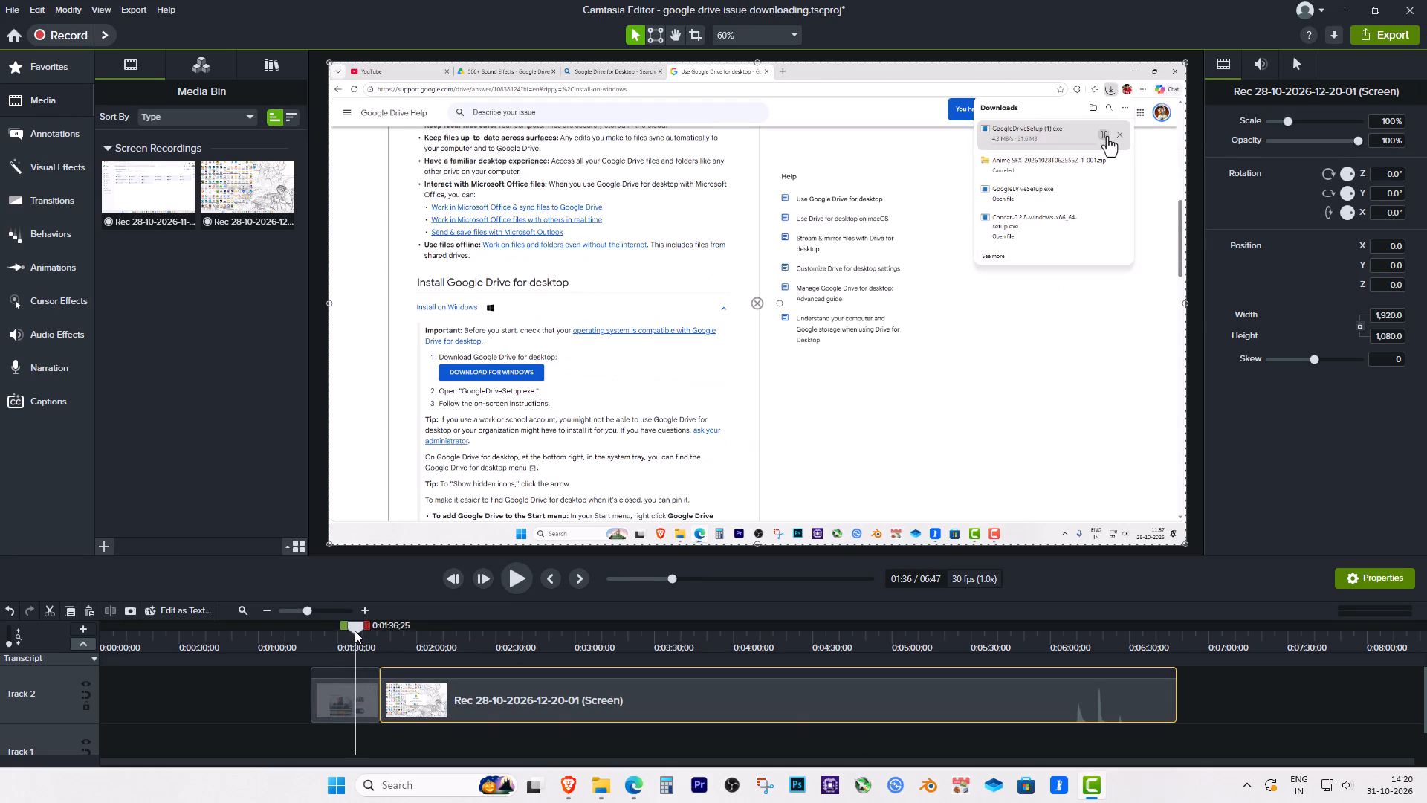
{"action": "left_click_drag", "start_coordinate": [355, 631], "coordinate": [388, 636]}
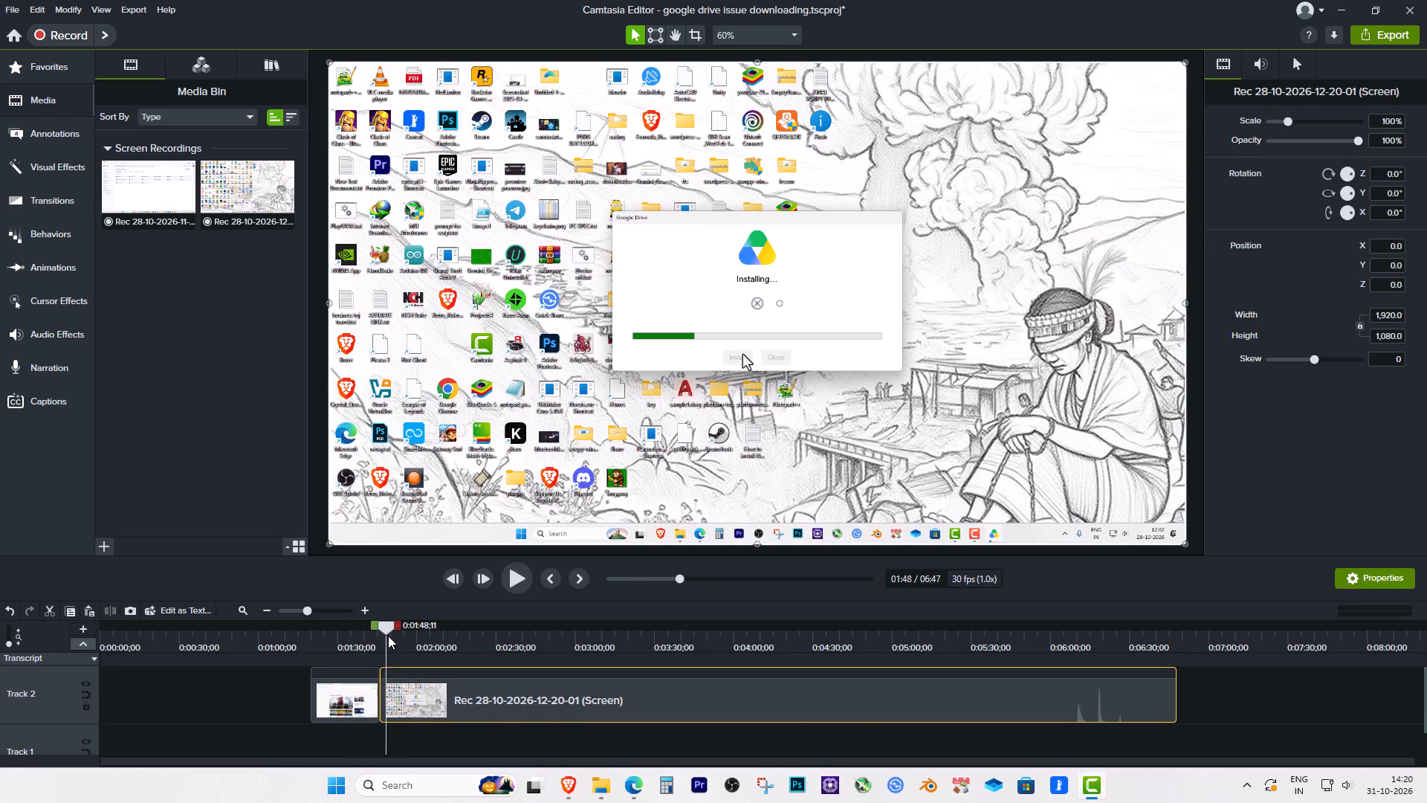
{"action": "left_click_drag", "start_coordinate": [388, 636], "coordinate": [436, 651]}
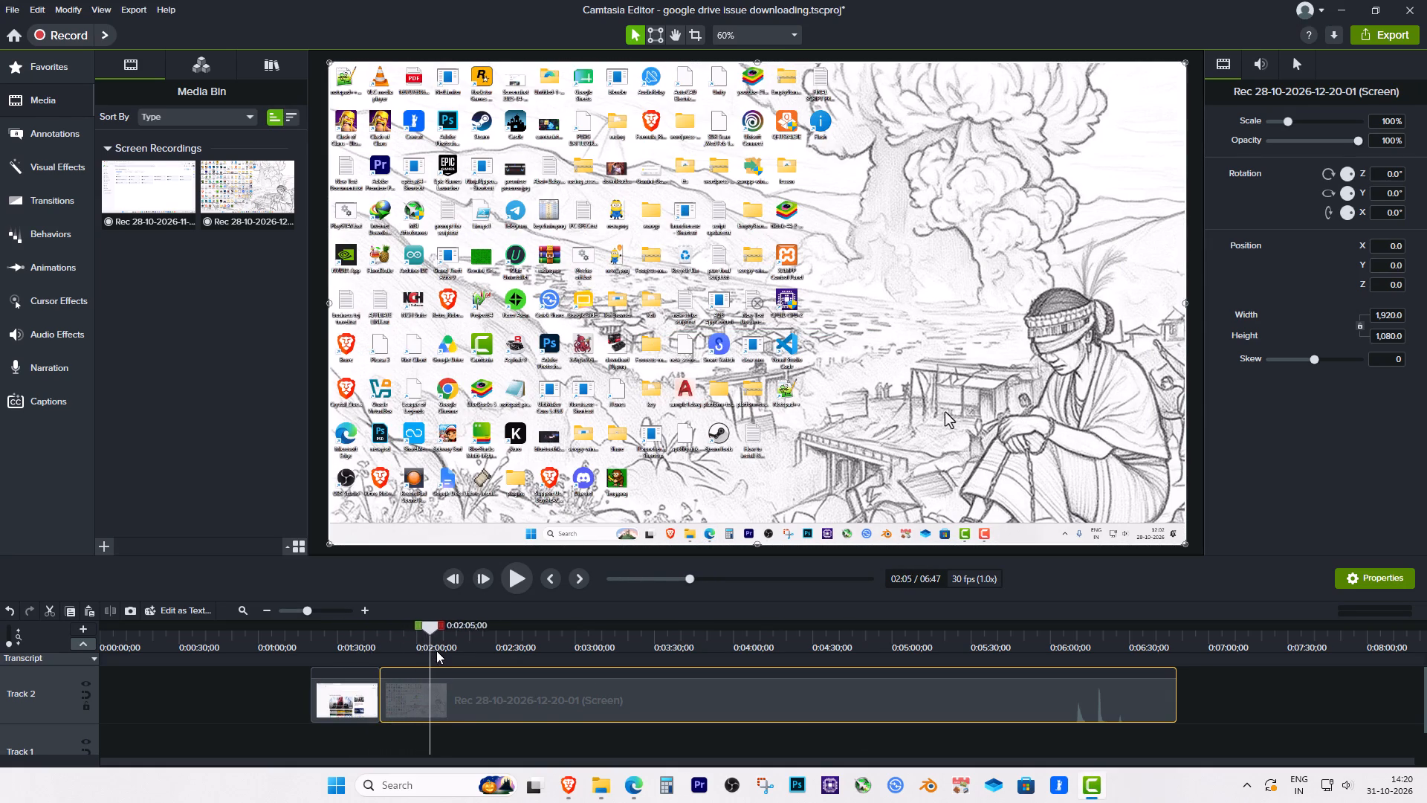
{"action": "left_click_drag", "start_coordinate": [436, 651], "coordinate": [482, 657]}
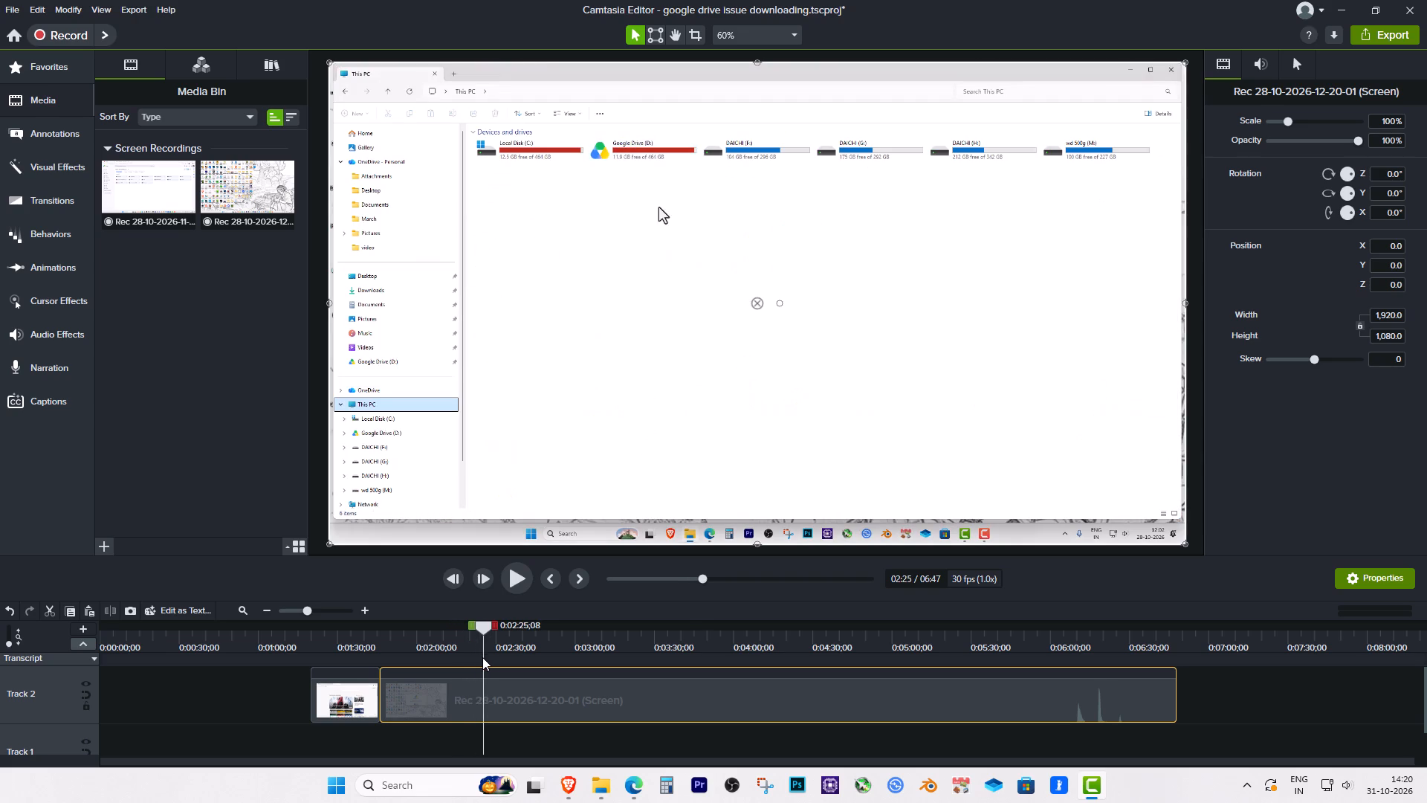
{"action": "left_click_drag", "start_coordinate": [482, 657], "coordinate": [510, 662]}
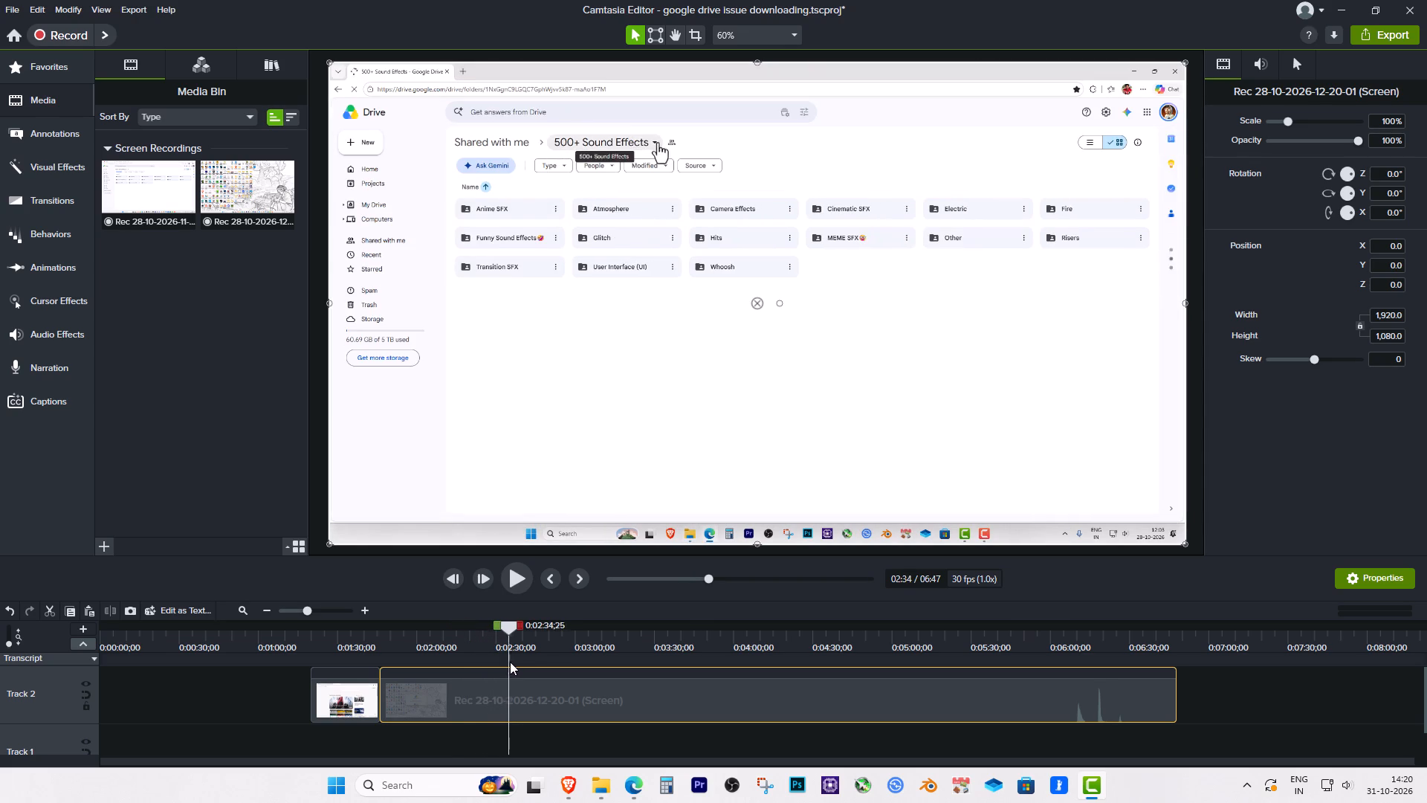
{"action": "left_click_drag", "start_coordinate": [510, 662], "coordinate": [587, 669]}
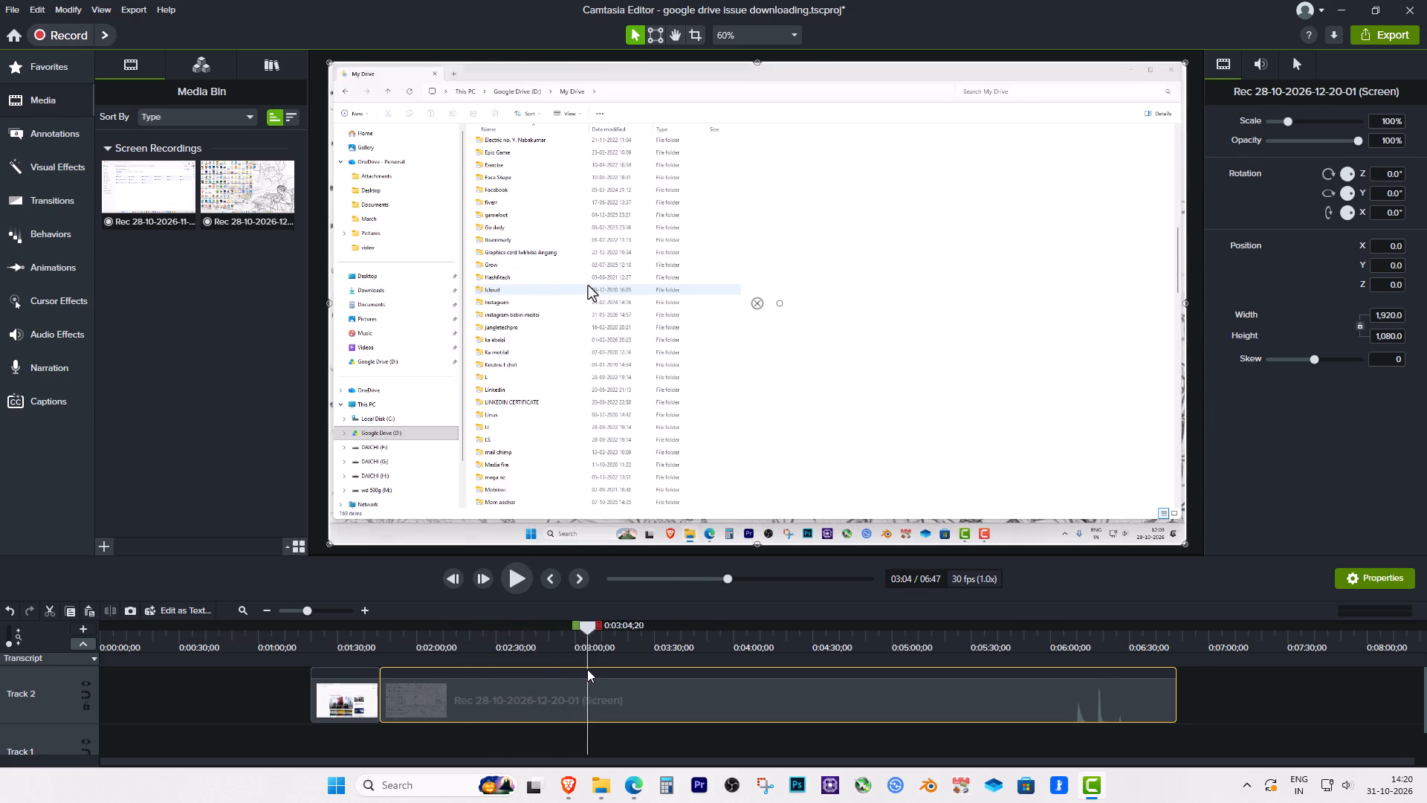
{"action": "left_click_drag", "start_coordinate": [587, 669], "coordinate": [585, 668]}
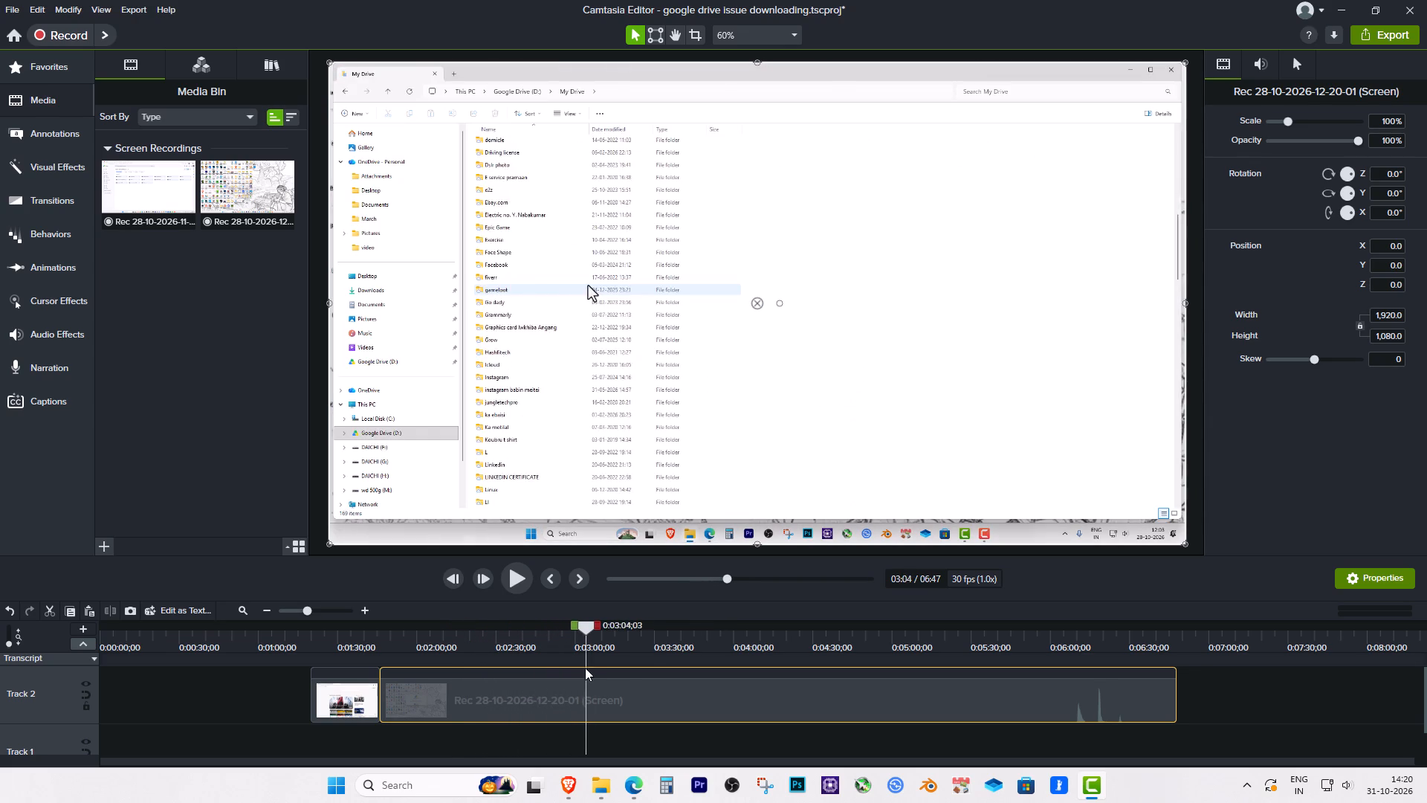
{"action": "left_click_drag", "start_coordinate": [585, 668], "coordinate": [765, 677]}
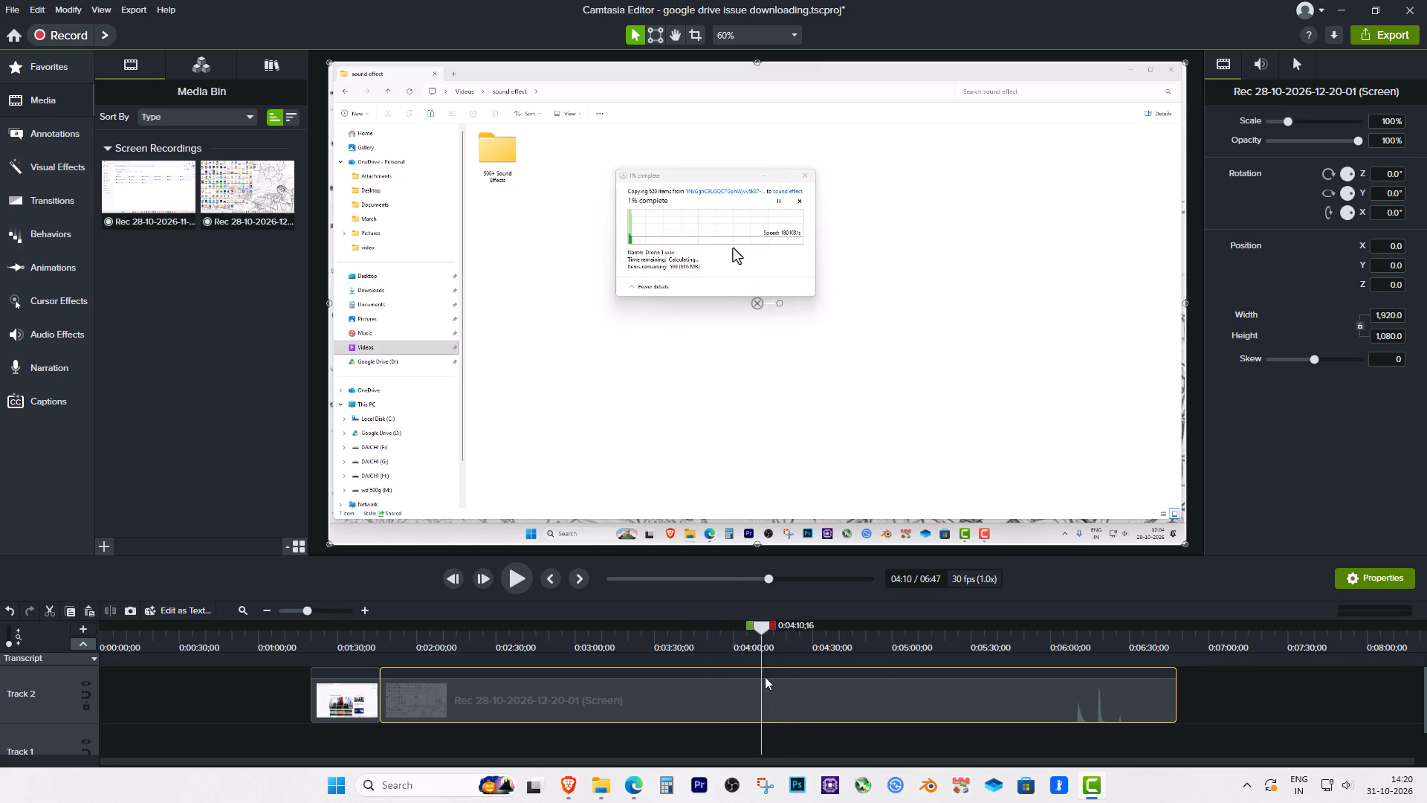
{"action": "left_click_drag", "start_coordinate": [765, 677], "coordinate": [1087, 670]}
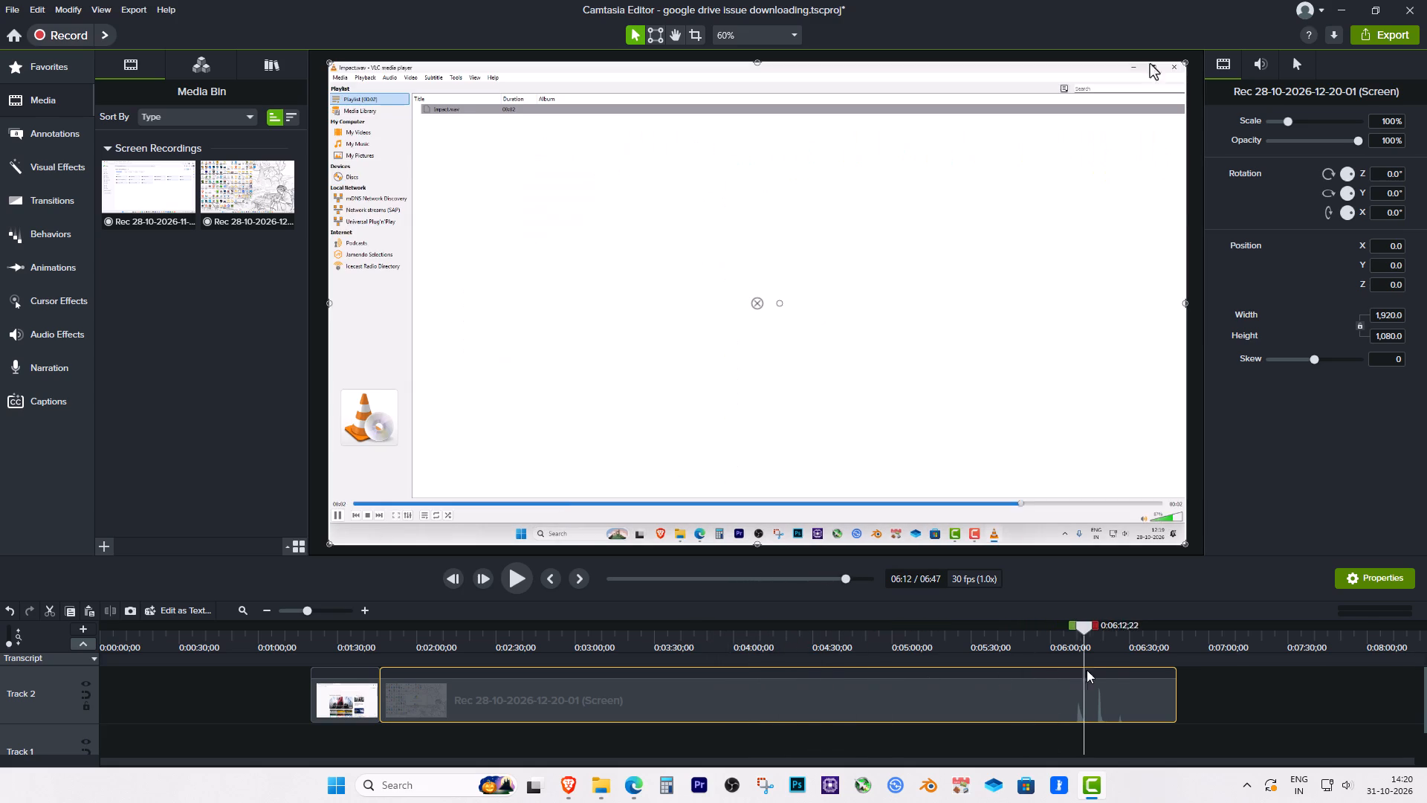
{"action": "left_click_drag", "start_coordinate": [1087, 670], "coordinate": [952, 675]}
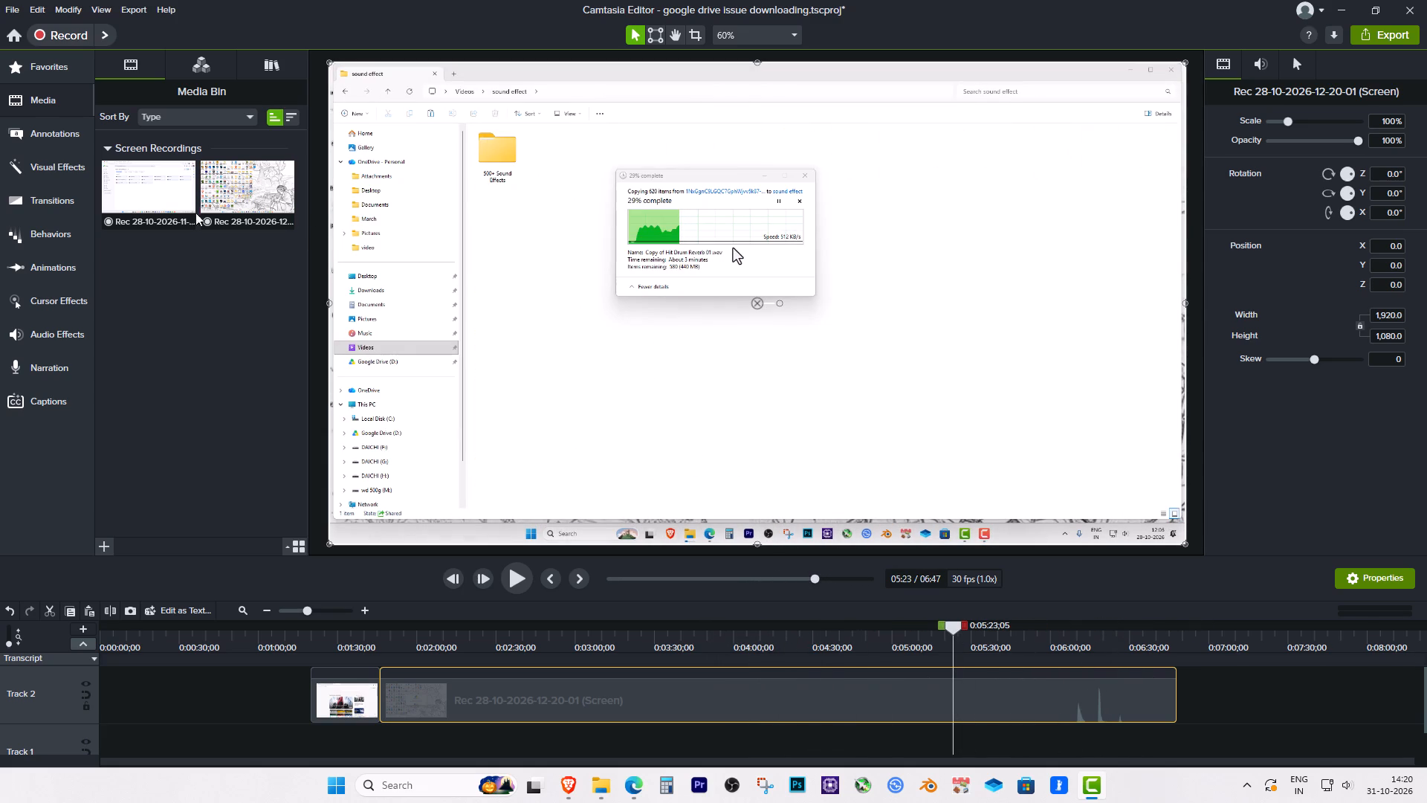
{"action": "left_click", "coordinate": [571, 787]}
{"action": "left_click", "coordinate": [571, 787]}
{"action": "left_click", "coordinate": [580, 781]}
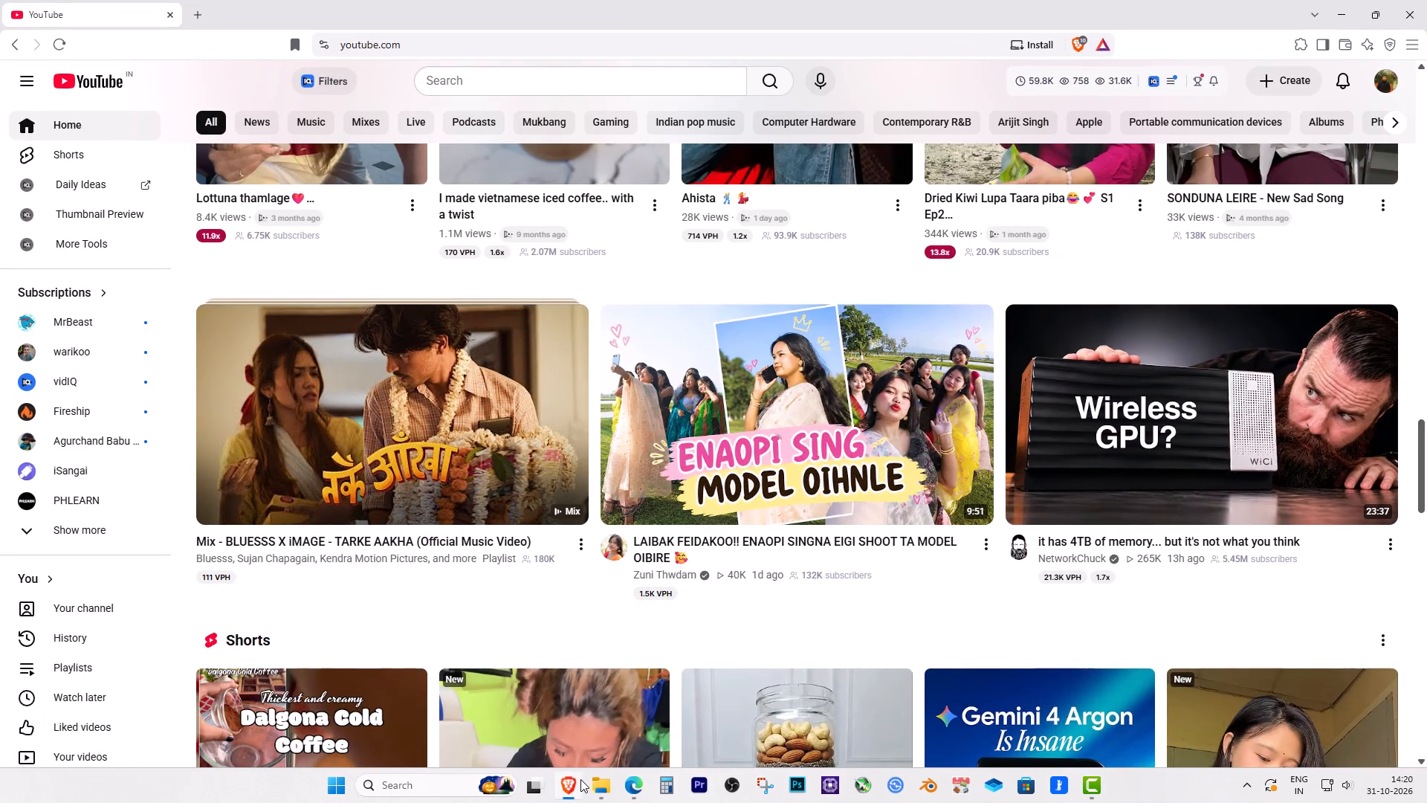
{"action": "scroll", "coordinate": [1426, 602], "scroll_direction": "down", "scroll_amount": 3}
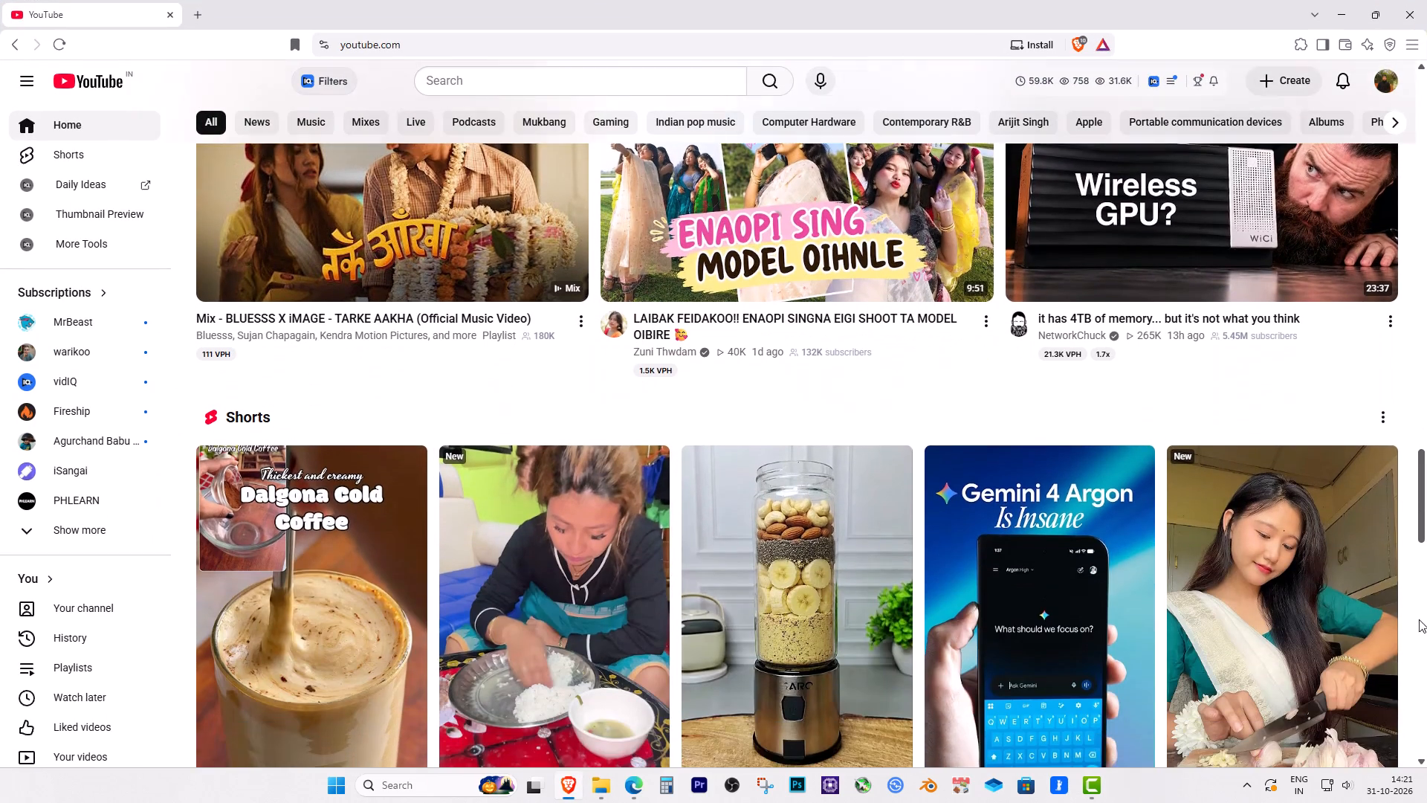
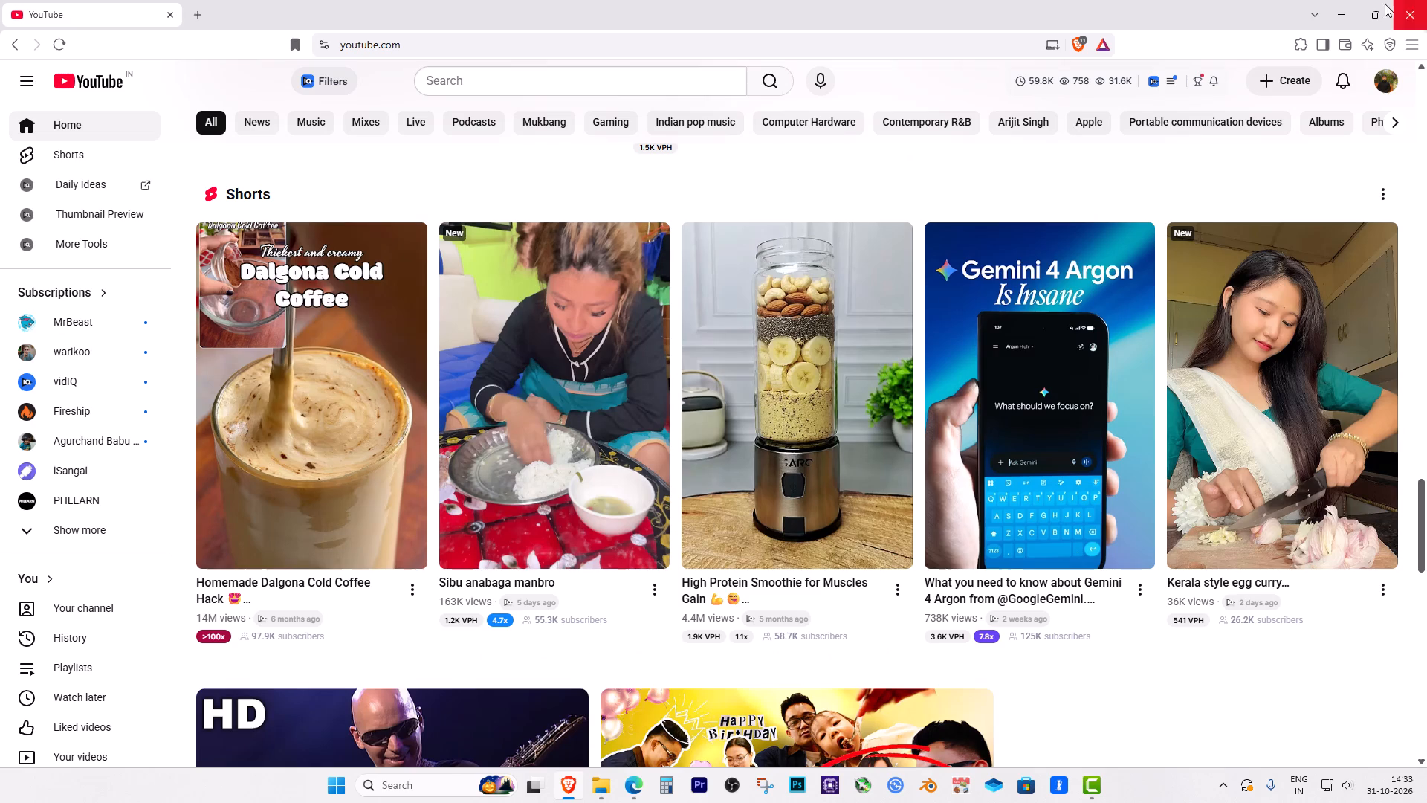
{"action": "left_click", "coordinate": [1355, 14]}
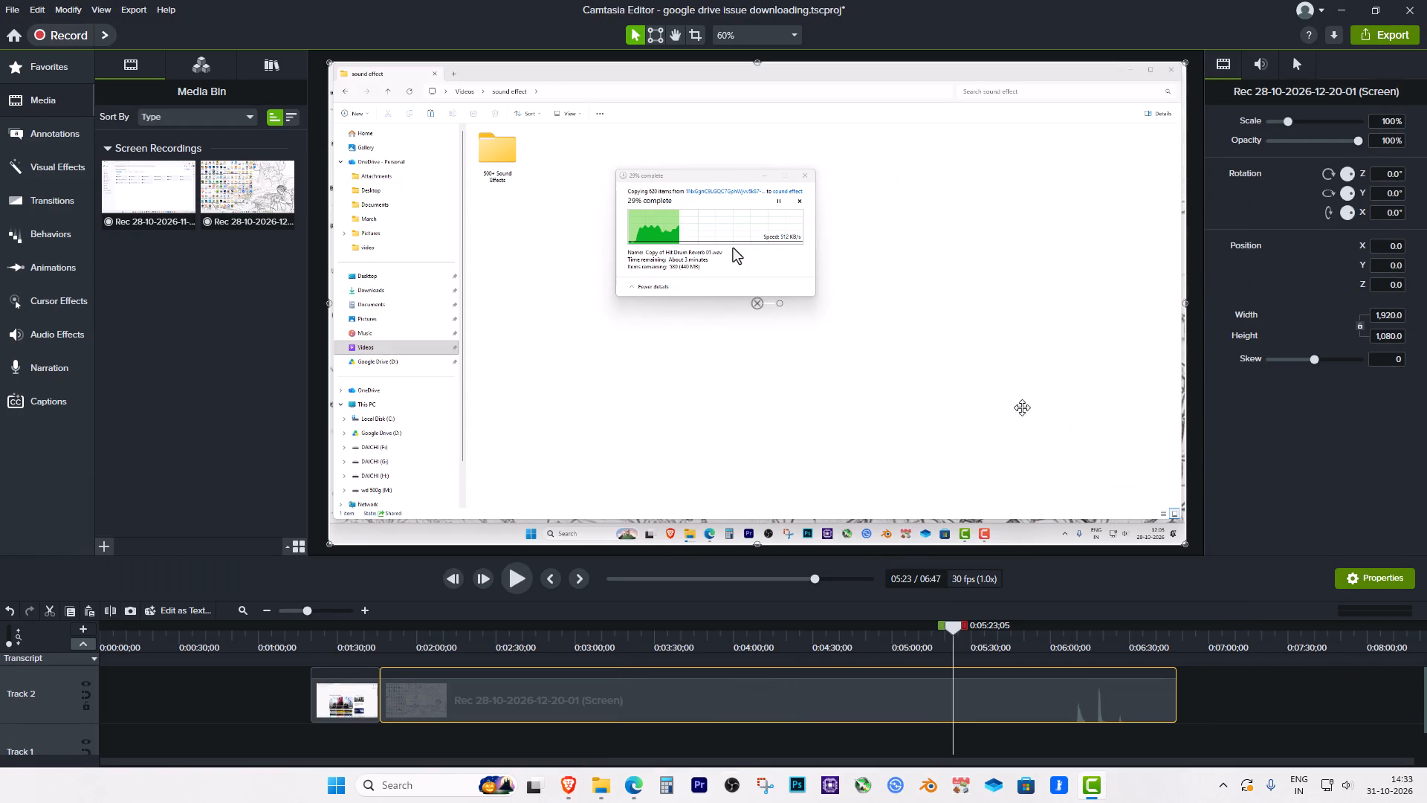
{"action": "left_click", "coordinate": [58, 35]}
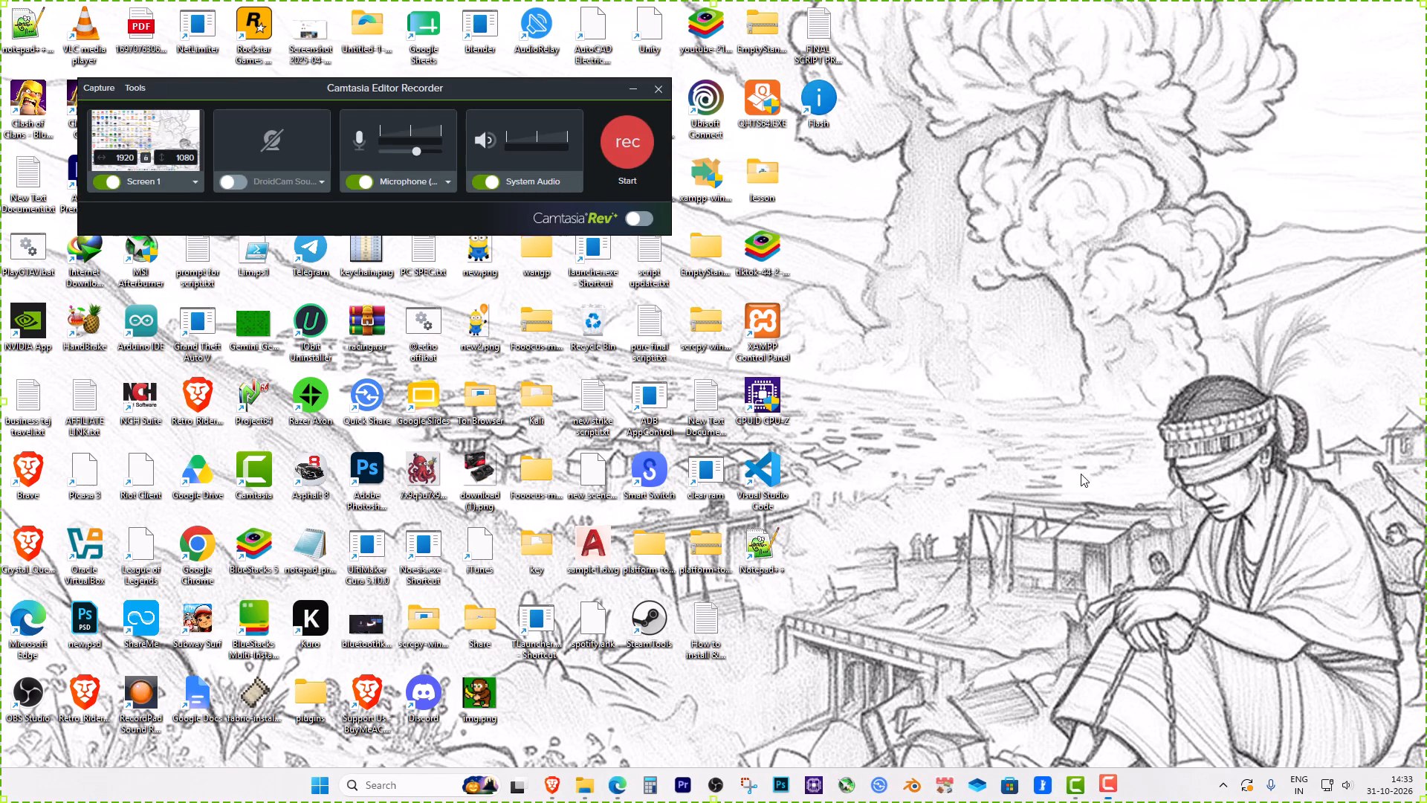
Quit Google Drive for desktop from the system tray.
{"action": "left_click", "coordinate": [1220, 784]}
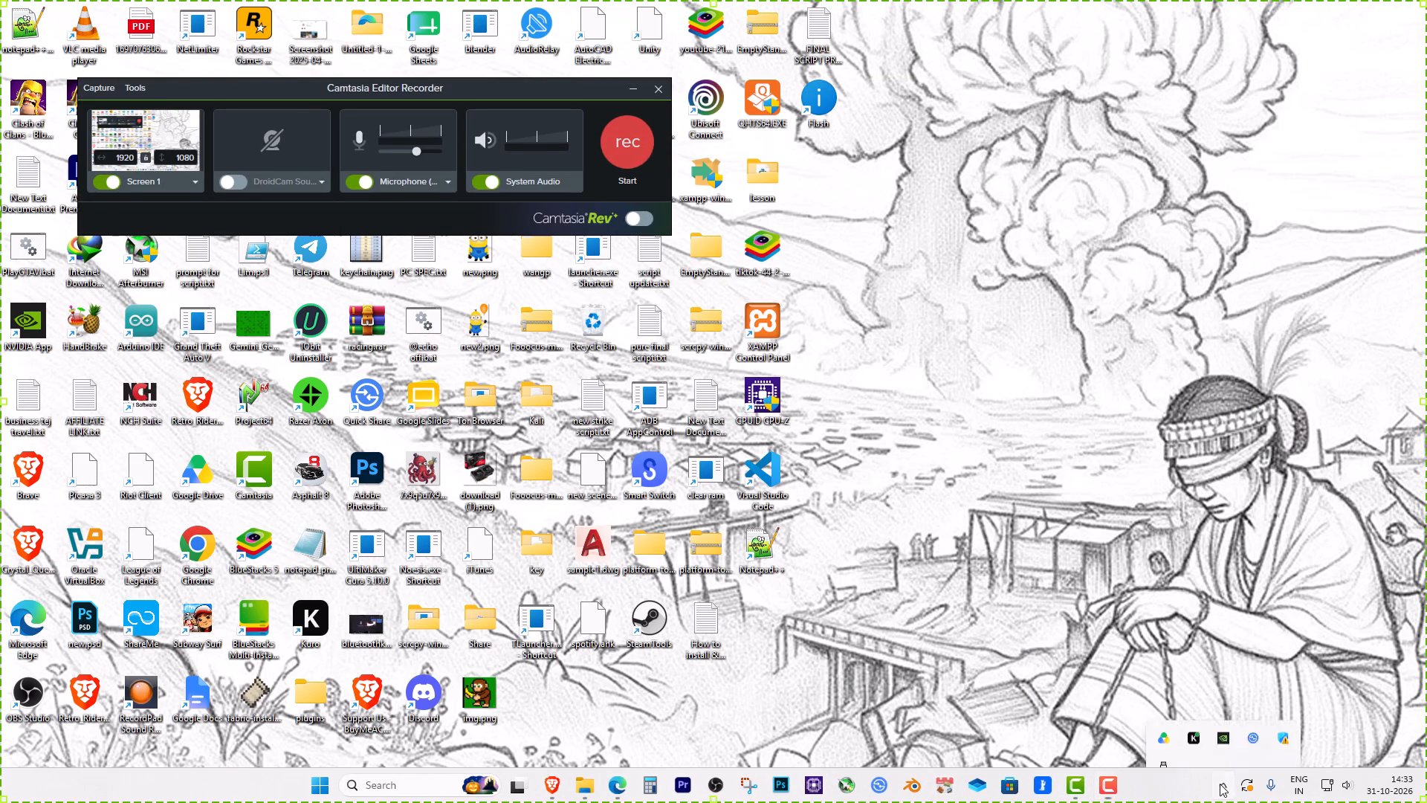
{"action": "right_click", "coordinate": [1174, 708]}
{"action": "left_click", "coordinate": [1227, 726]}
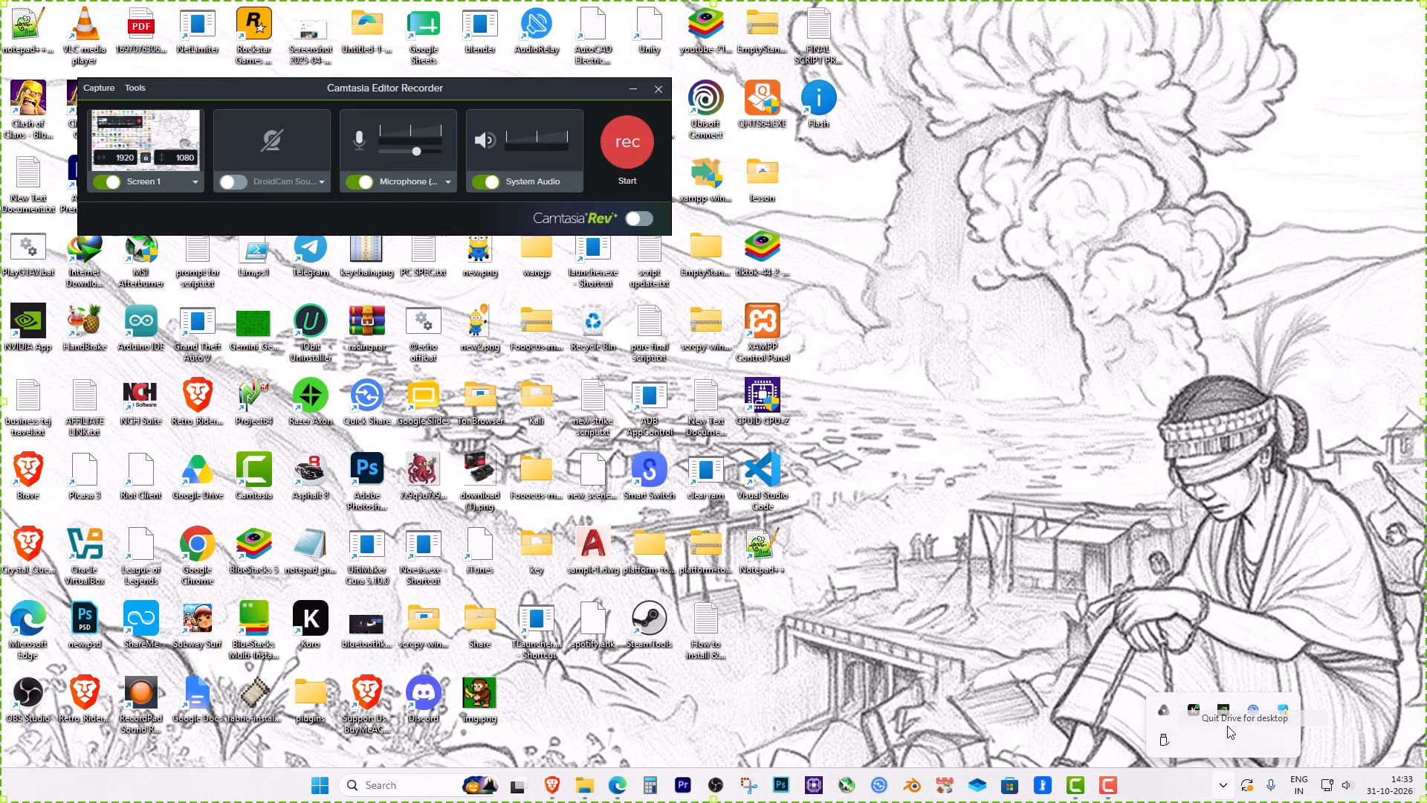
Open This PC in File Explorer and examine its drives and navigation tree for the Google Drive entry.
{"action": "left_click", "coordinate": [586, 792]}
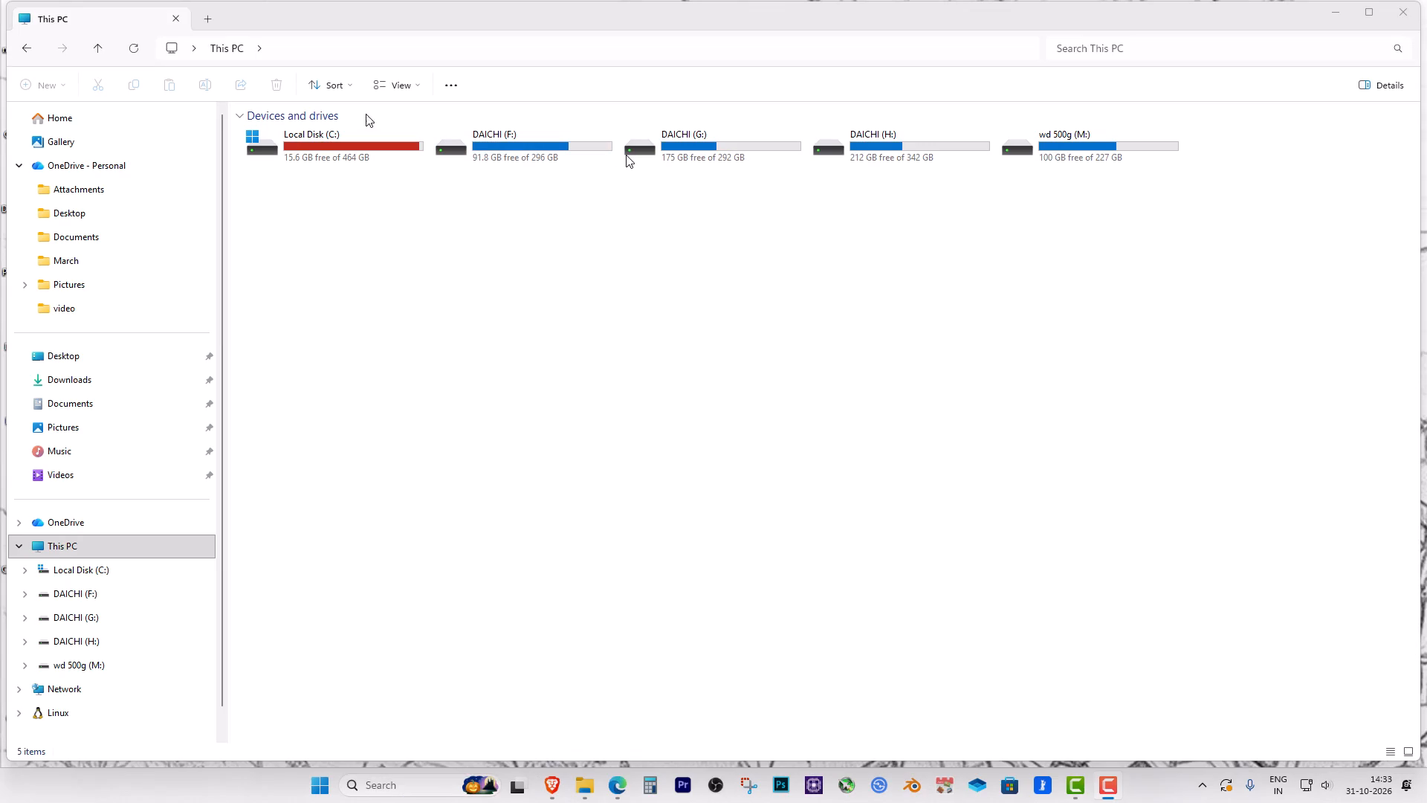
{"action": "left_click", "coordinate": [780, 262]}
{"action": "left_click_drag", "start_coordinate": [801, 254], "coordinate": [792, 251]}
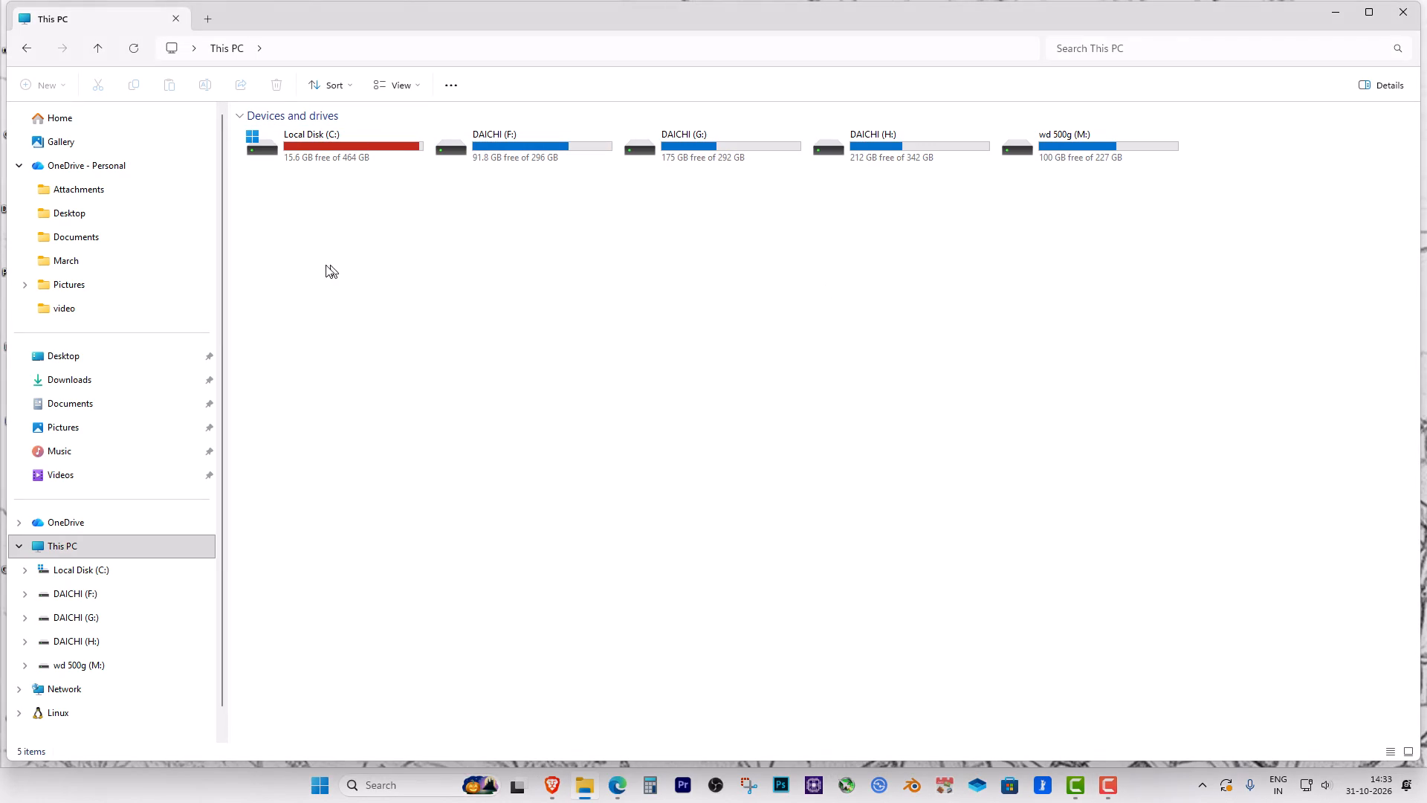
{"action": "left_click", "coordinate": [15, 163]}
{"action": "left_click", "coordinate": [16, 163]}
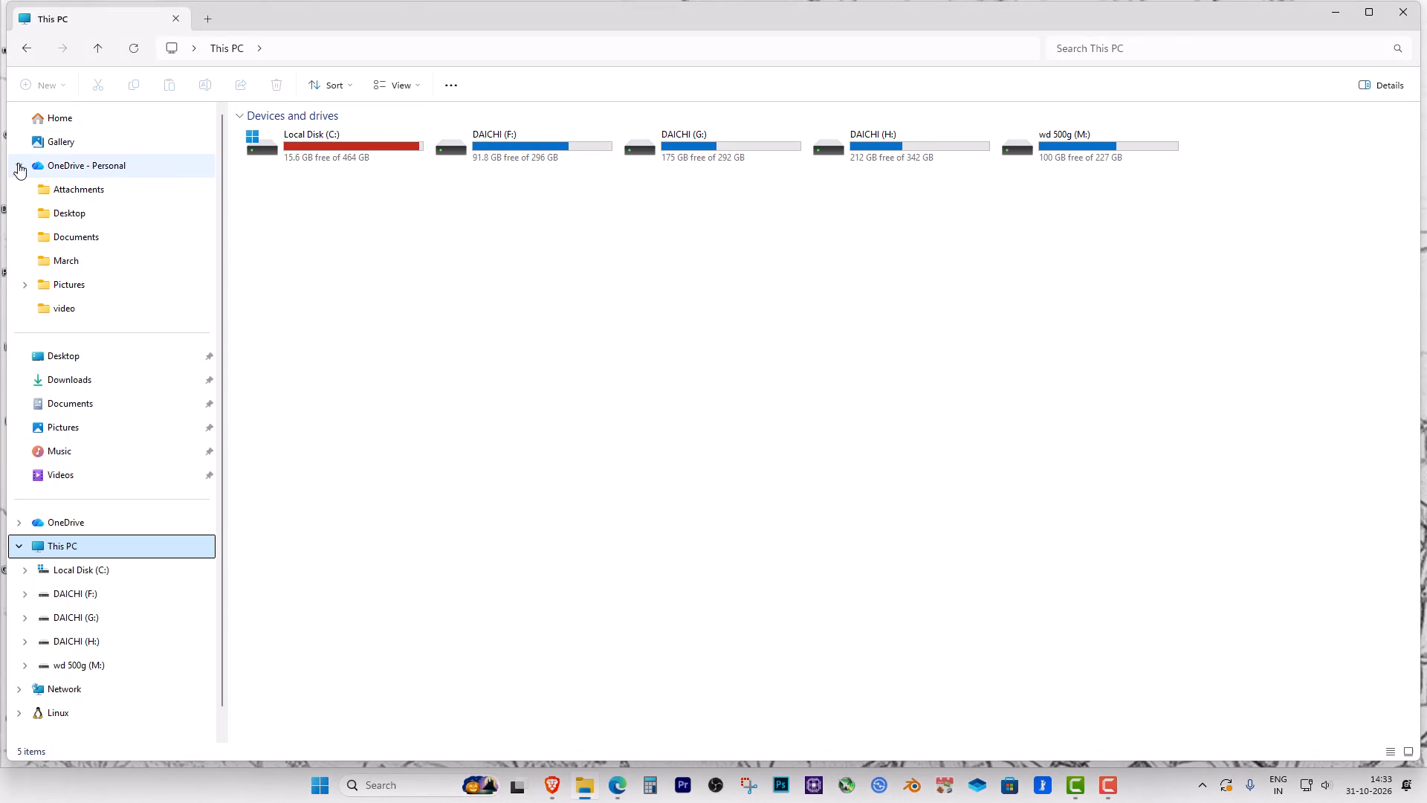
{"action": "scroll", "coordinate": [62, 320], "scroll_direction": "up", "scroll_amount": 3}
Refresh the This PC listing several times to check for the Google Drive entry, and close the File Explorer window.
{"action": "left_click", "coordinate": [143, 45]}
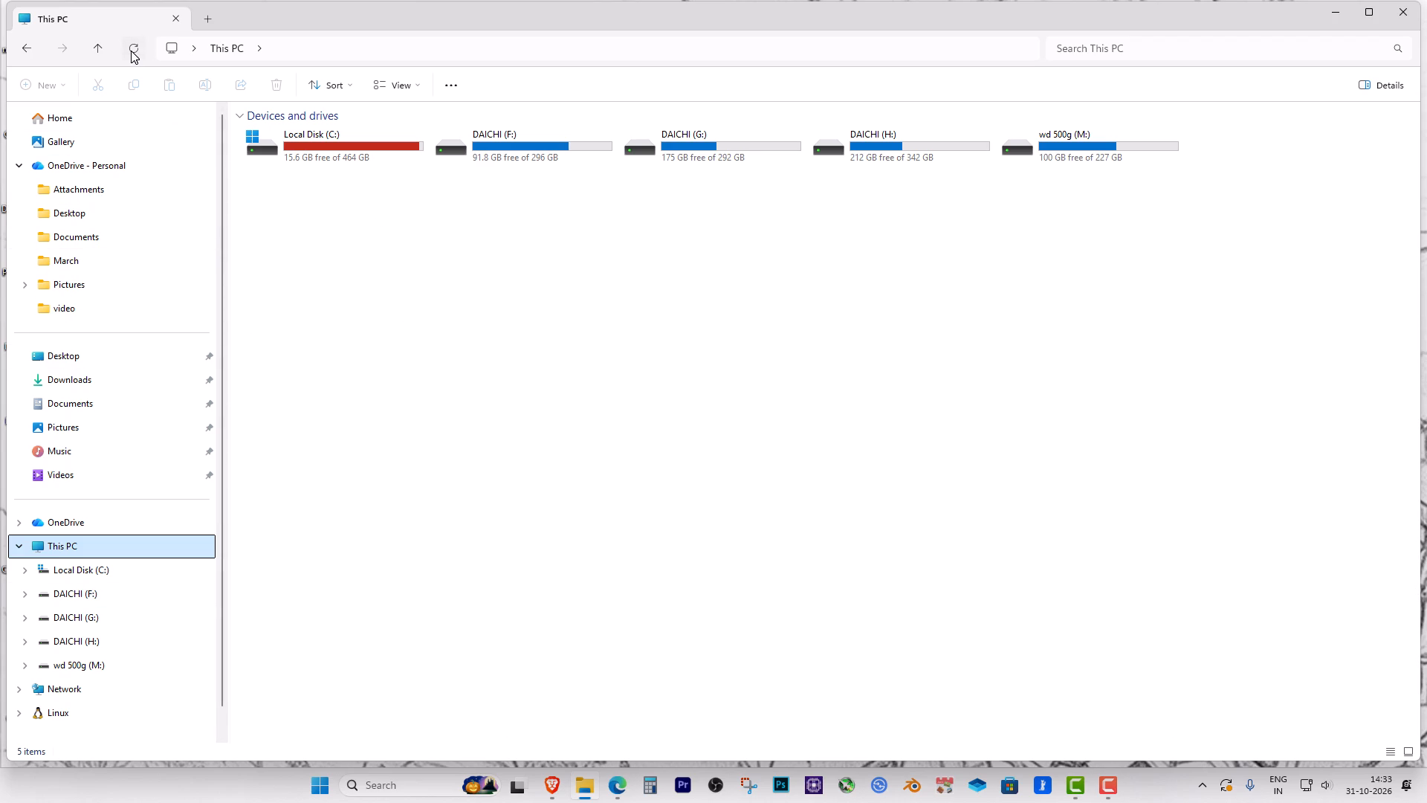
{"action": "left_click", "coordinate": [131, 50]}
{"action": "right_click", "coordinate": [575, 311]}
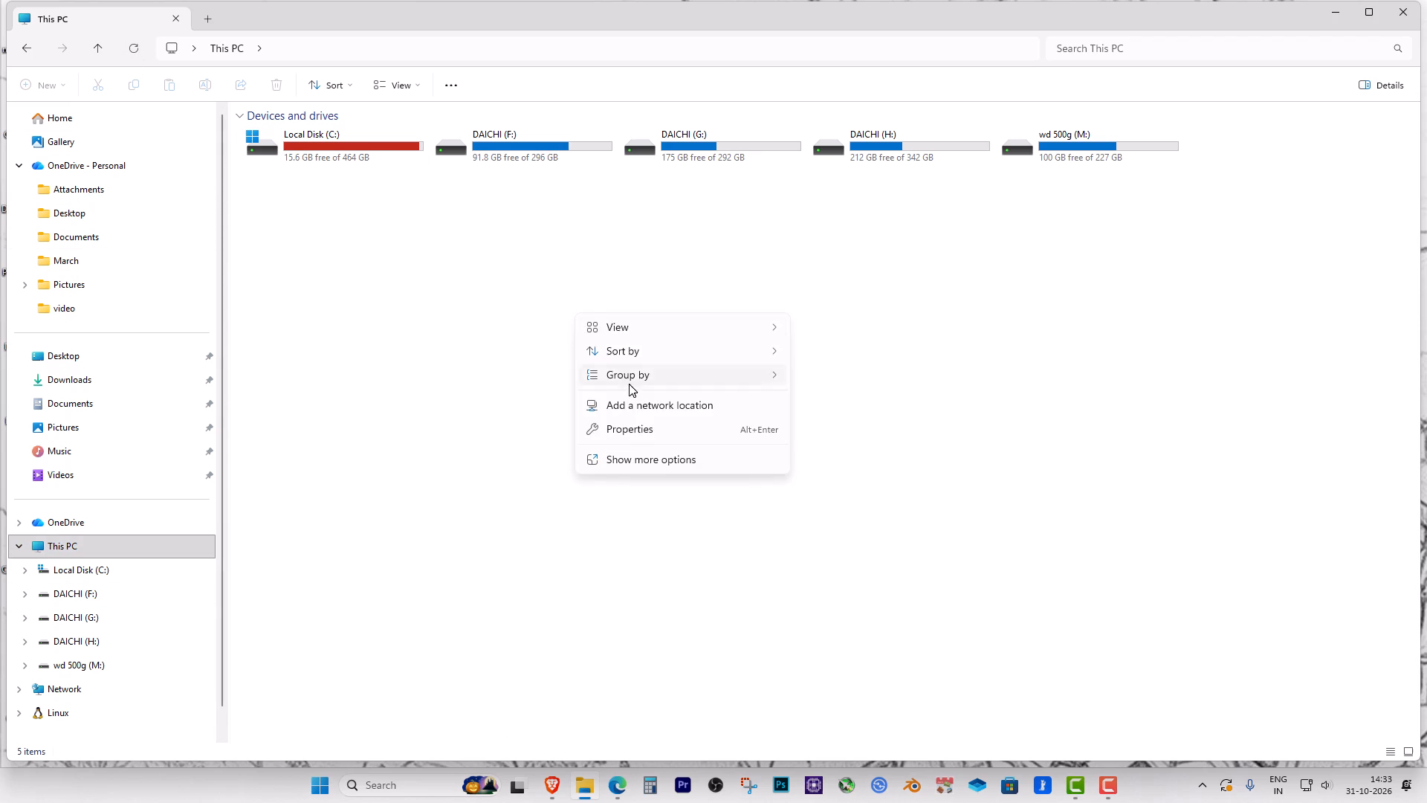
{"action": "left_click", "coordinate": [641, 458]}
{"action": "left_click", "coordinate": [637, 373]}
{"action": "right_click", "coordinate": [646, 287]}
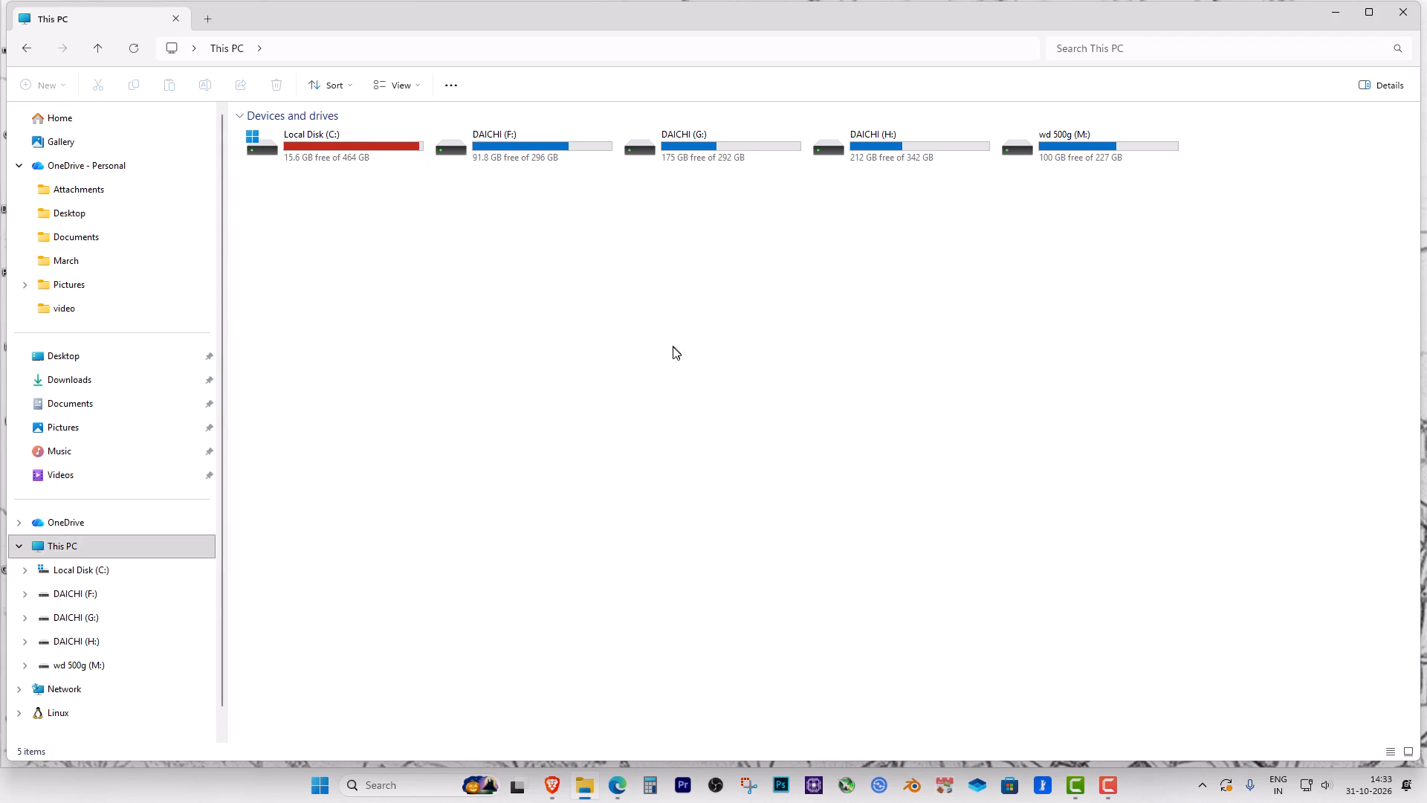
{"action": "left_click", "coordinate": [686, 432]}
{"action": "left_click", "coordinate": [684, 353]}
{"action": "double_click", "coordinate": [719, 300]}
{"action": "left_click", "coordinate": [803, 290]}
{"action": "right_click", "coordinate": [728, 257]}
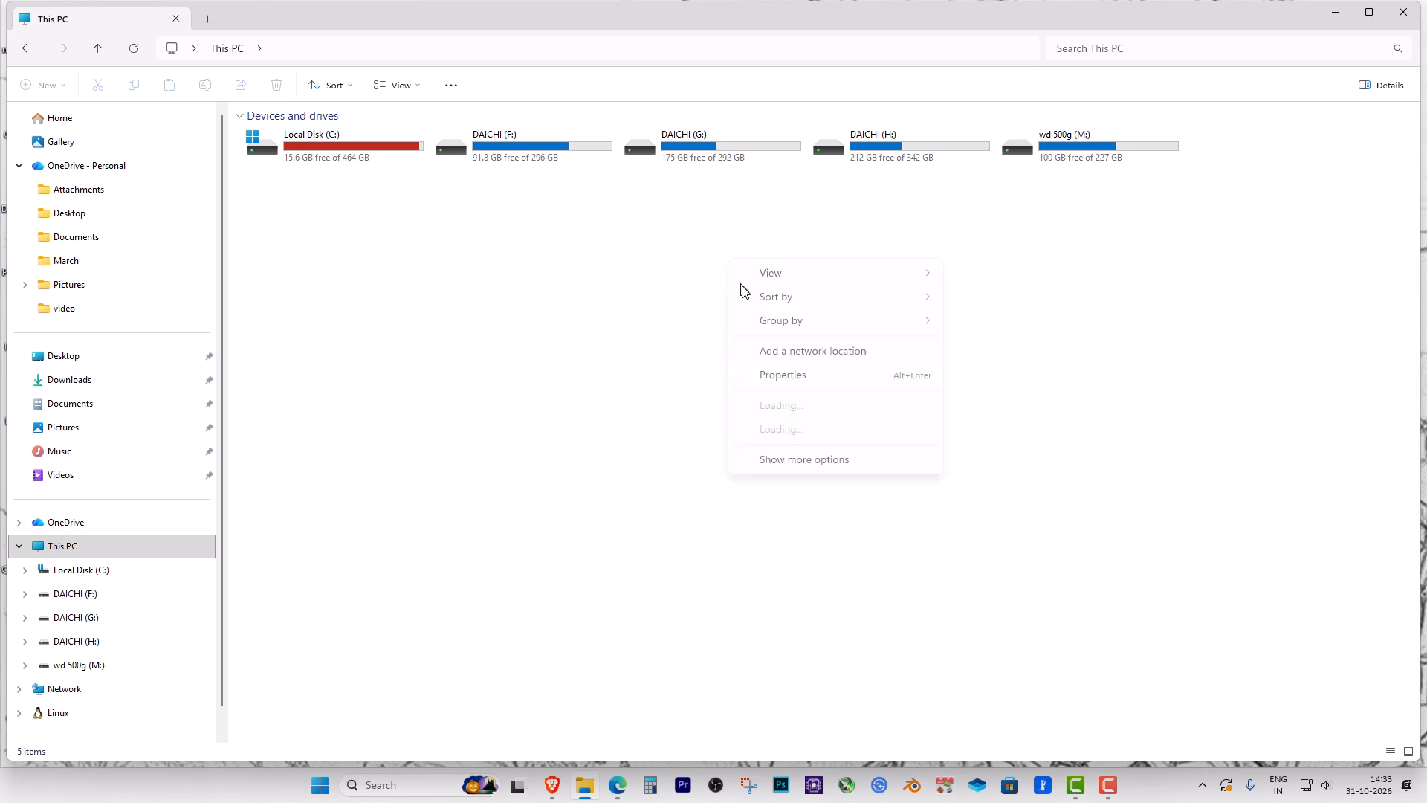
{"action": "left_click", "coordinate": [786, 415]}
{"action": "left_click", "coordinate": [785, 324]}
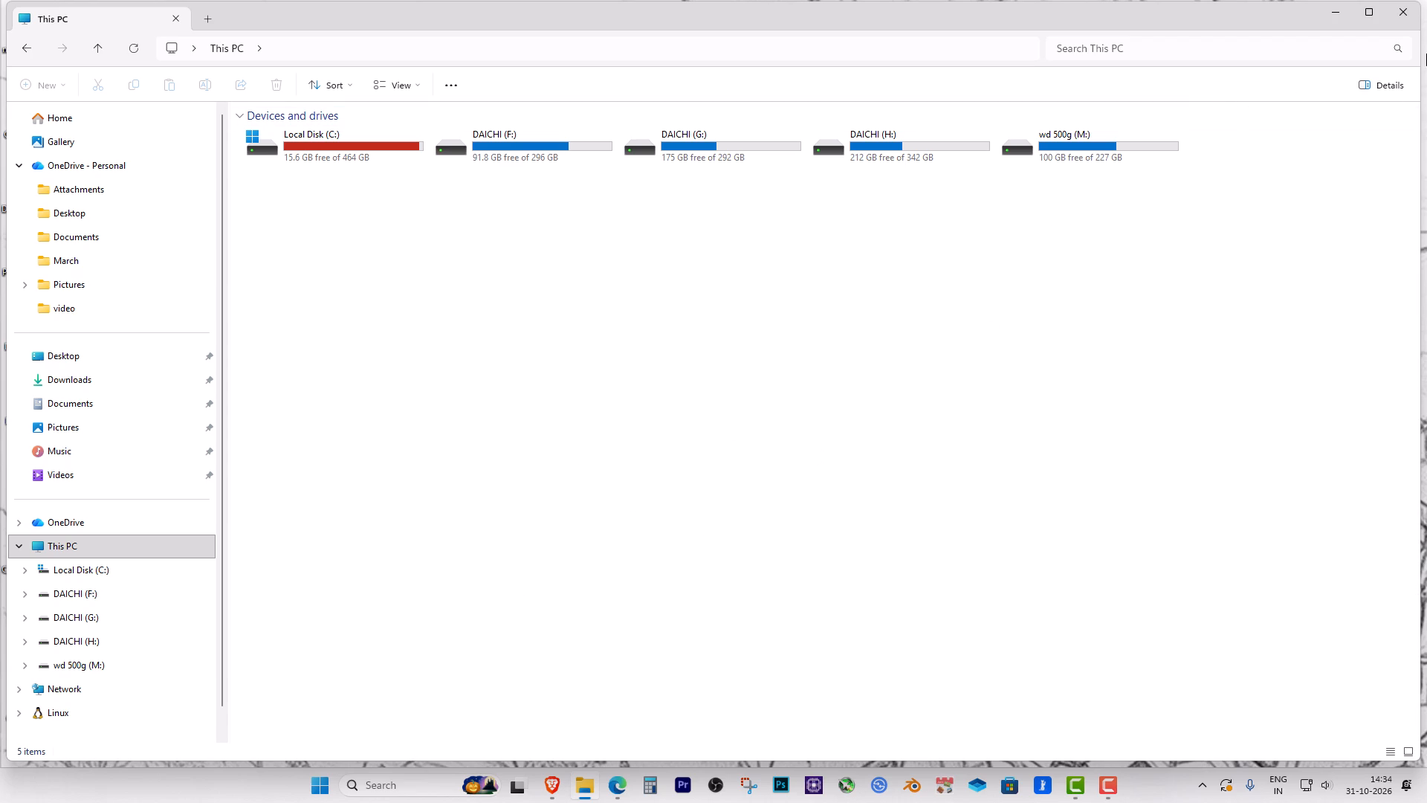
{"action": "left_click", "coordinate": [1400, 22]}
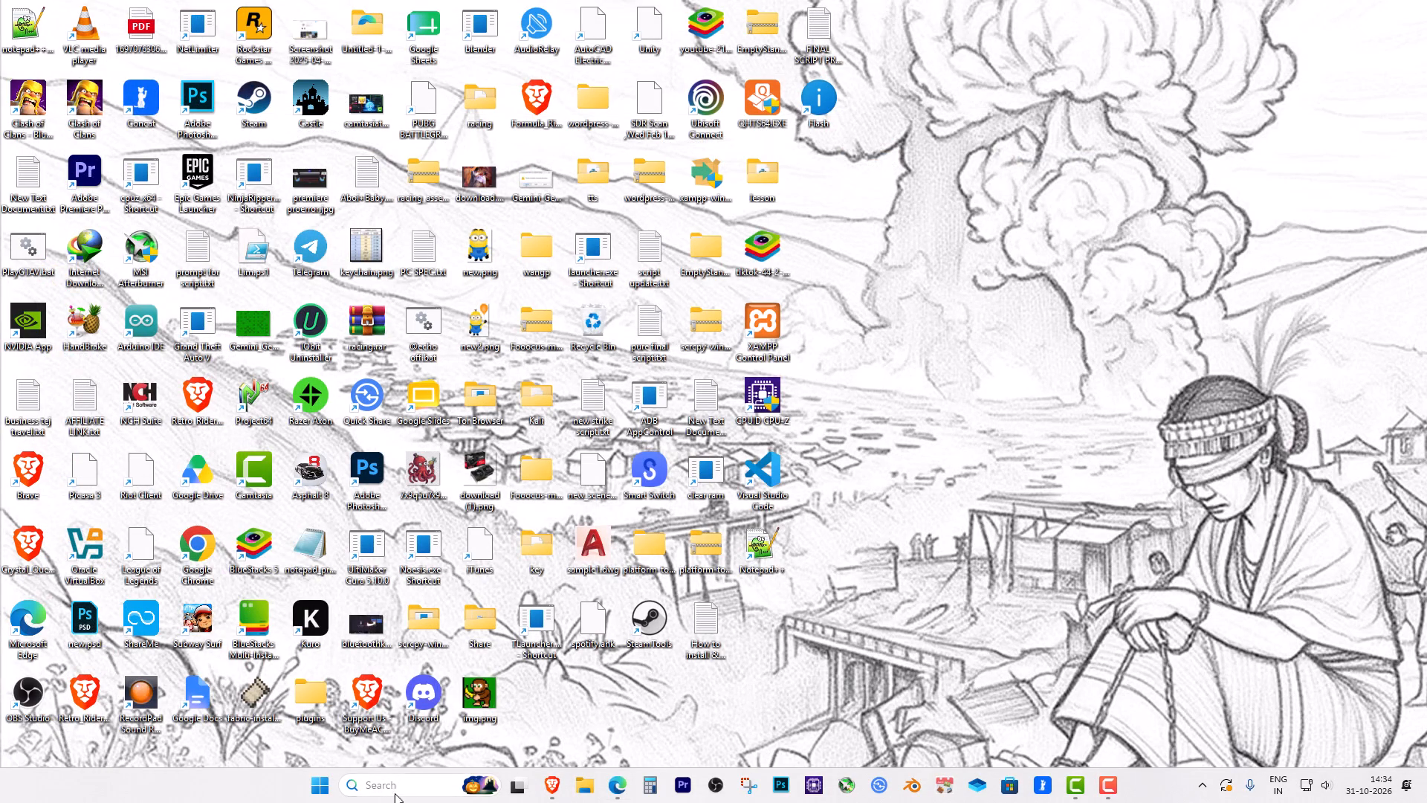
Search Windows for "google" and launch the Google Drive desktop app.
{"action": "type", "text": "google"}
{"action": "key", "text": "space"}
{"action": "key", "text": "Return"}
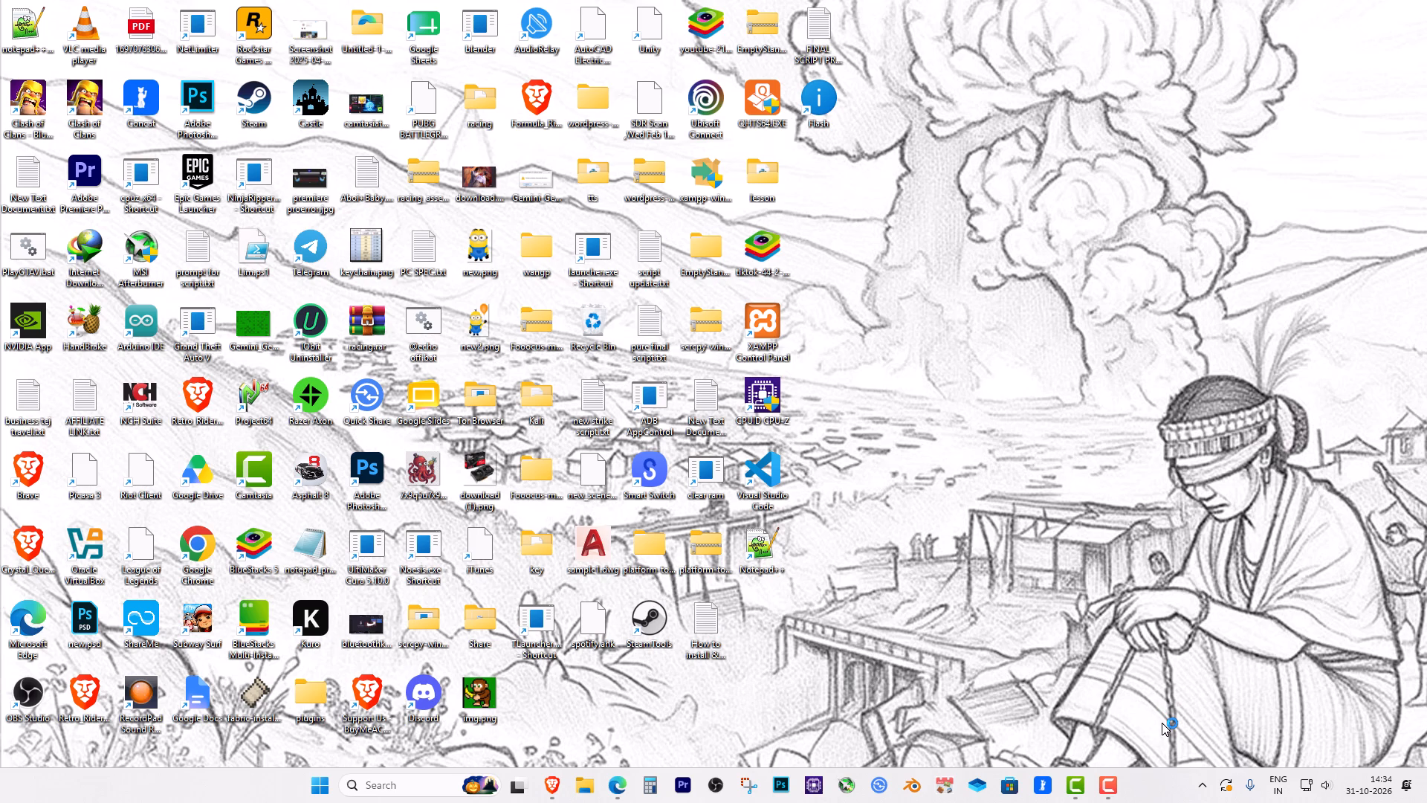
Show Google Drive among the hidden system tray apps and open its main window.
{"action": "left_click", "coordinate": [1197, 778]}
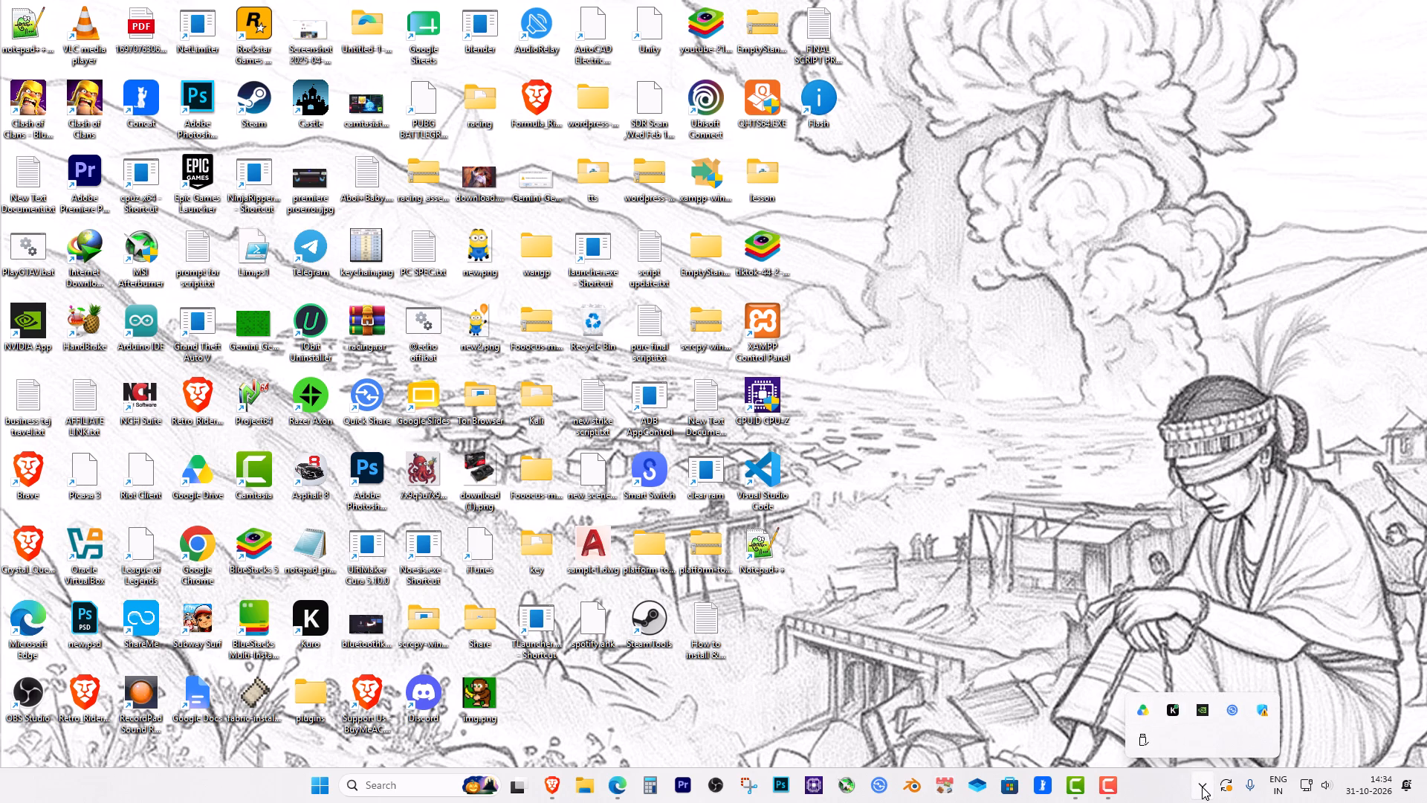
{"action": "double_click", "coordinate": [1202, 787]}
{"action": "left_click", "coordinate": [1205, 793]}
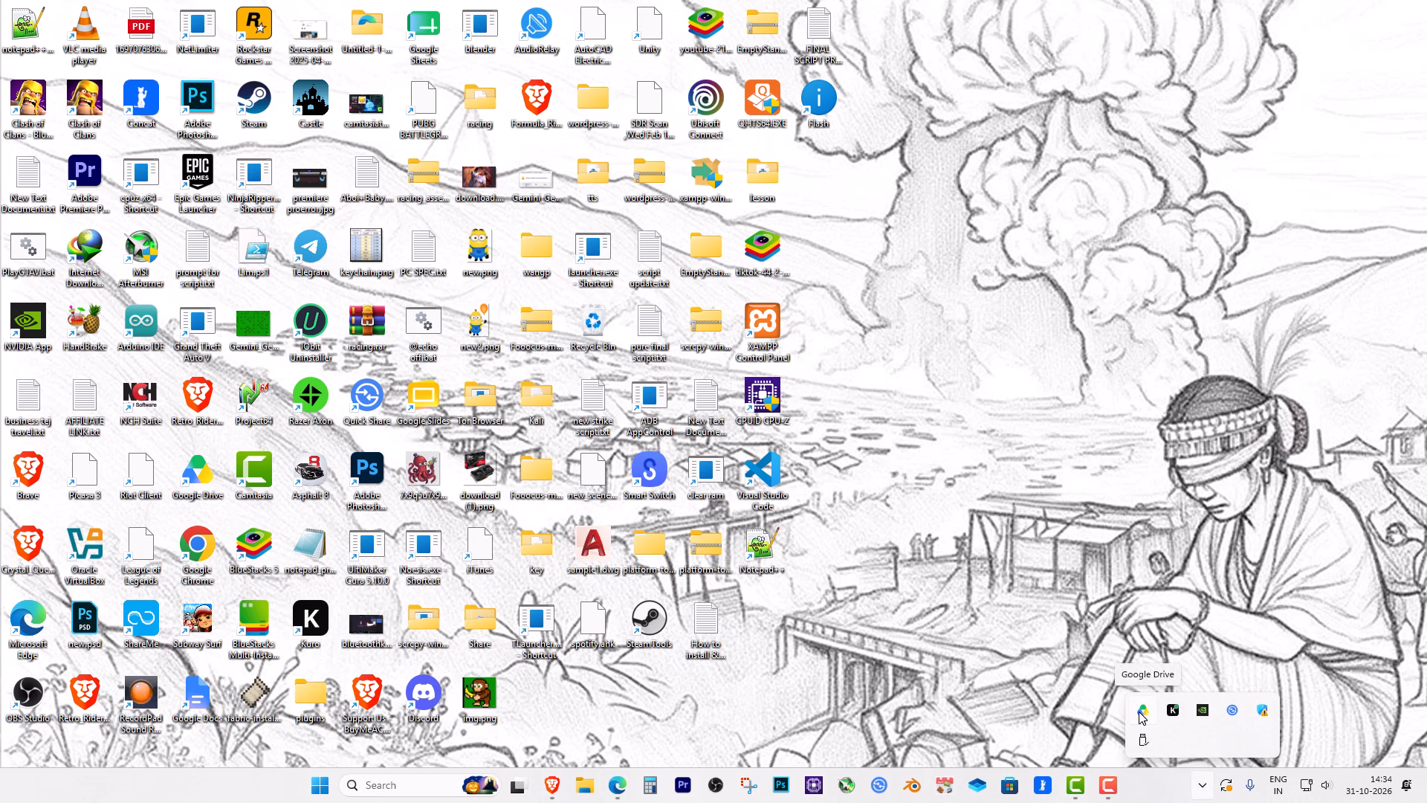
{"action": "right_click", "coordinate": [1139, 712]}
{"action": "left_click", "coordinate": [1137, 705]}
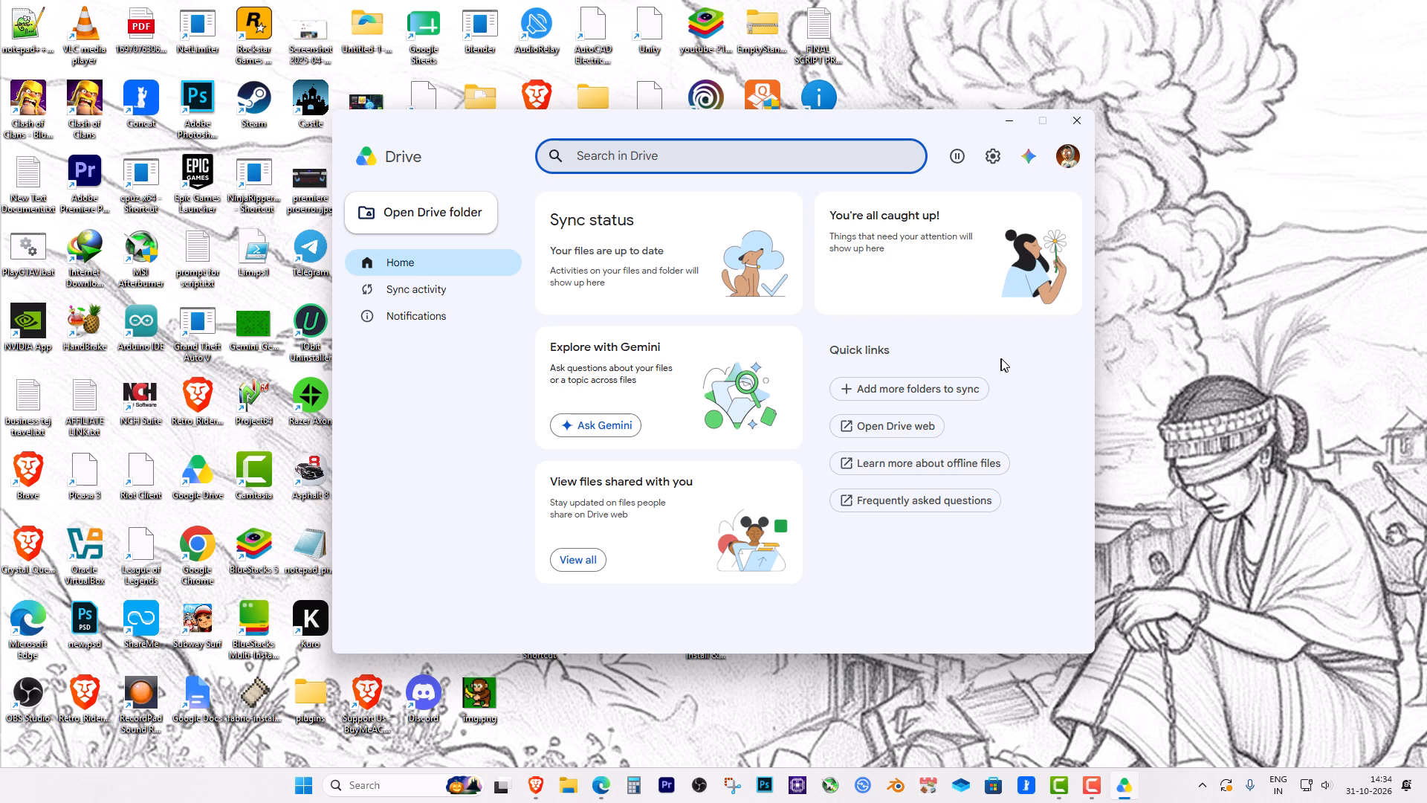
In Google Drive Preferences, go to the folders from Drive, view Google Drive in File Explorer, and close that Explorer window.
{"action": "left_click", "coordinate": [986, 161]}
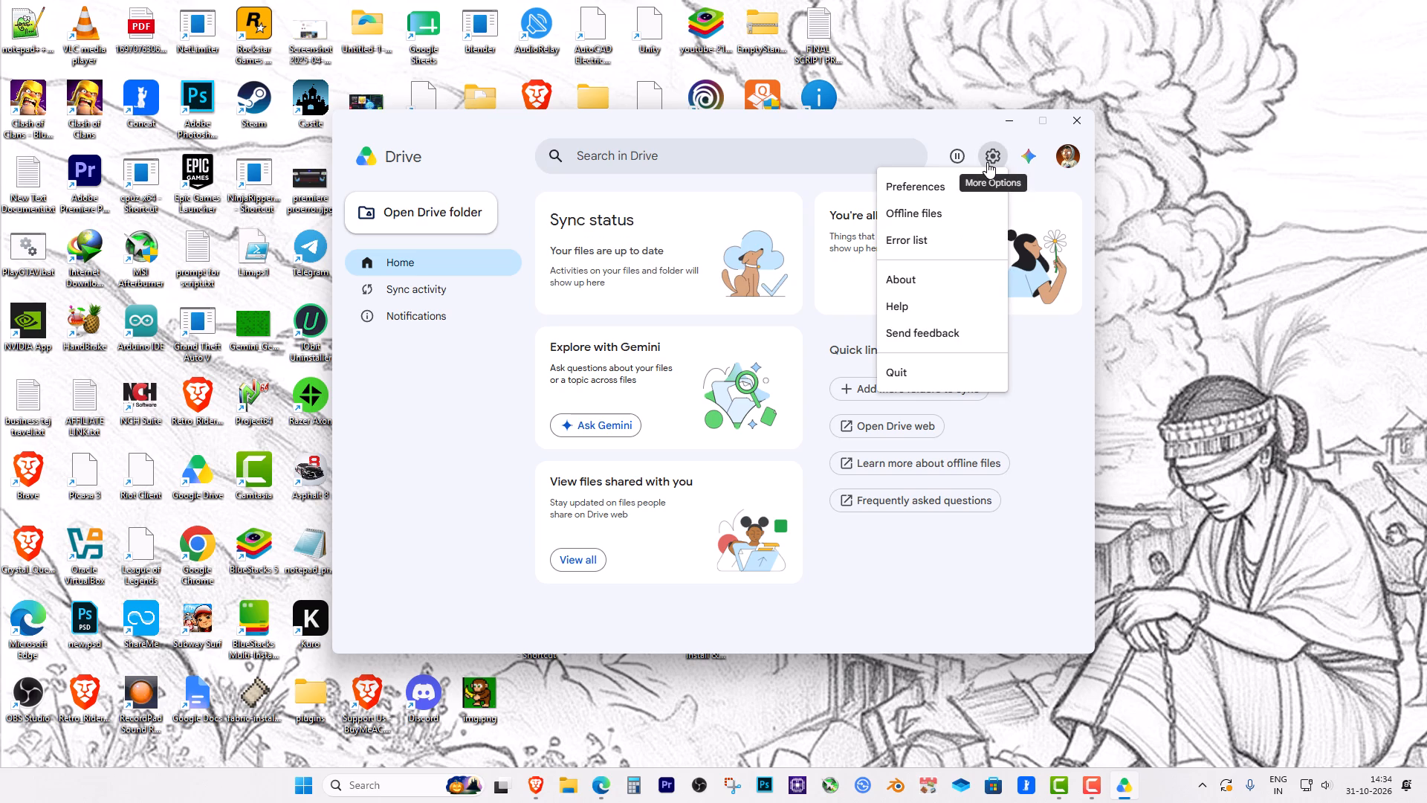
{"action": "left_click", "coordinate": [939, 192]}
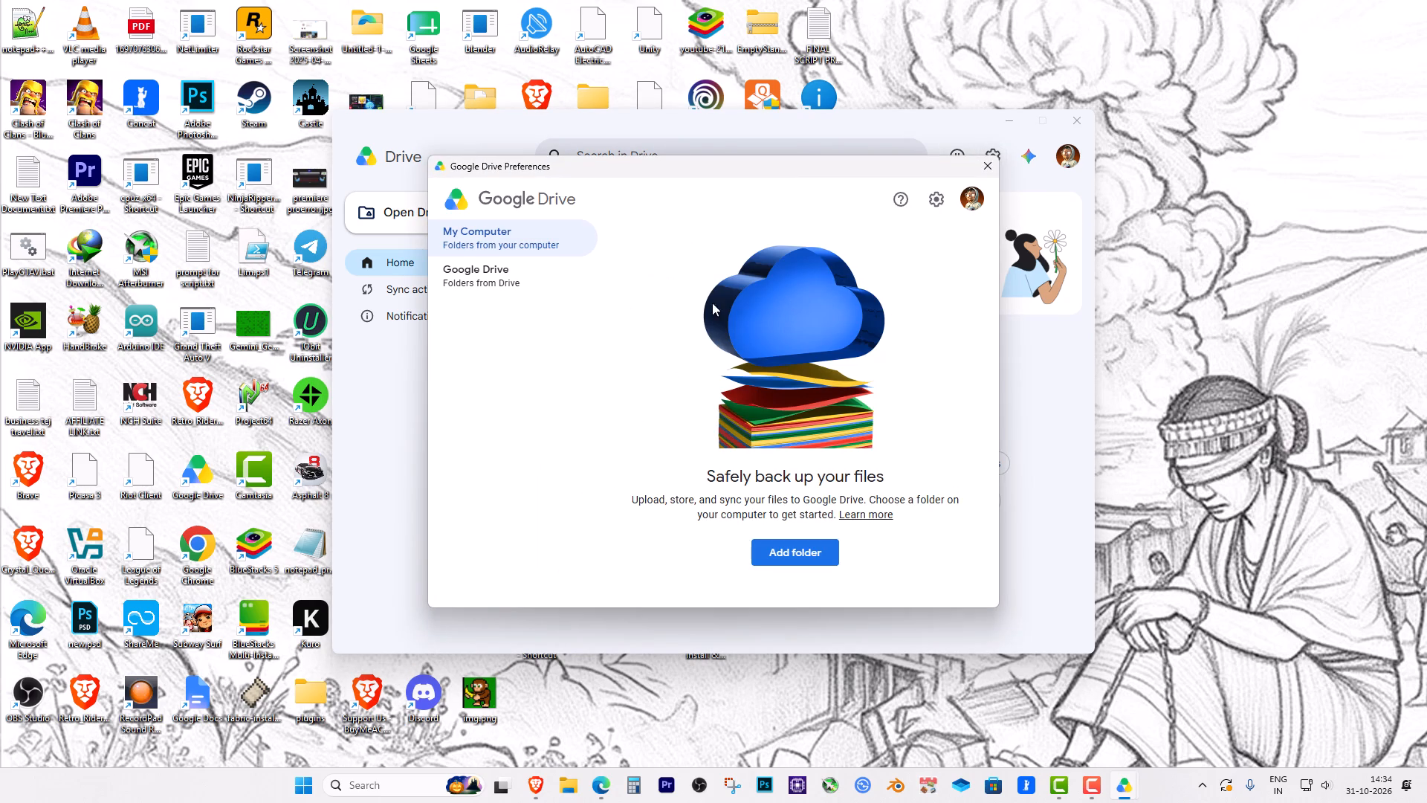
{"action": "left_click", "coordinate": [504, 273]}
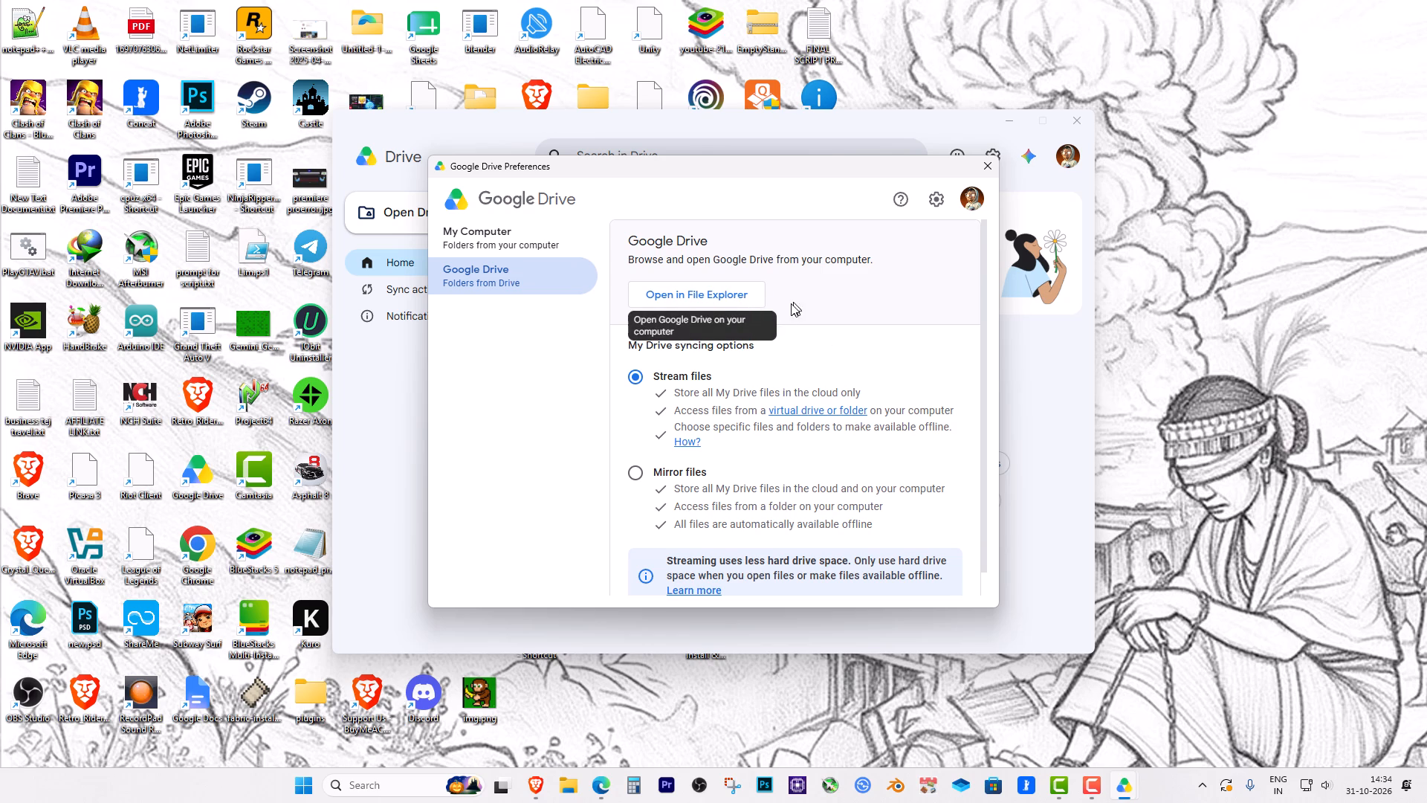
{"action": "left_click", "coordinate": [709, 290]}
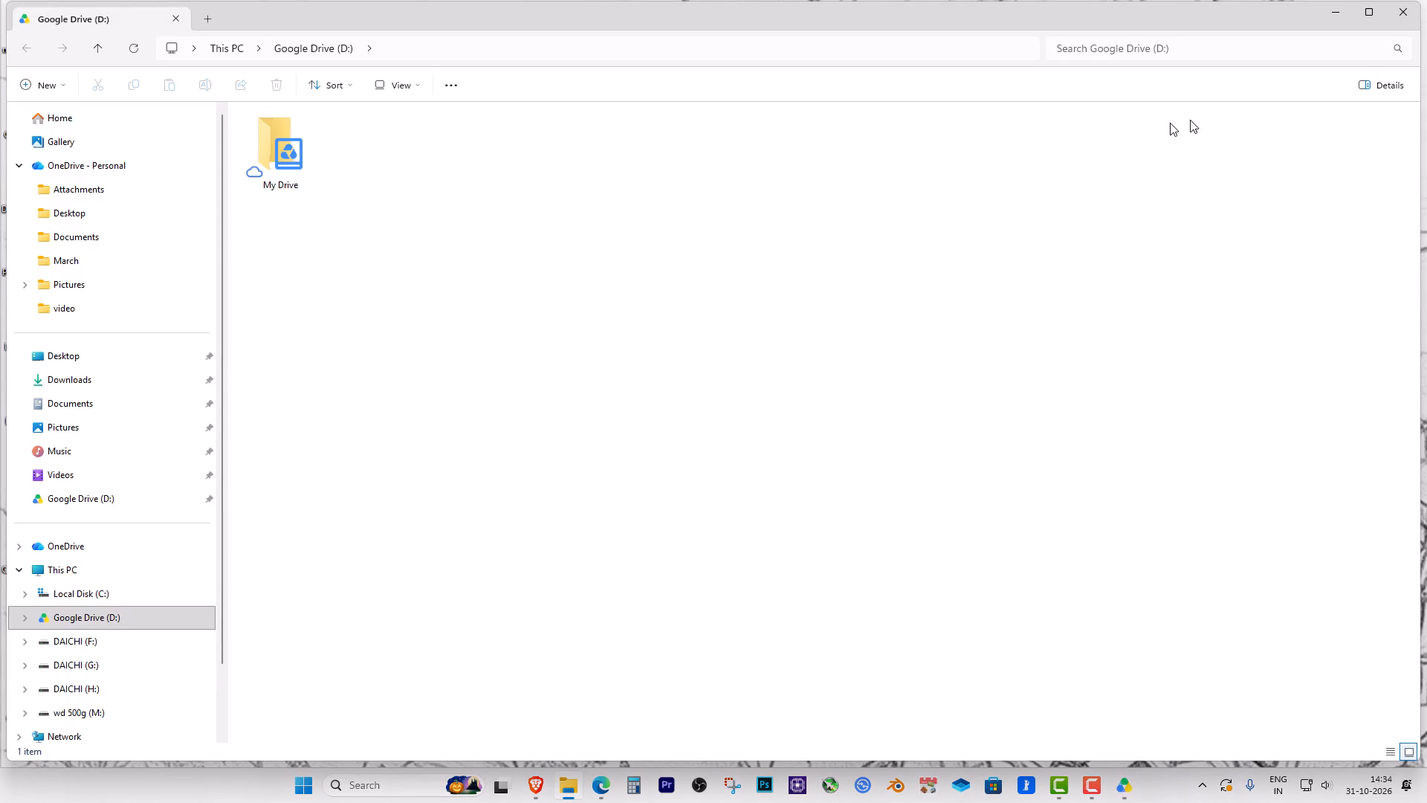
{"action": "left_click", "coordinate": [1394, 11]}
Open the Google Drive Preferences settings and go to the Google Drive streaming location options.
{"action": "left_click", "coordinate": [932, 198]}
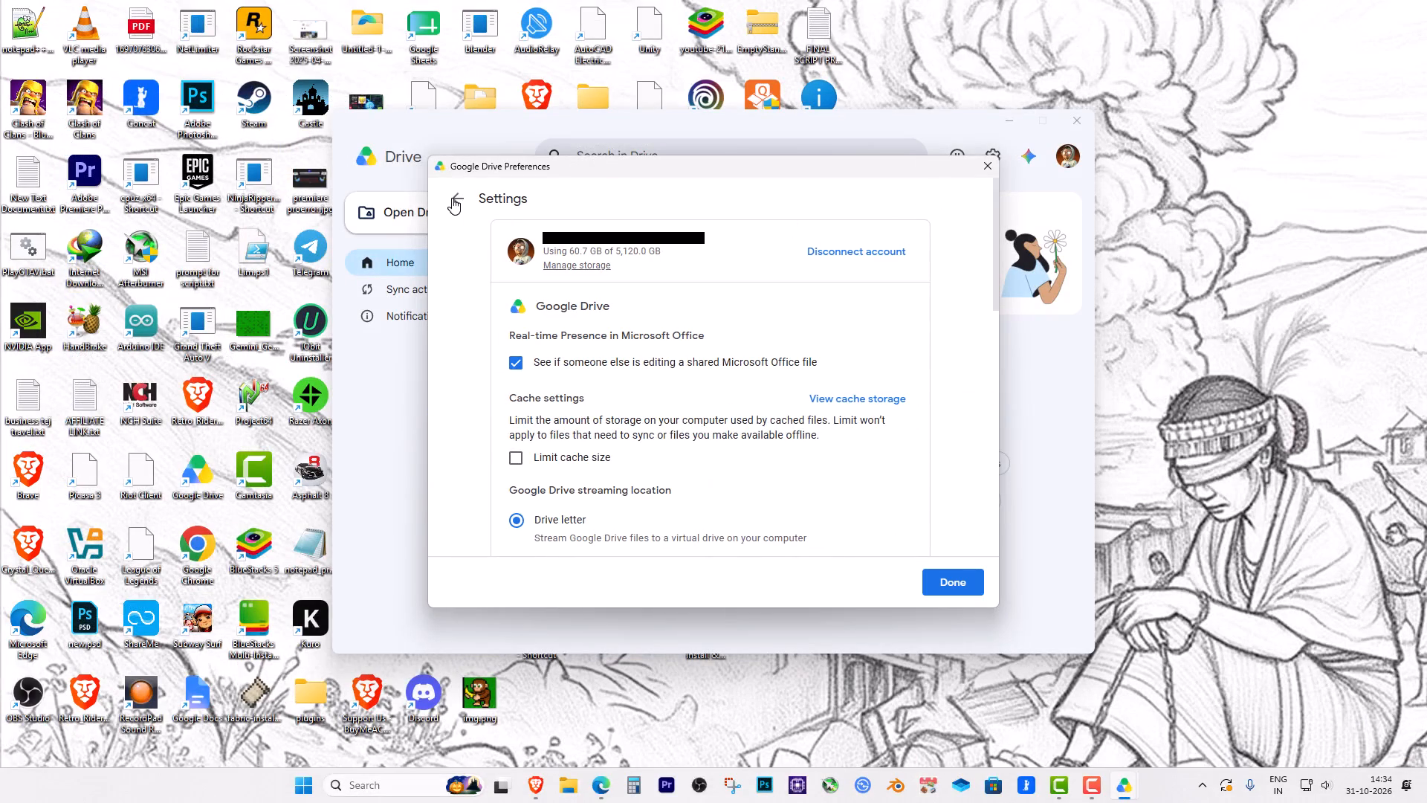
{"action": "scroll", "coordinate": [619, 395], "scroll_direction": "down", "scroll_amount": 3}
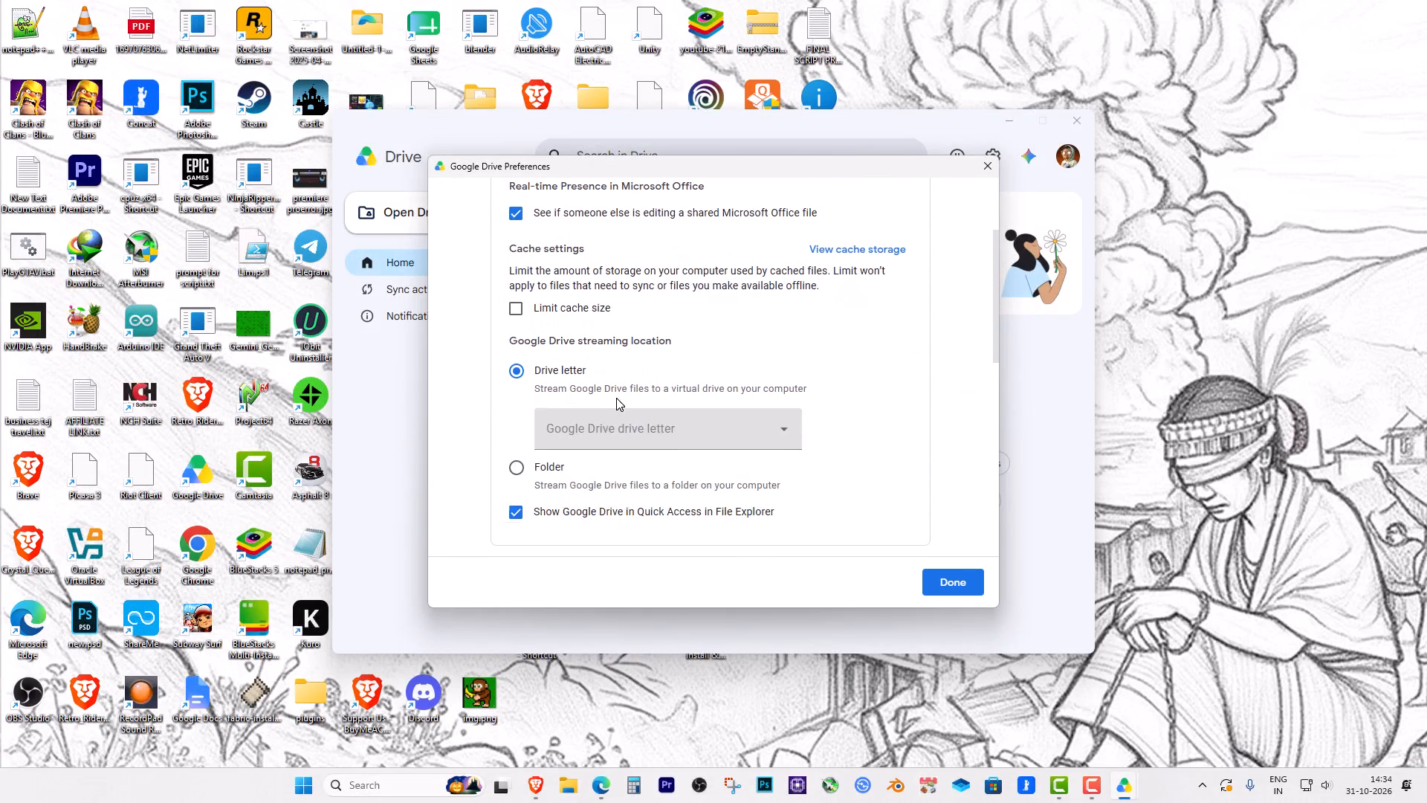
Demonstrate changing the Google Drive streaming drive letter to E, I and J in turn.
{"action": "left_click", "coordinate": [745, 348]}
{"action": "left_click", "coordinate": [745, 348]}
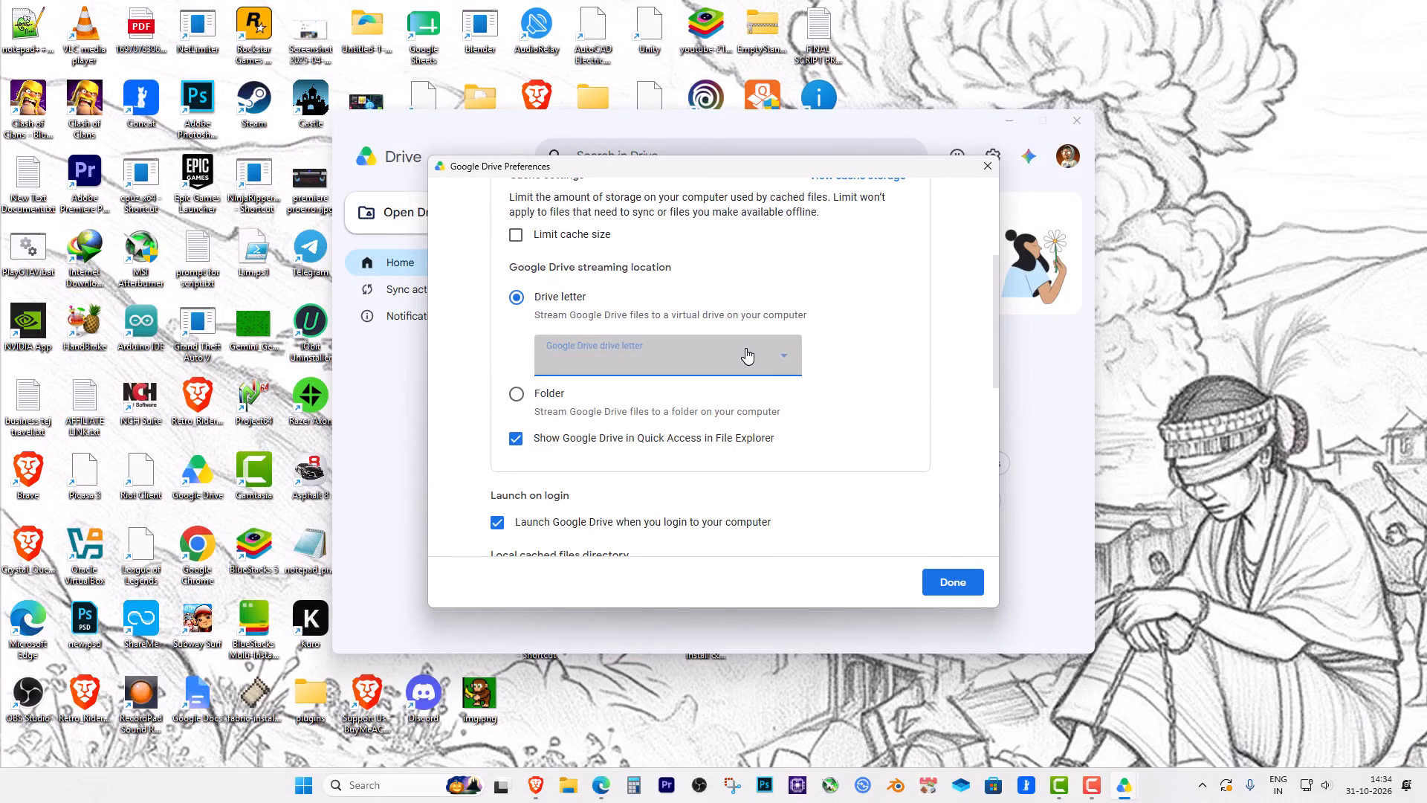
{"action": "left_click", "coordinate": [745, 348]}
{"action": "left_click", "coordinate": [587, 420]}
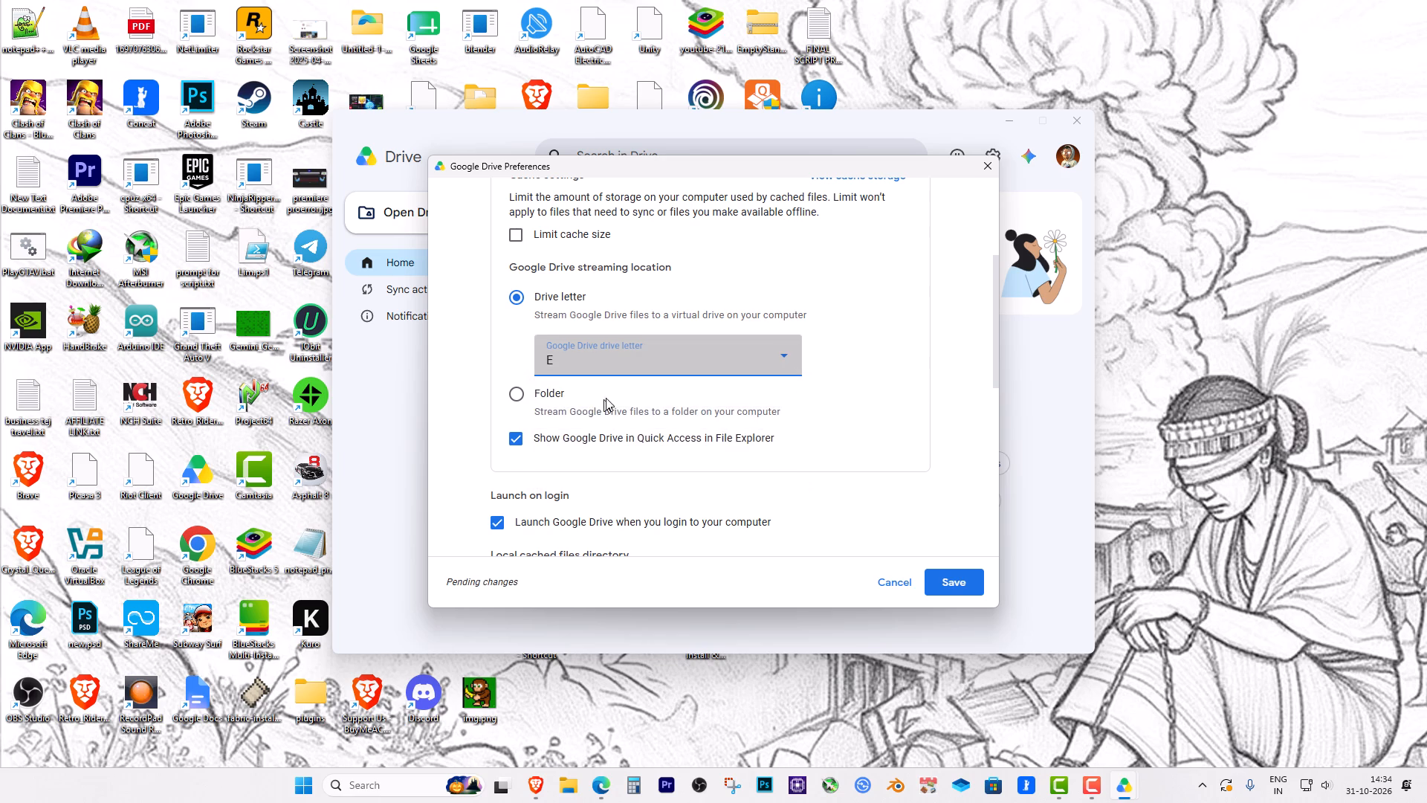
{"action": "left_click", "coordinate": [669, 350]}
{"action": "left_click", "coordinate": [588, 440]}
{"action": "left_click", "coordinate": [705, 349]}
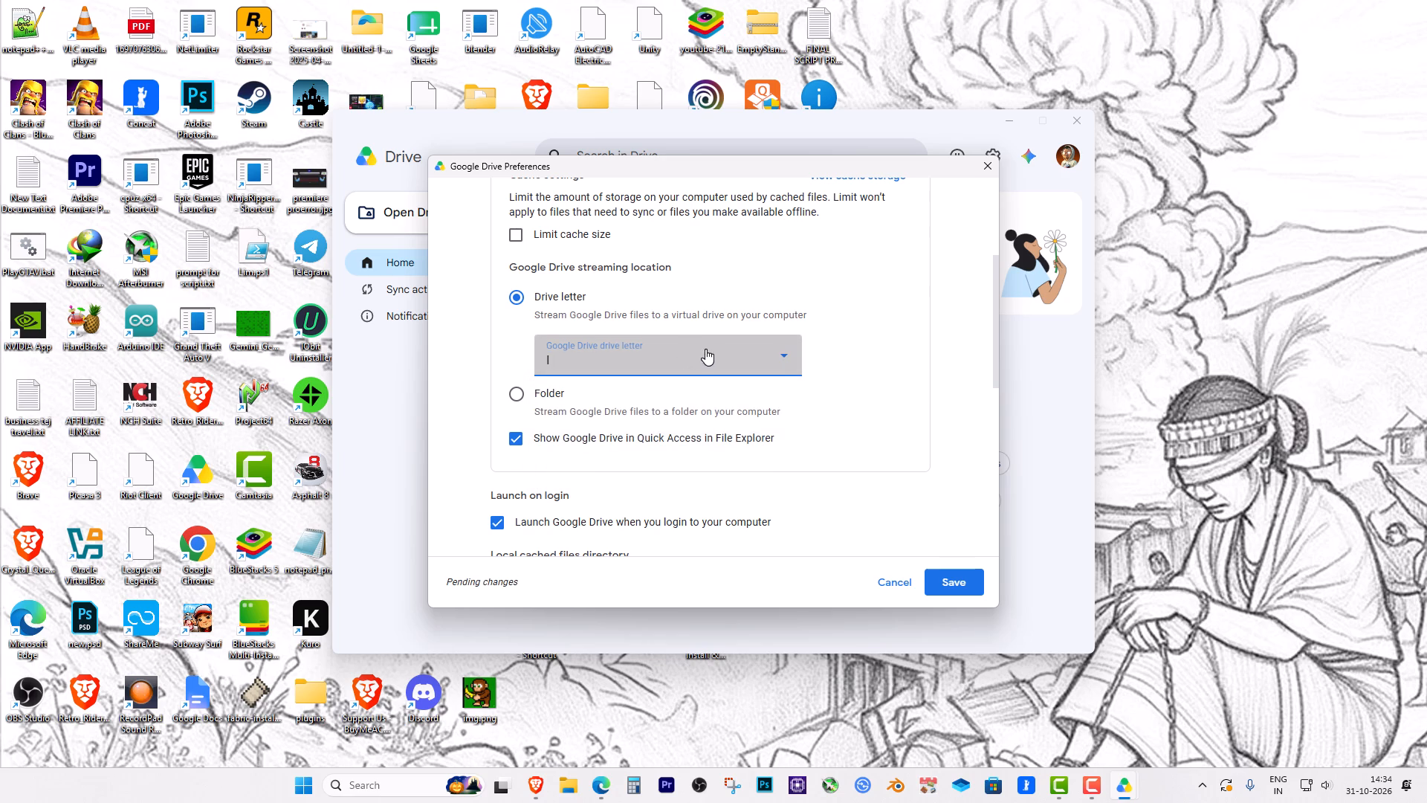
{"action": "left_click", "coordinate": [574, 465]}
Examine the full range of drive letters offered for the Google Drive streaming location.
{"action": "left_click", "coordinate": [721, 350]}
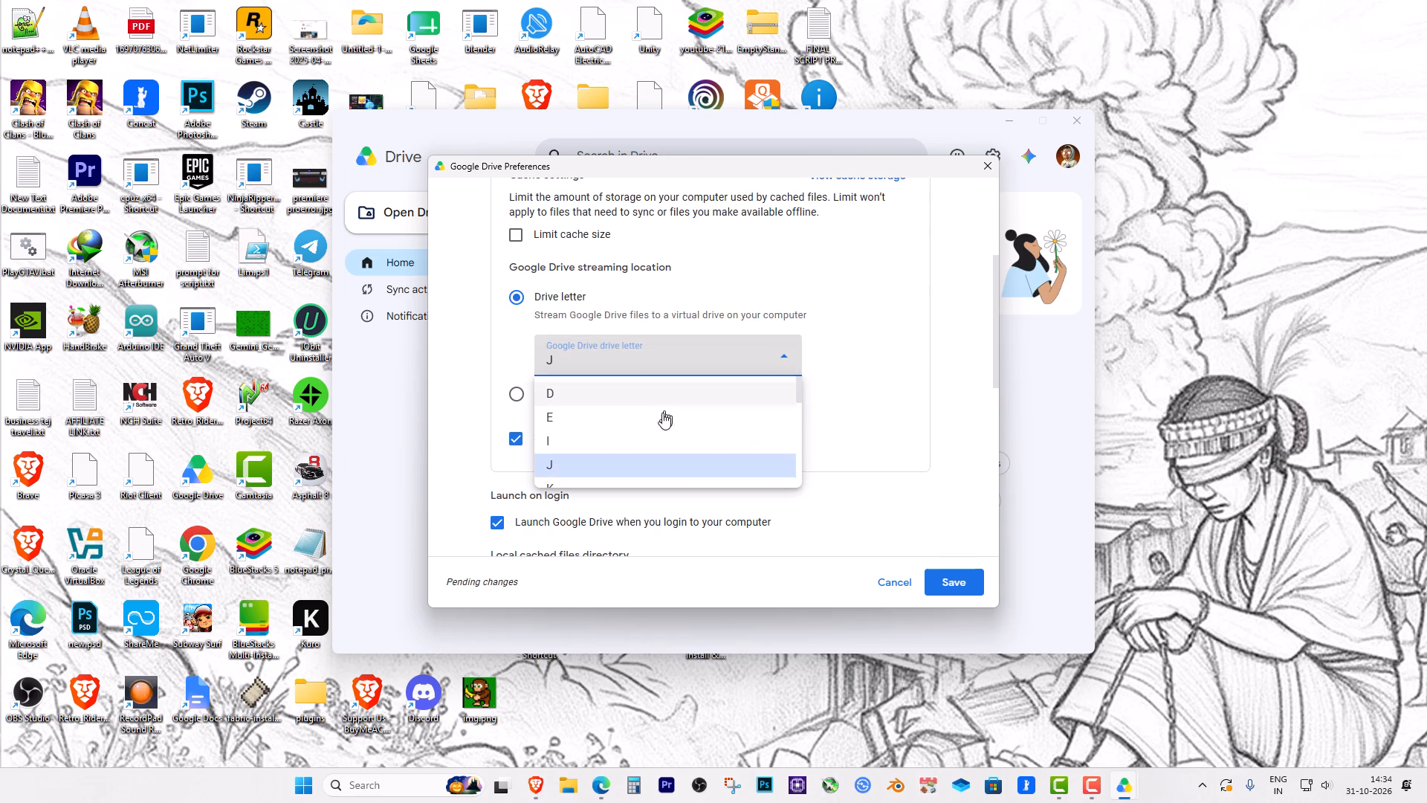
{"action": "scroll", "coordinate": [652, 433], "scroll_direction": "down", "scroll_amount": 2}
{"action": "scroll", "coordinate": [630, 421], "scroll_direction": "up", "scroll_amount": 1}
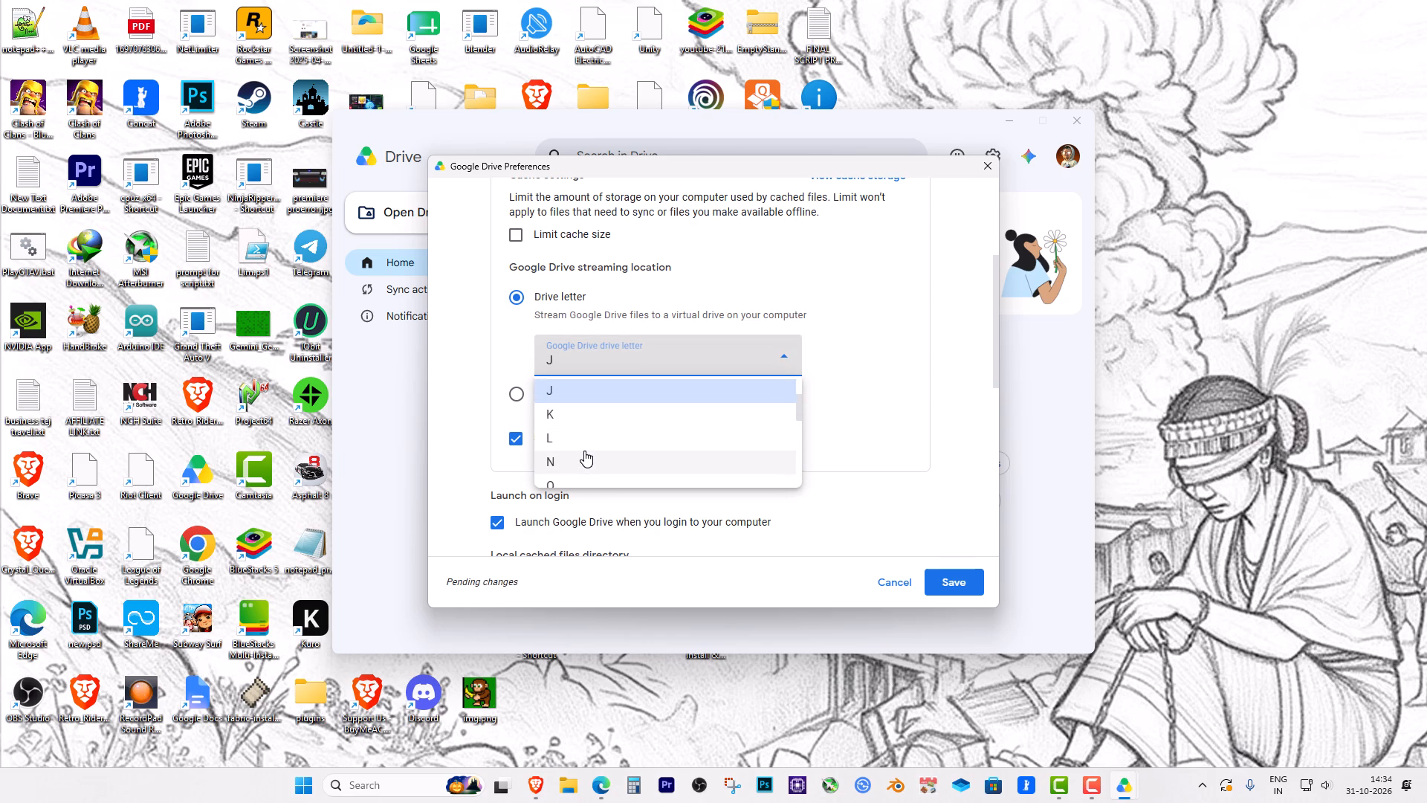
{"action": "scroll", "coordinate": [584, 451], "scroll_direction": "down", "scroll_amount": 2}
{"action": "scroll", "coordinate": [583, 442], "scroll_direction": "up", "scroll_amount": 9}
{"action": "scroll", "coordinate": [587, 431], "scroll_direction": "down", "scroll_amount": 4}
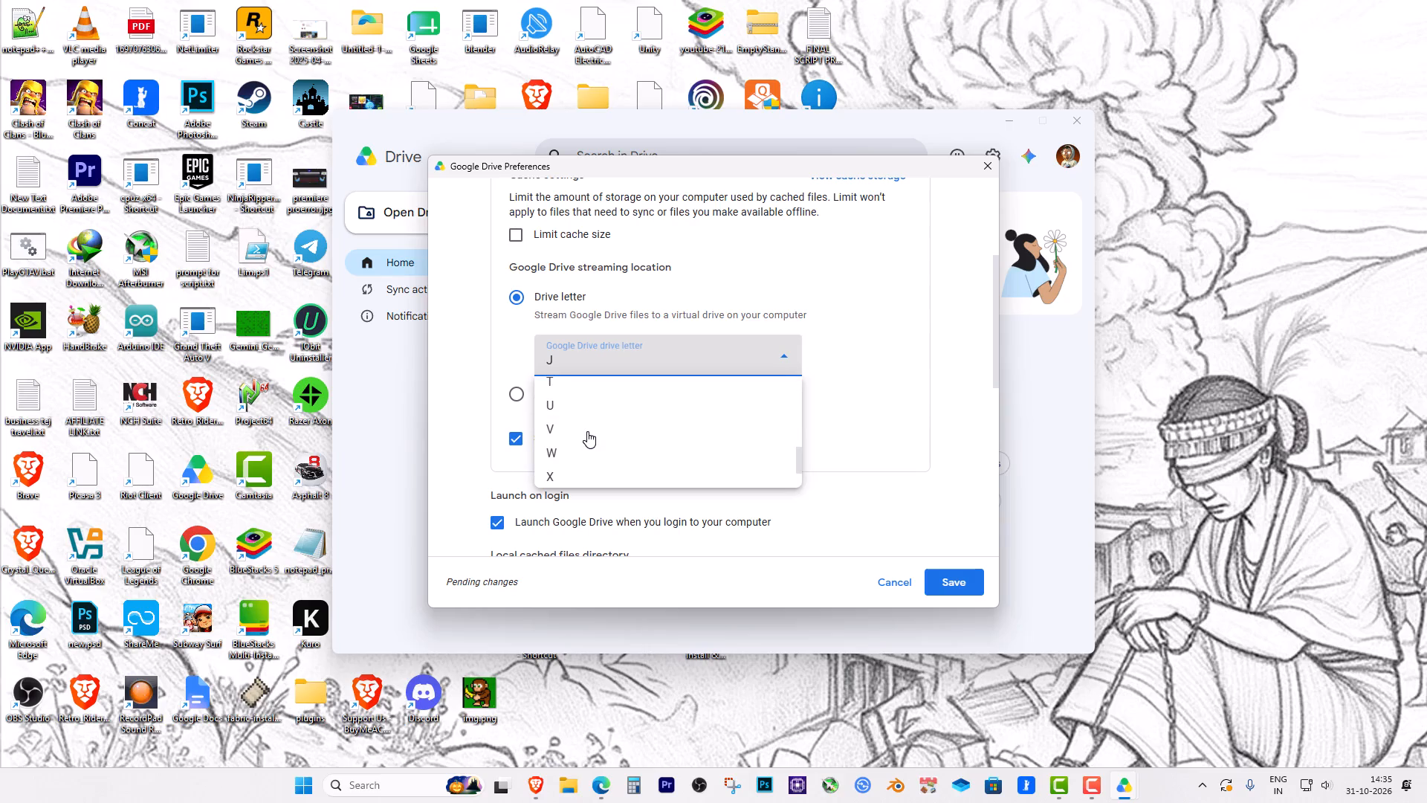
{"action": "scroll", "coordinate": [587, 430], "scroll_direction": "up", "scroll_amount": 8}
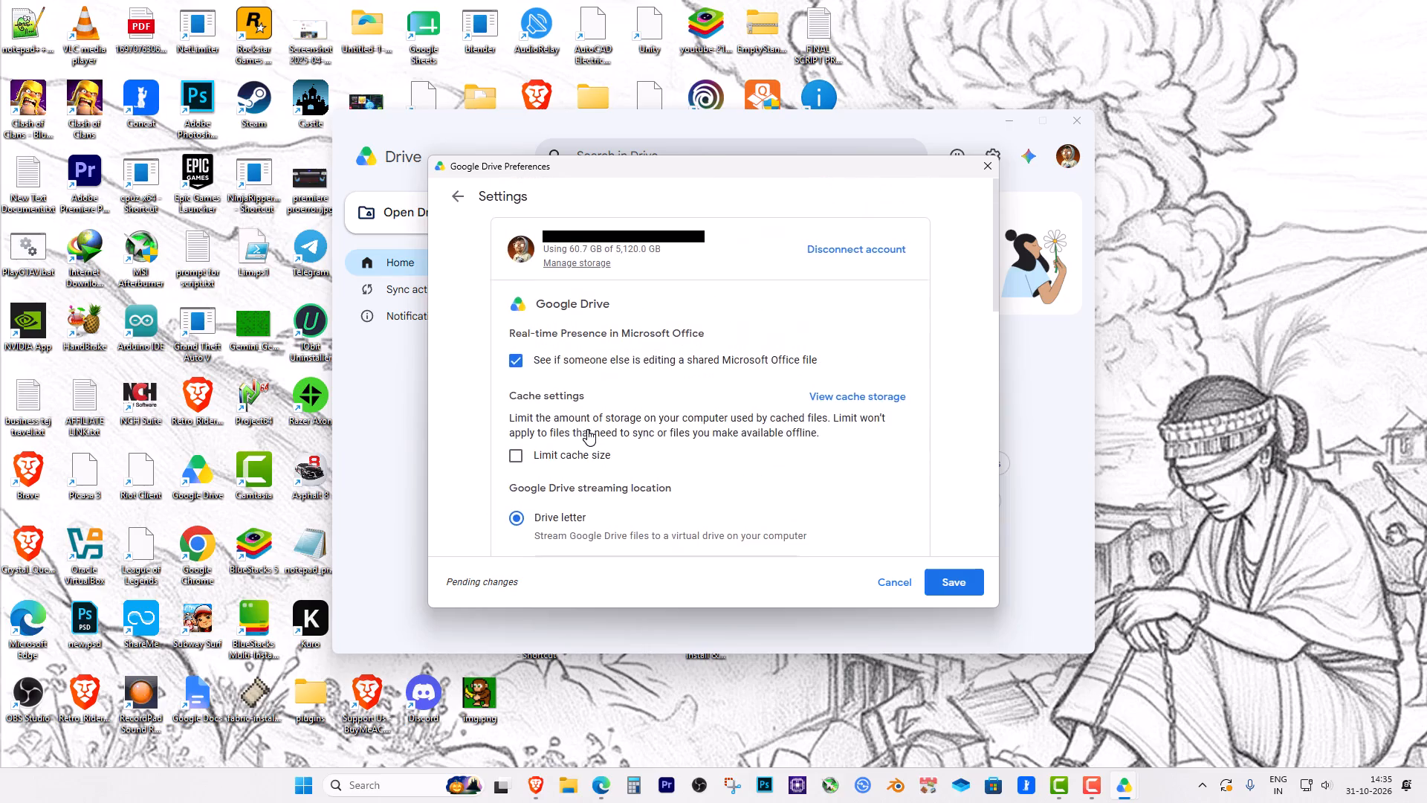
{"action": "scroll", "coordinate": [674, 459], "scroll_direction": "down", "scroll_amount": 4}
{"action": "scroll", "coordinate": [612, 354], "scroll_direction": "down", "scroll_amount": 1}
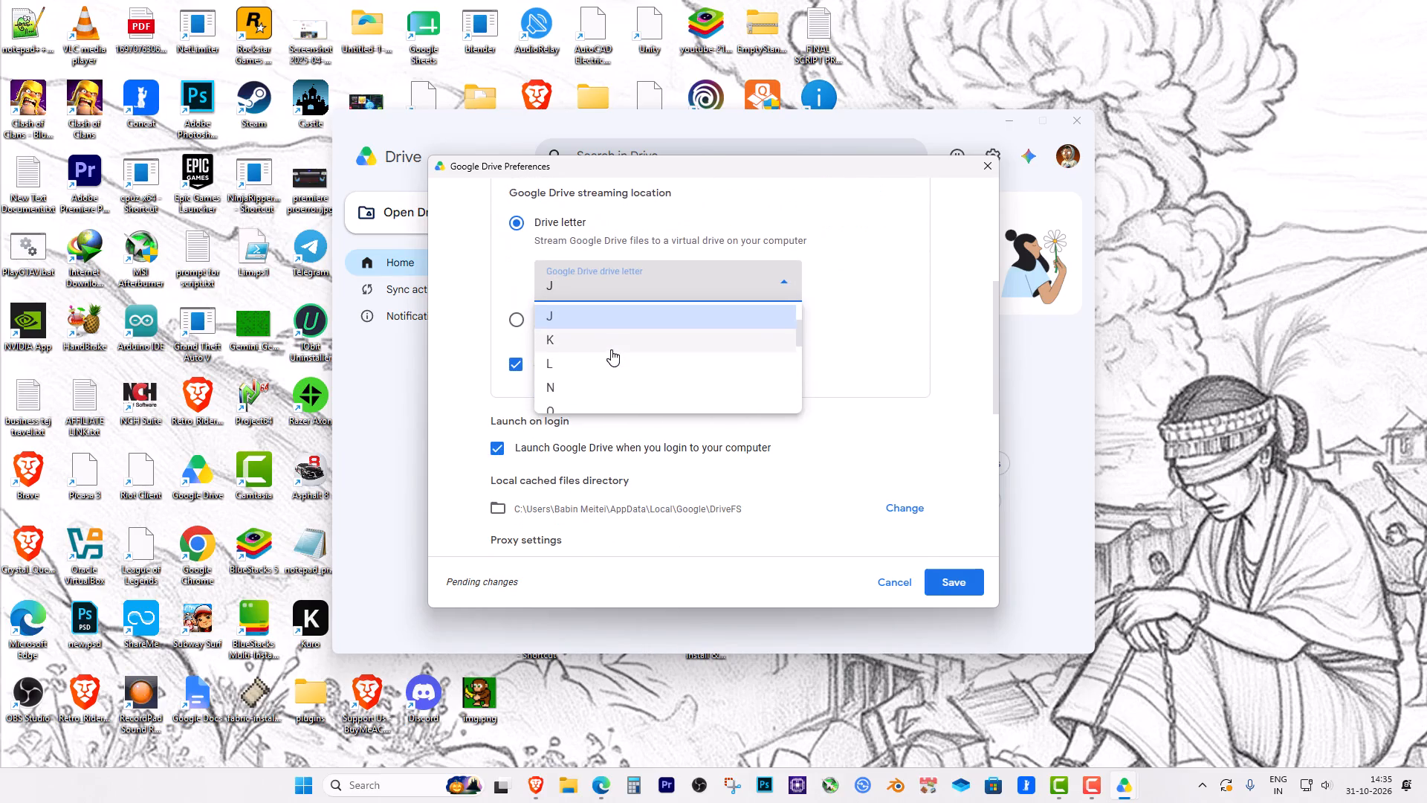
{"action": "scroll", "coordinate": [611, 349], "scroll_direction": "down", "scroll_amount": 3}
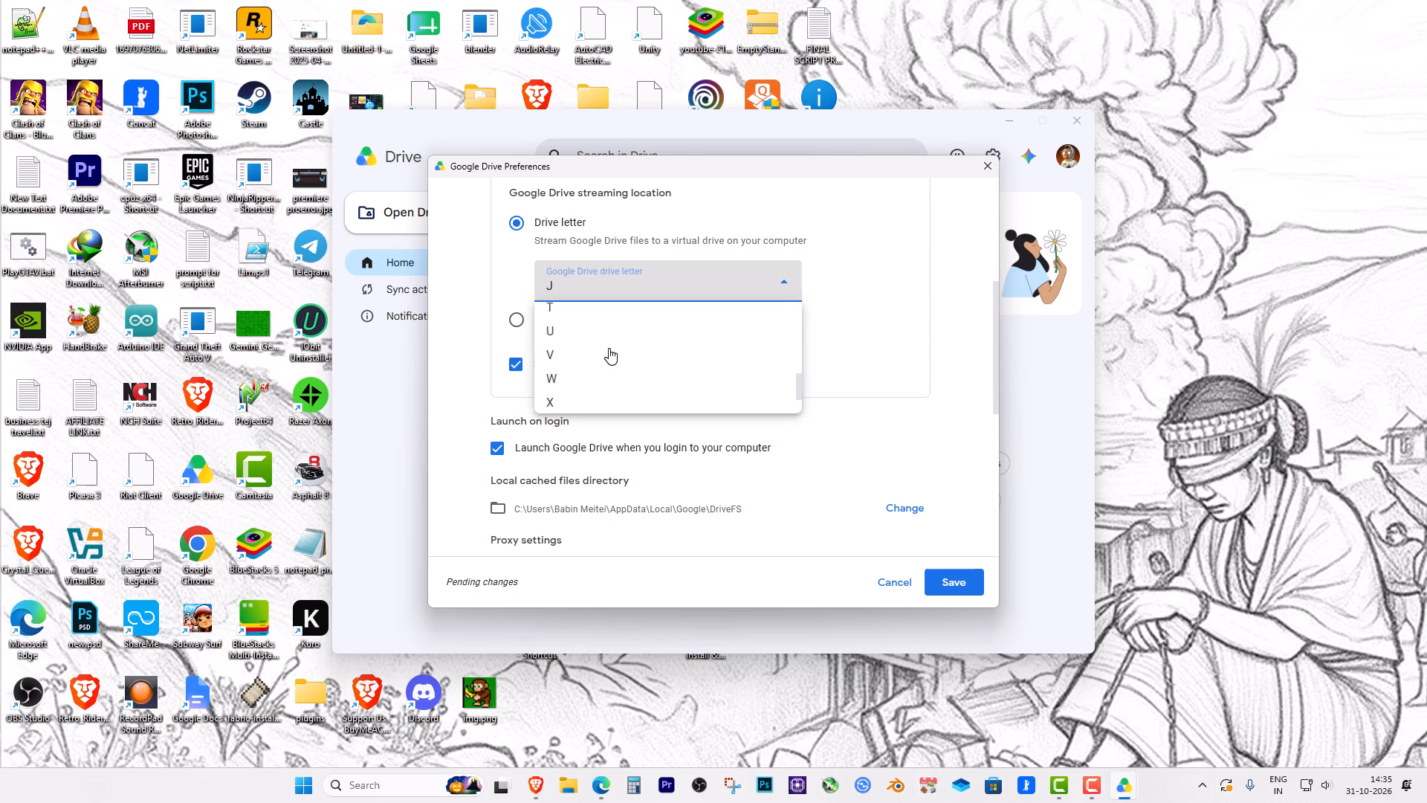
{"action": "scroll", "coordinate": [609, 348], "scroll_direction": "down", "scroll_amount": 3}
{"action": "scroll", "coordinate": [611, 301], "scroll_direction": "up", "scroll_amount": 1}
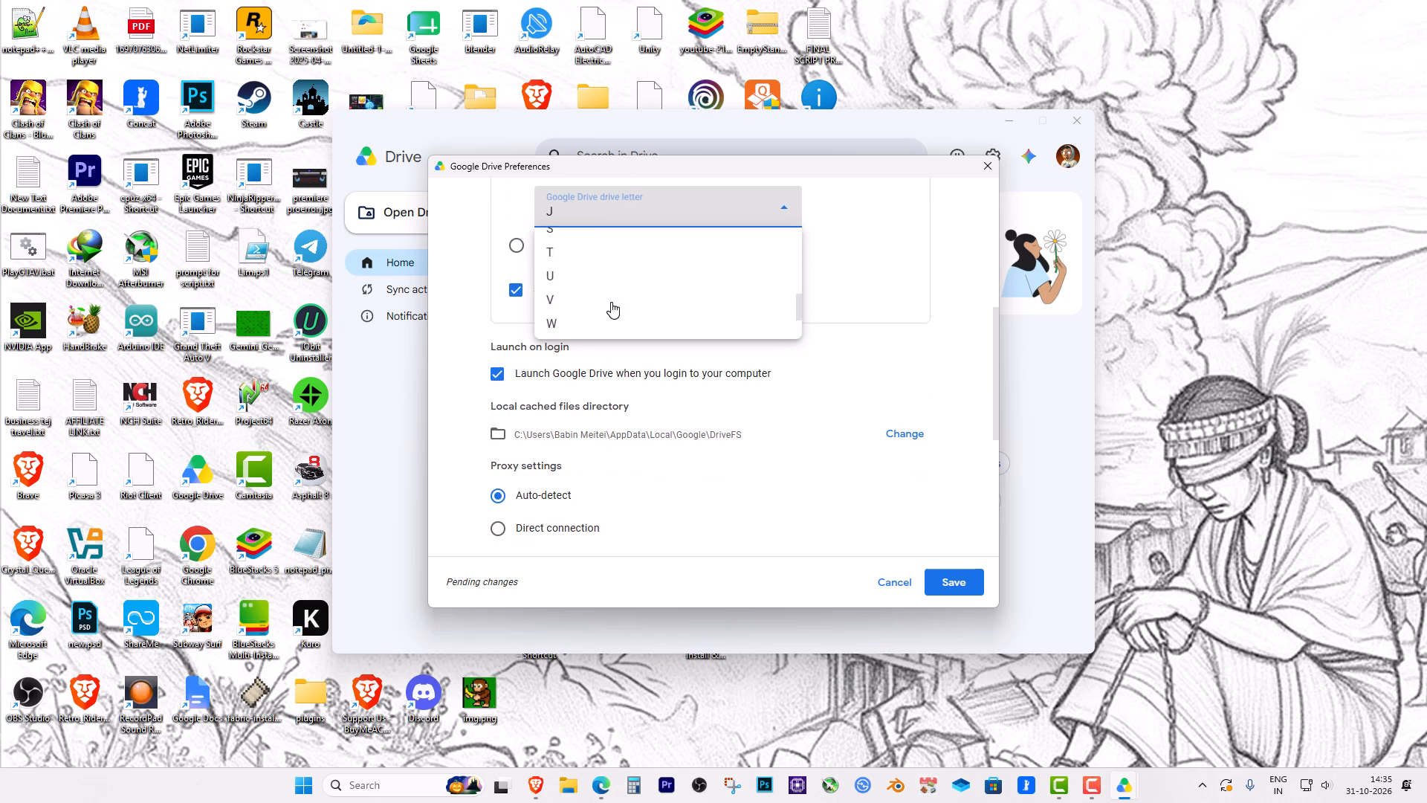
{"action": "scroll", "coordinate": [611, 303], "scroll_direction": "up", "scroll_amount": 7}
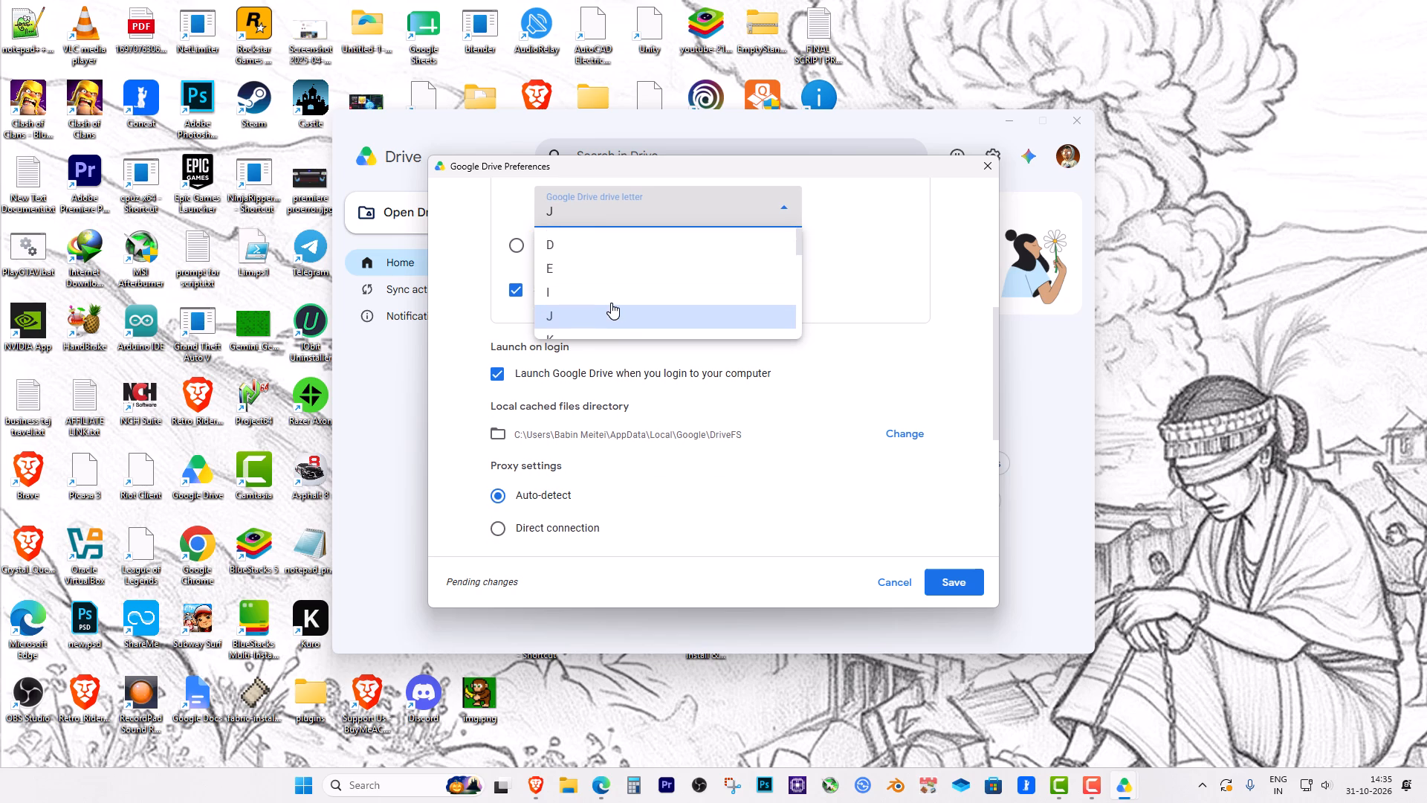
{"action": "scroll", "coordinate": [618, 288], "scroll_direction": "up", "scroll_amount": 2}
{"action": "scroll", "coordinate": [615, 407], "scroll_direction": "down", "scroll_amount": 2}
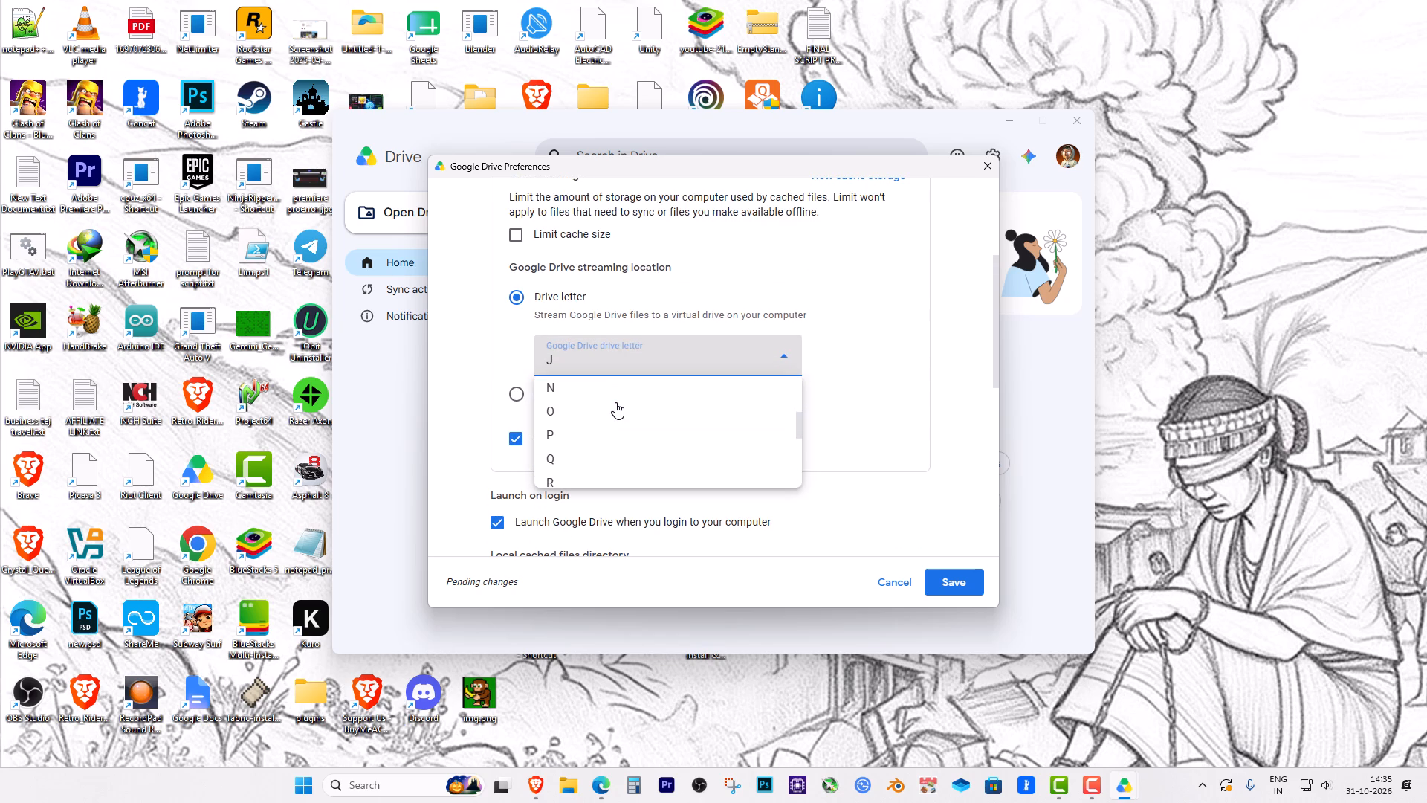
{"action": "scroll", "coordinate": [615, 402], "scroll_direction": "down", "scroll_amount": 3}
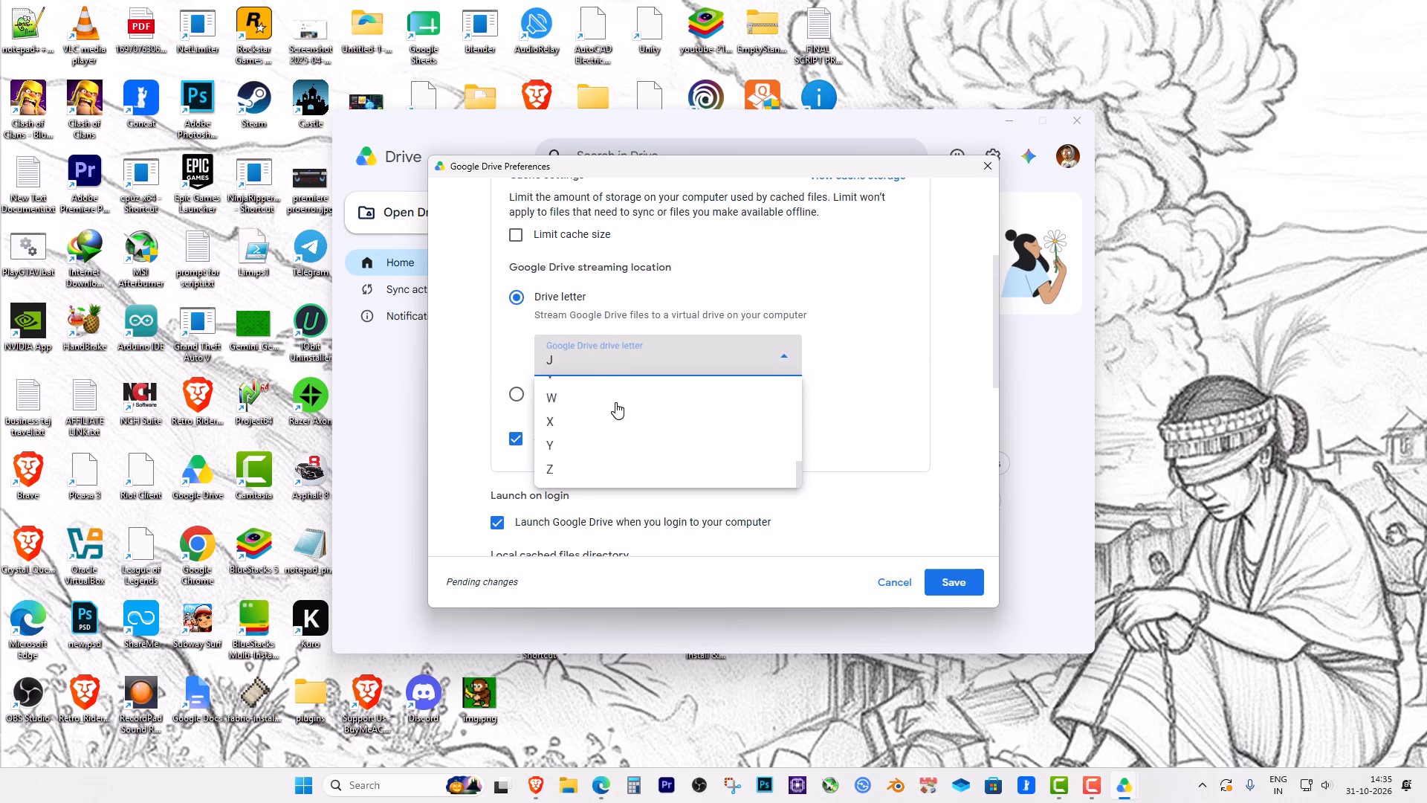
{"action": "scroll", "coordinate": [615, 402], "scroll_direction": "up", "scroll_amount": 4}
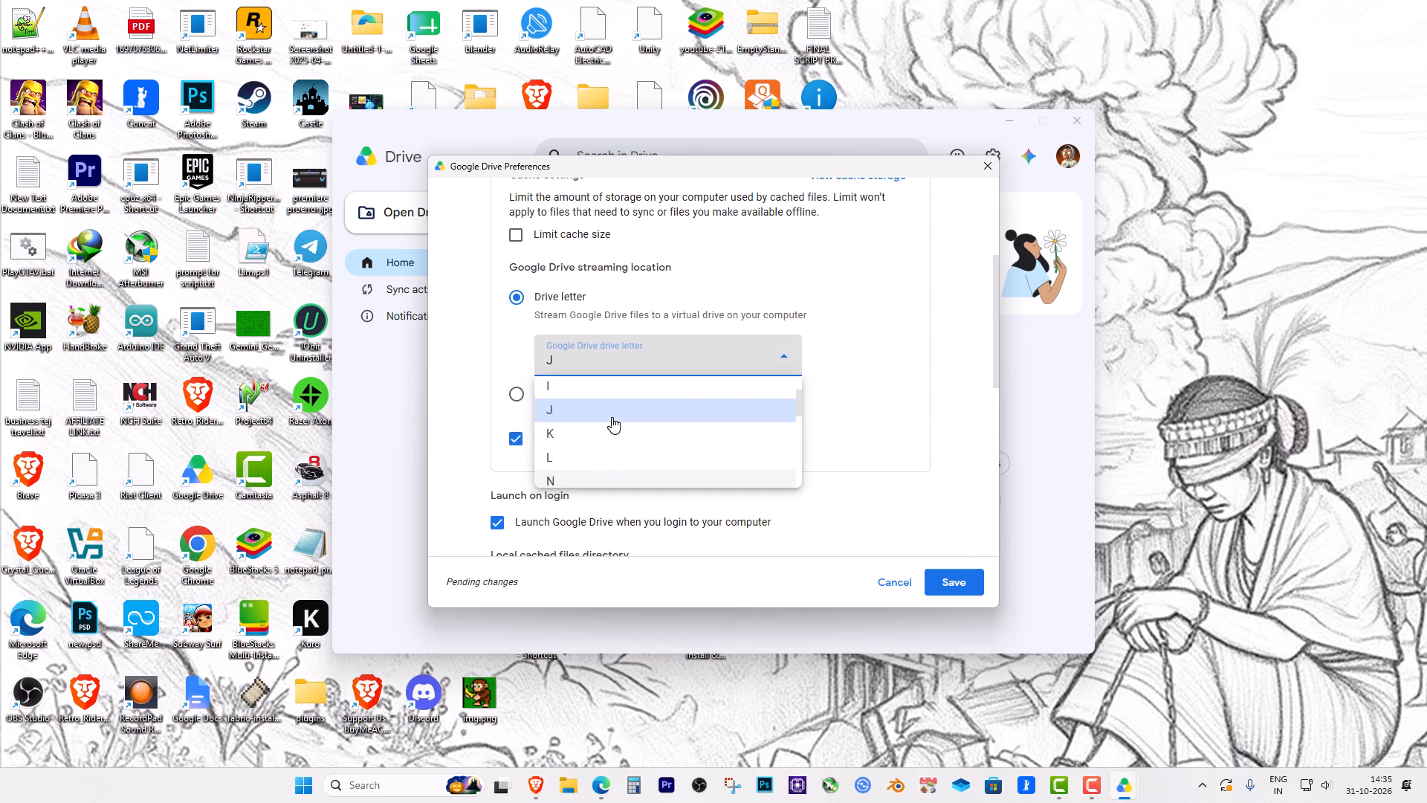
{"action": "scroll", "coordinate": [612, 417], "scroll_direction": "up", "scroll_amount": 1}
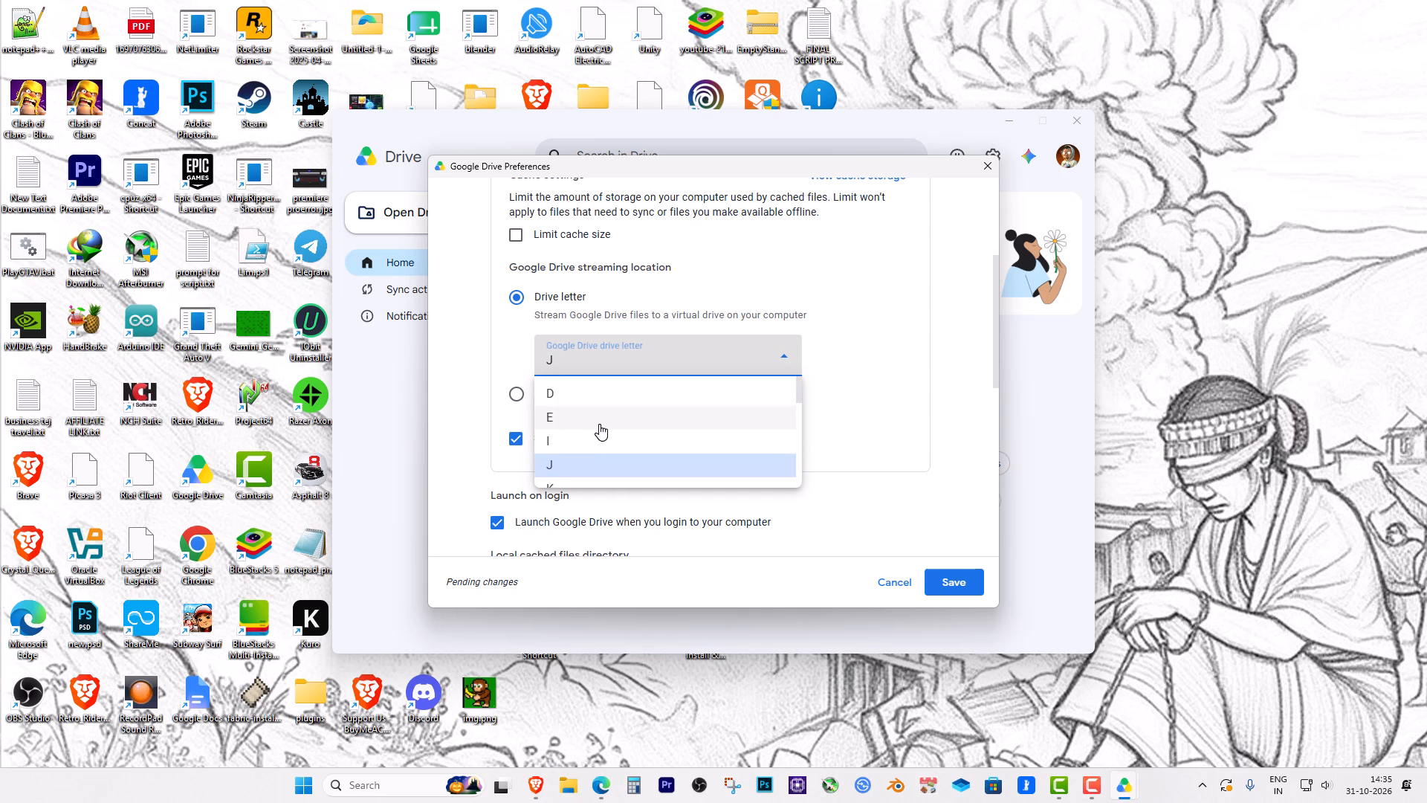
{"action": "scroll", "coordinate": [601, 423], "scroll_direction": "down", "scroll_amount": 3}
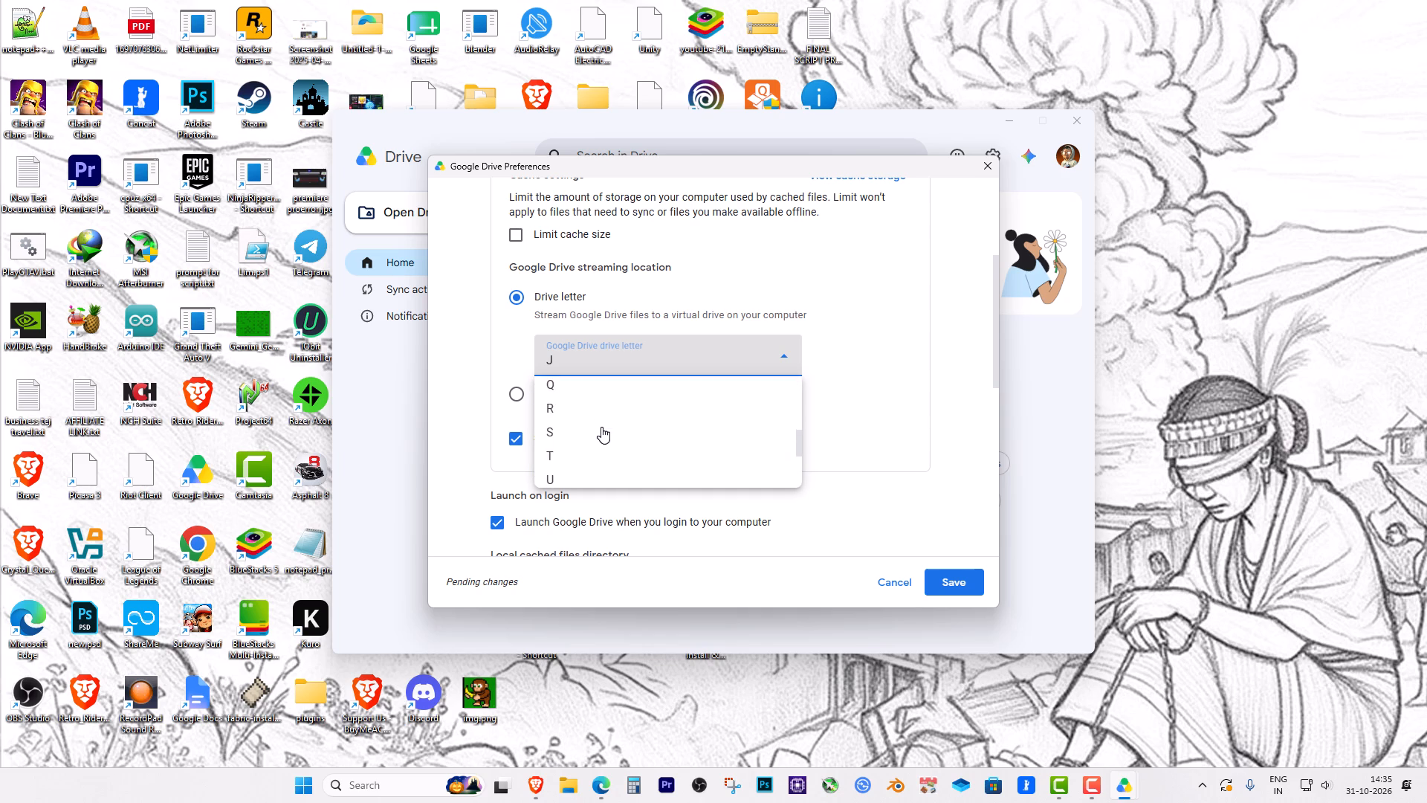
{"action": "scroll", "coordinate": [601, 427], "scroll_direction": "down", "scroll_amount": 3}
{"action": "scroll", "coordinate": [601, 427], "scroll_direction": "up", "scroll_amount": 1}
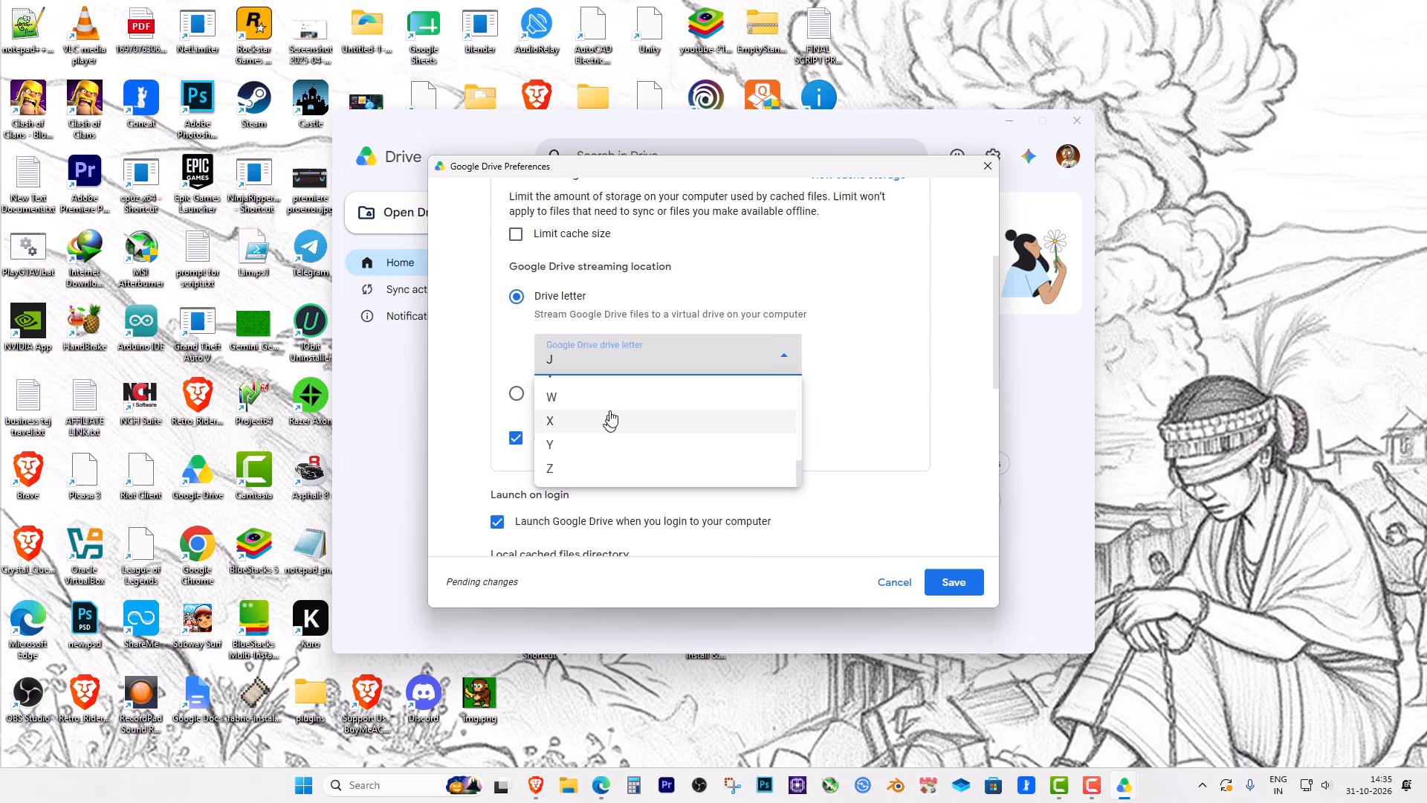
{"action": "scroll", "coordinate": [606, 422], "scroll_direction": "up", "scroll_amount": 2}
{"action": "scroll", "coordinate": [609, 510], "scroll_direction": "down", "scroll_amount": 2}
{"action": "scroll", "coordinate": [614, 452], "scroll_direction": "up", "scroll_amount": 1}
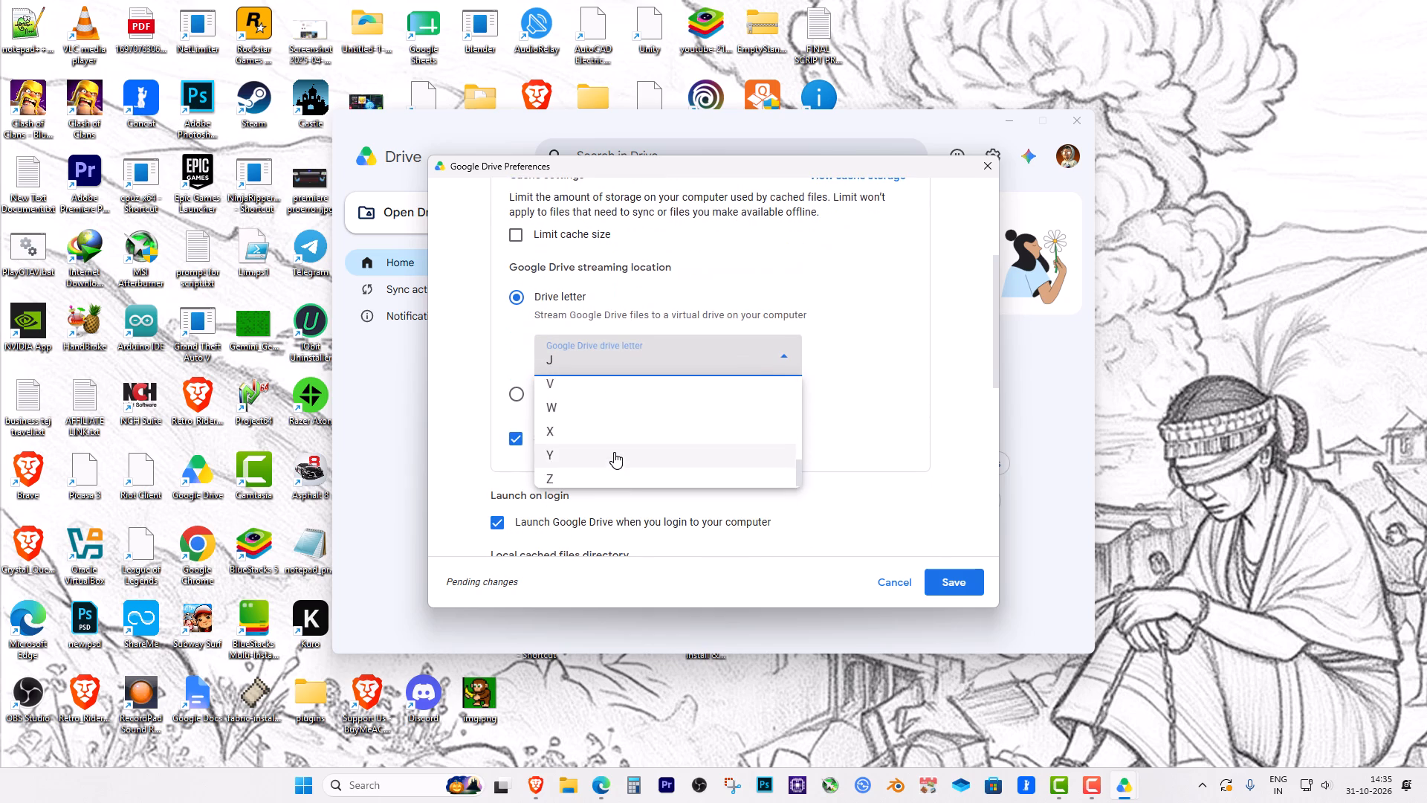
{"action": "scroll", "coordinate": [614, 452], "scroll_direction": "up", "scroll_amount": 2}
{"action": "scroll", "coordinate": [611, 451], "scroll_direction": "down", "scroll_amount": 2}
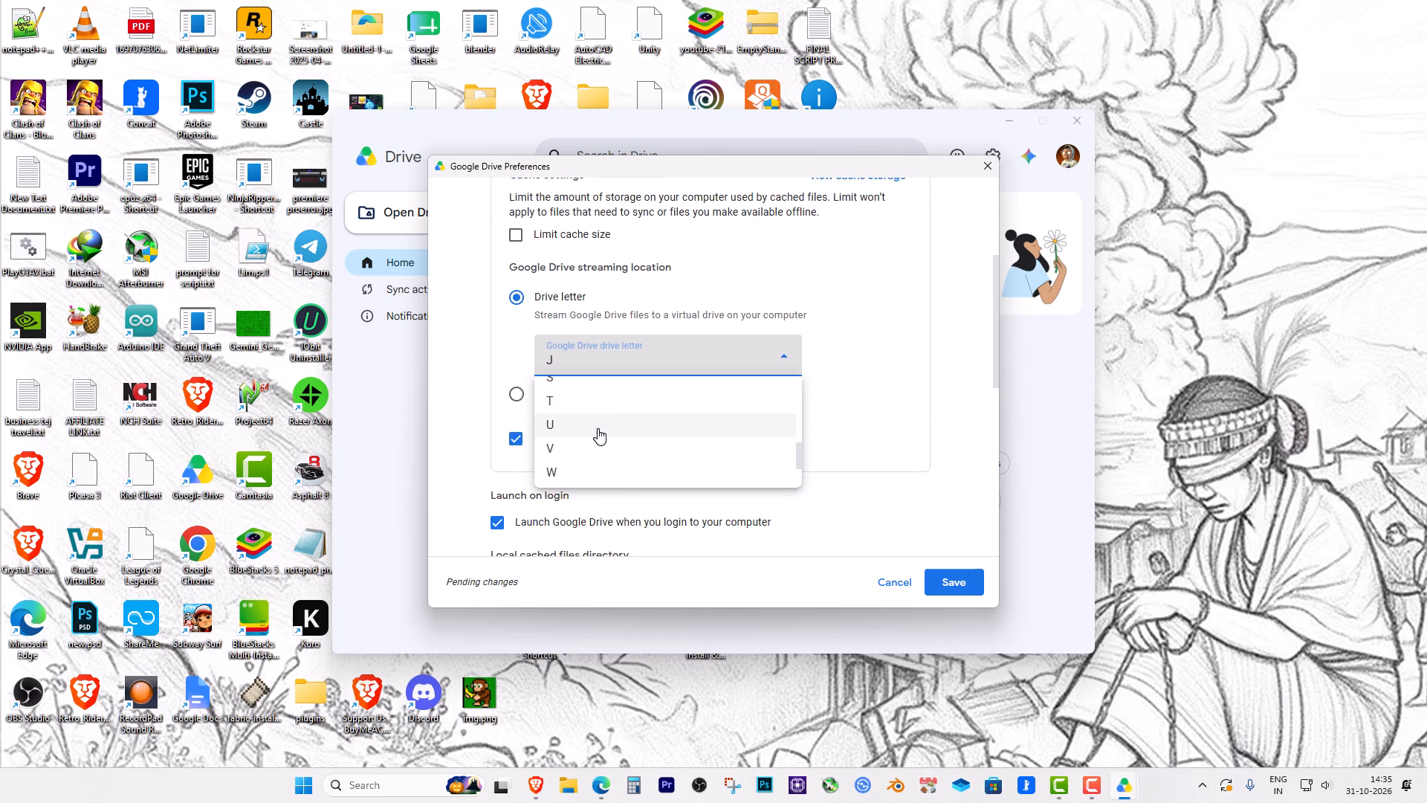
{"action": "scroll", "coordinate": [597, 428], "scroll_direction": "down", "scroll_amount": 2}
{"action": "scroll", "coordinate": [597, 356], "scroll_direction": "up", "scroll_amount": 1}
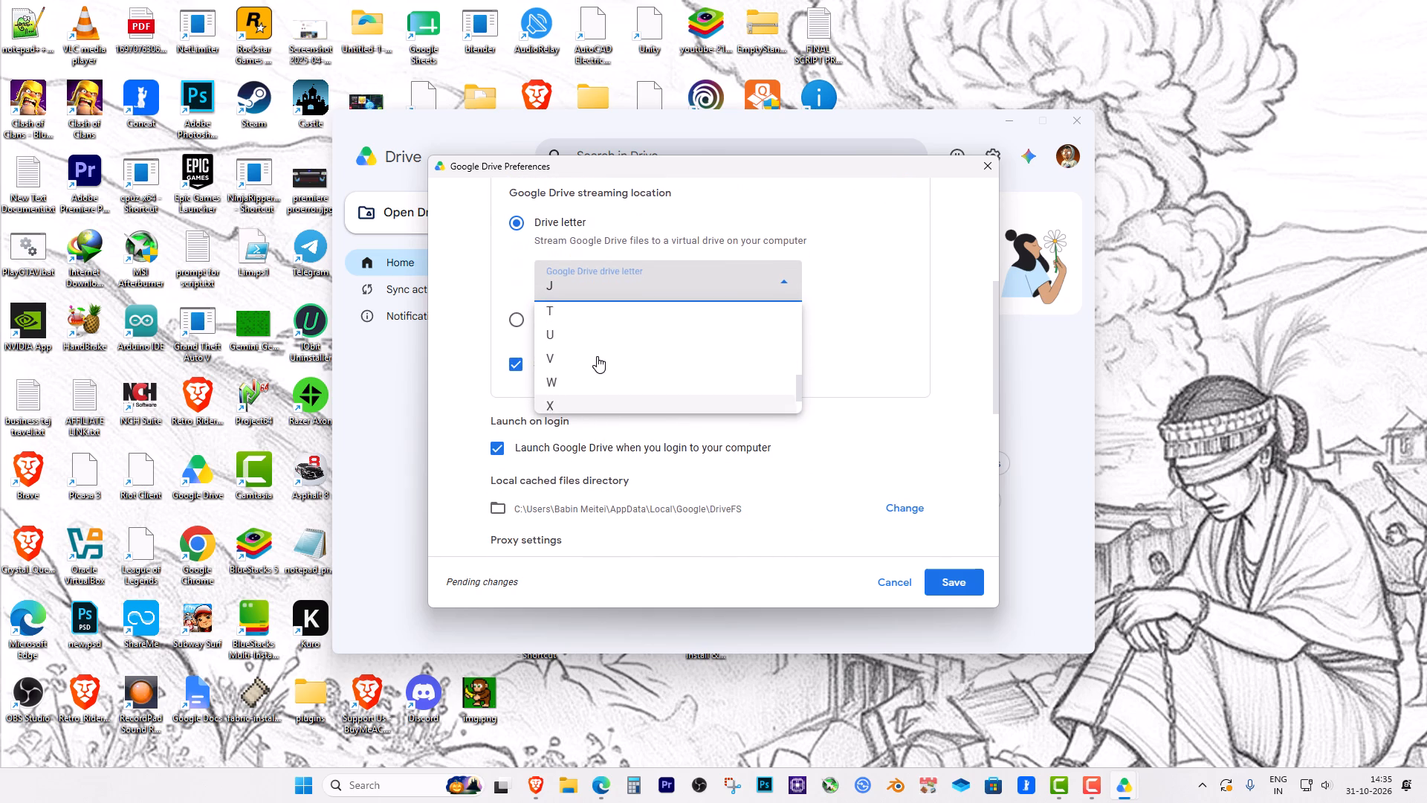
{"action": "scroll", "coordinate": [597, 356], "scroll_direction": "up", "scroll_amount": 2}
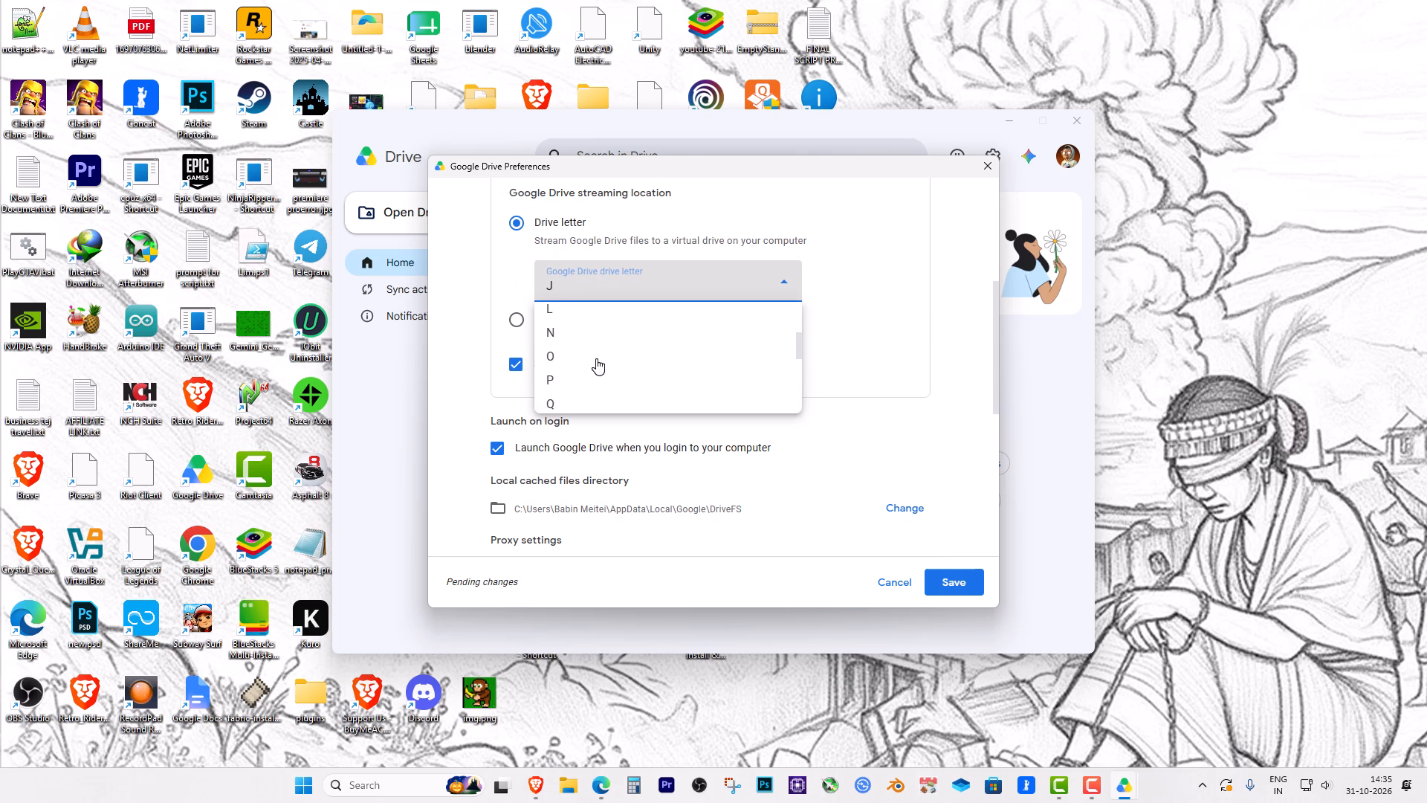
Set the Google Drive drive letter to K.
{"action": "scroll", "coordinate": [595, 359], "scroll_direction": "up", "scroll_amount": 1}
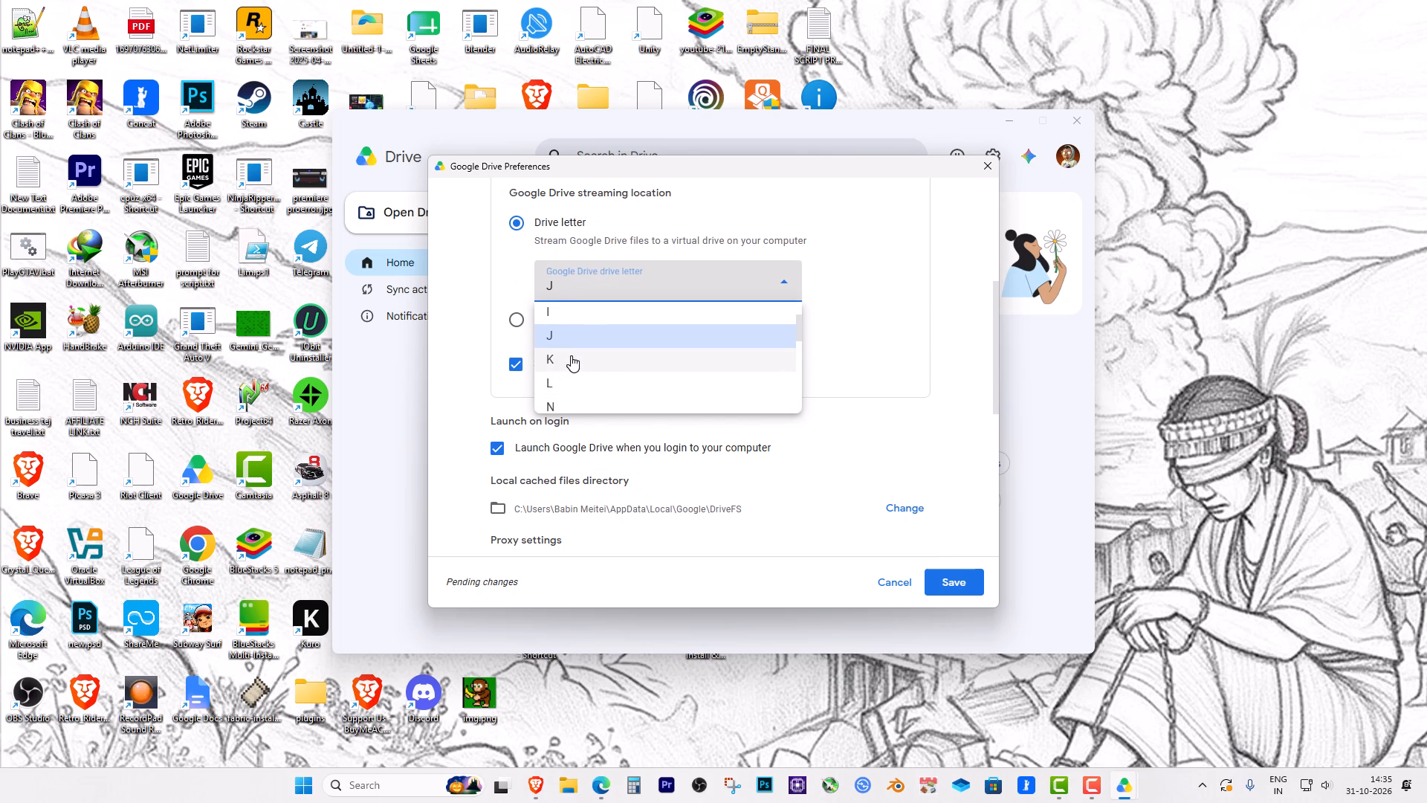
{"action": "left_click", "coordinate": [571, 355]}
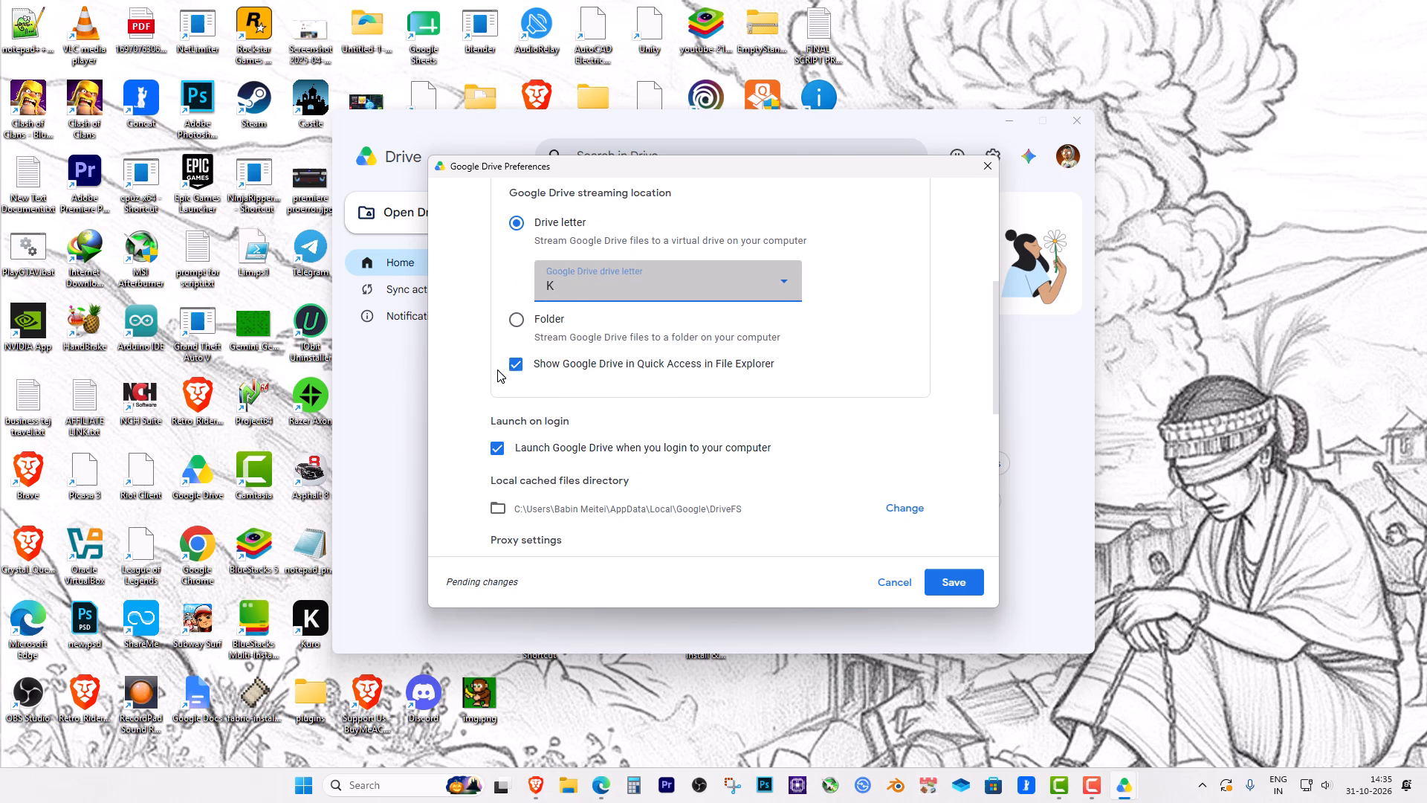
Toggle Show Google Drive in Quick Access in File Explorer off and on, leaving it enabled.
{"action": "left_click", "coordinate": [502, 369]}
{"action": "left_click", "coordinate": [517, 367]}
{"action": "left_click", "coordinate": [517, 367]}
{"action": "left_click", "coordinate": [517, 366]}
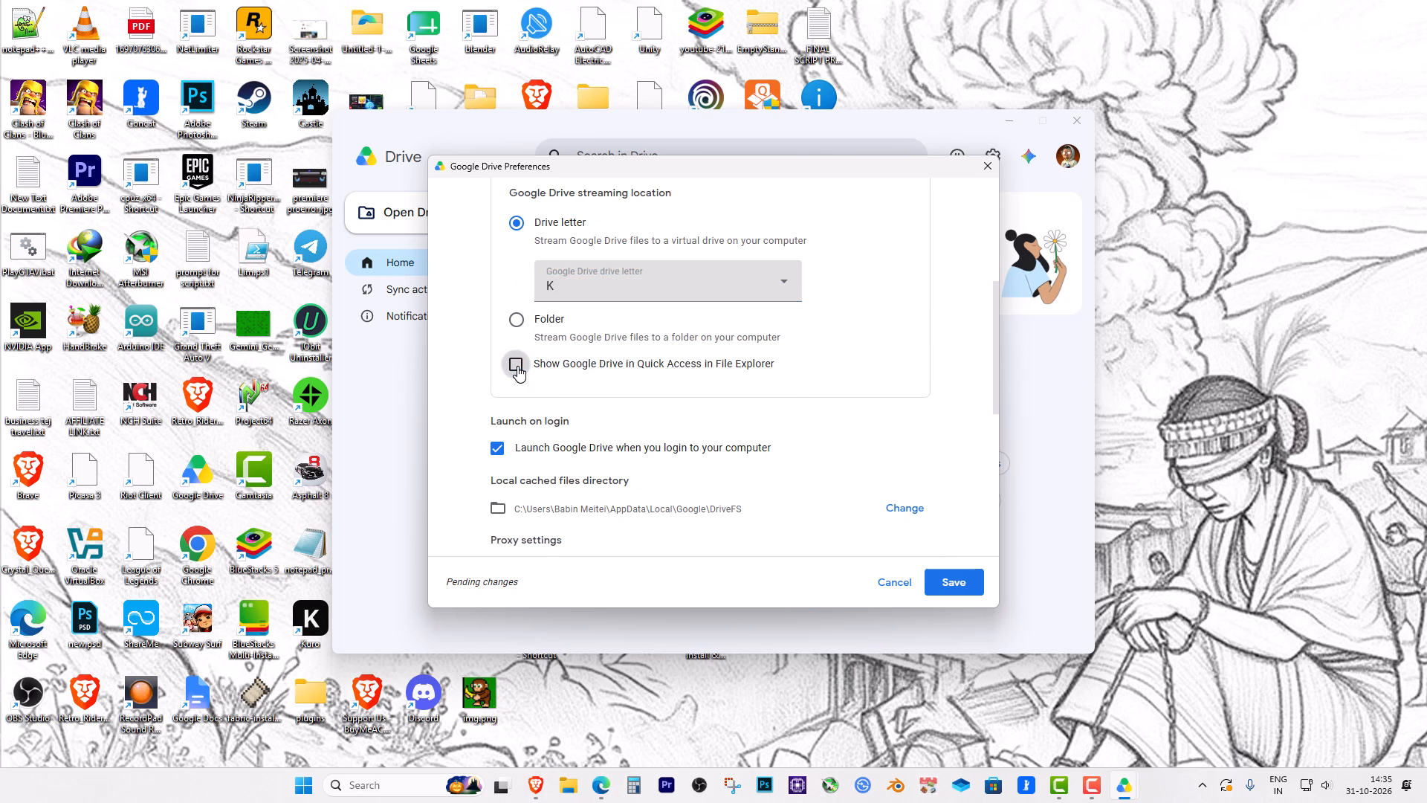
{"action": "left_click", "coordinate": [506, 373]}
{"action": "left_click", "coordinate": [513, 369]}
Save the changed preferences and restart Google Drive immediately to apply them.
{"action": "left_click", "coordinate": [959, 592]}
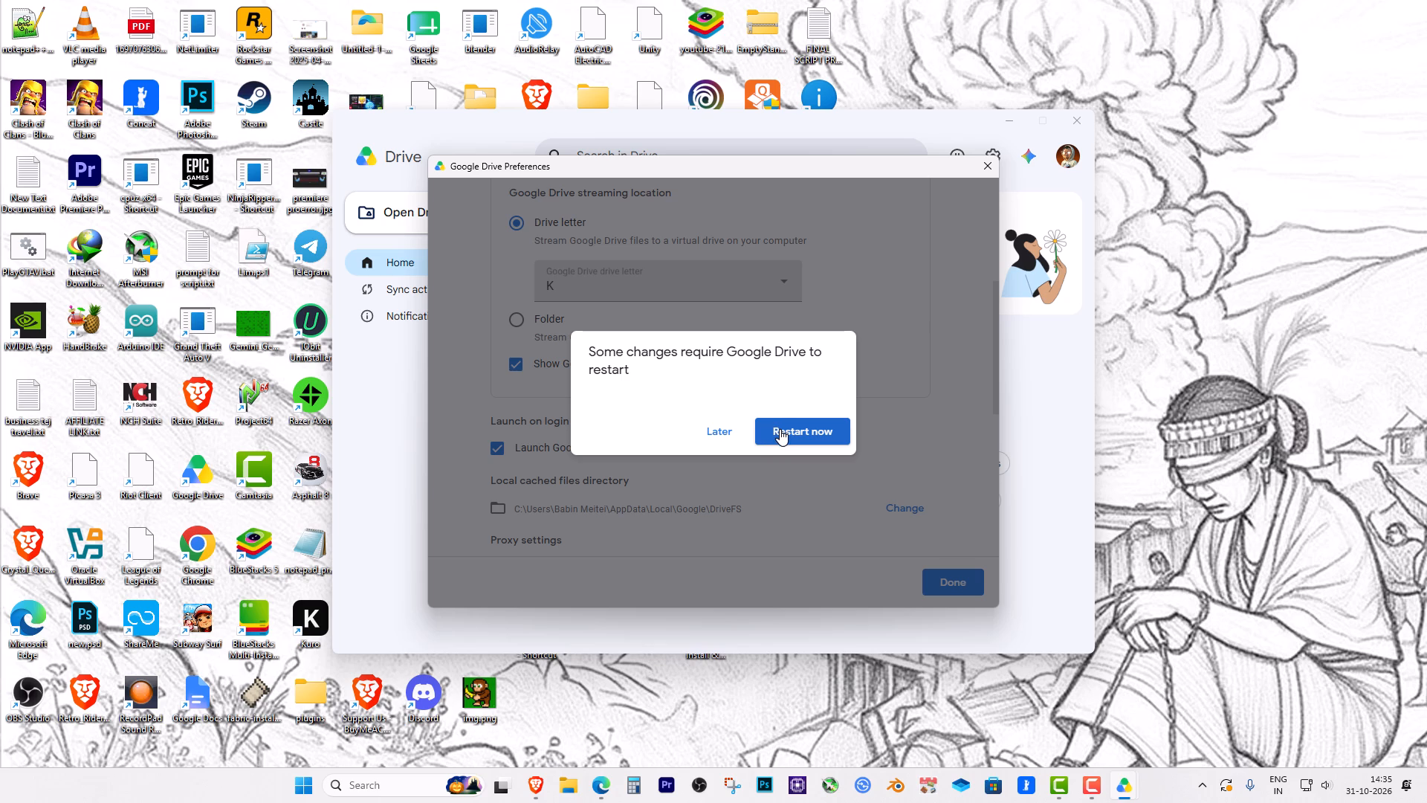
{"action": "left_click", "coordinate": [784, 434]}
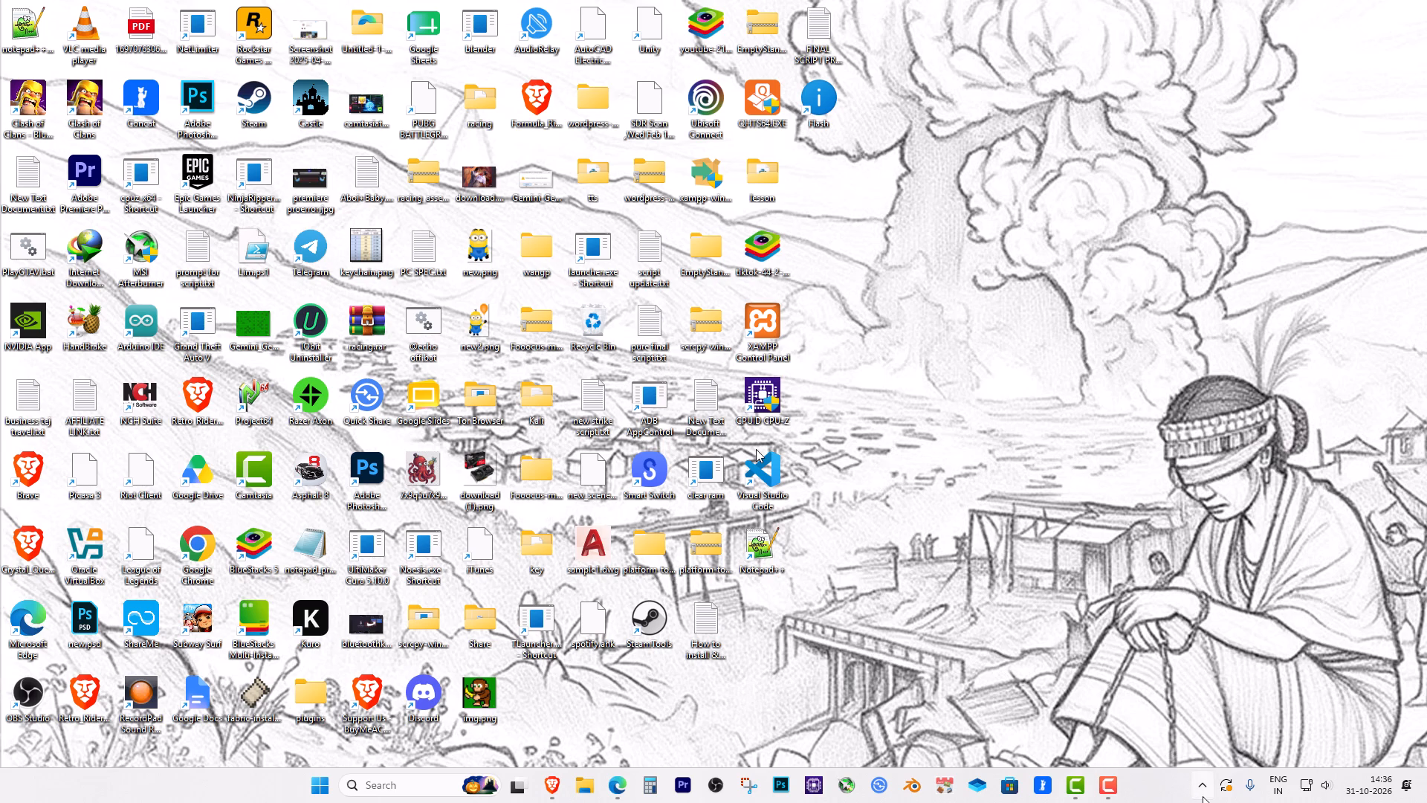
Find Google Drive among the hidden system tray apps and reopen its main window.
{"action": "left_click", "coordinate": [1198, 791]}
{"action": "left_click", "coordinate": [1197, 789]}
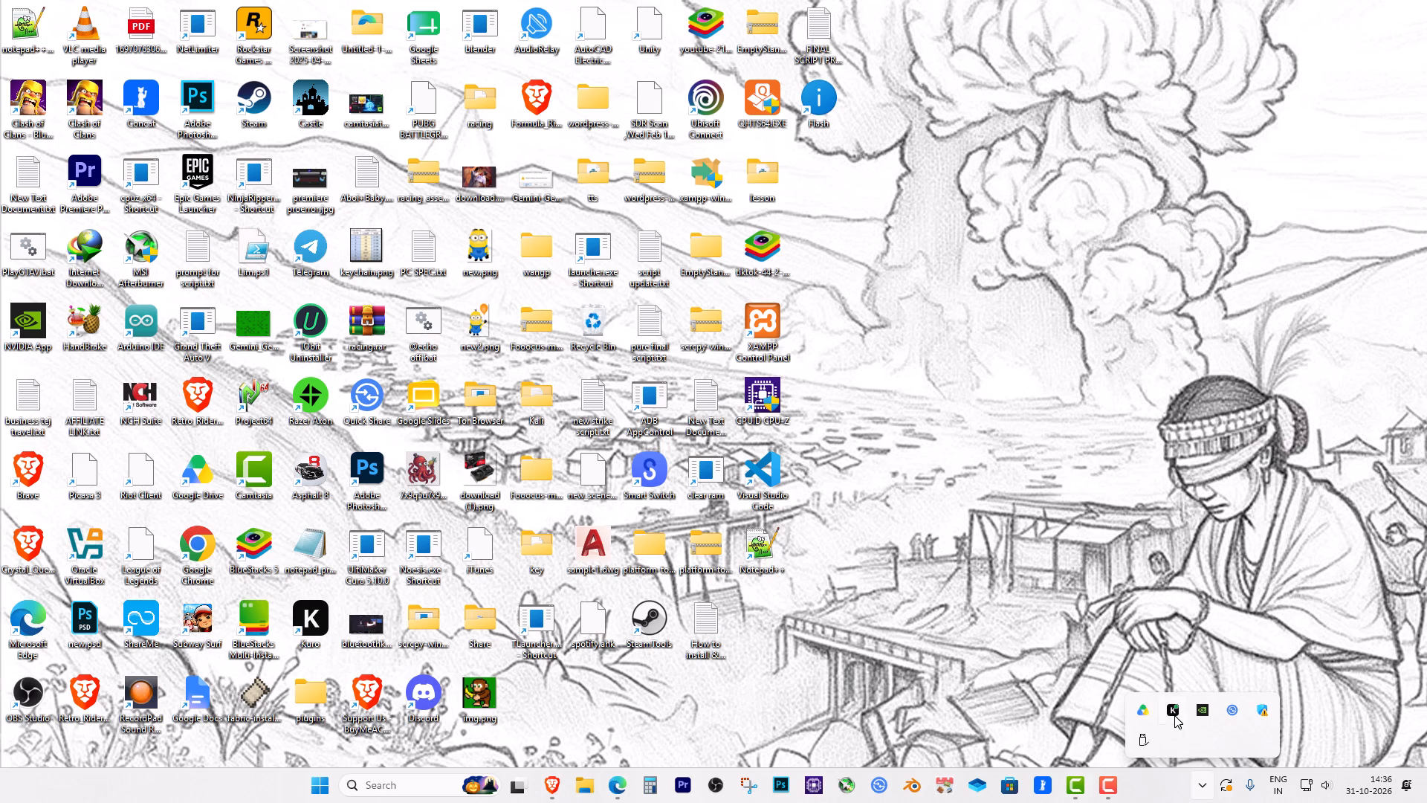
{"action": "left_click", "coordinate": [1148, 717]}
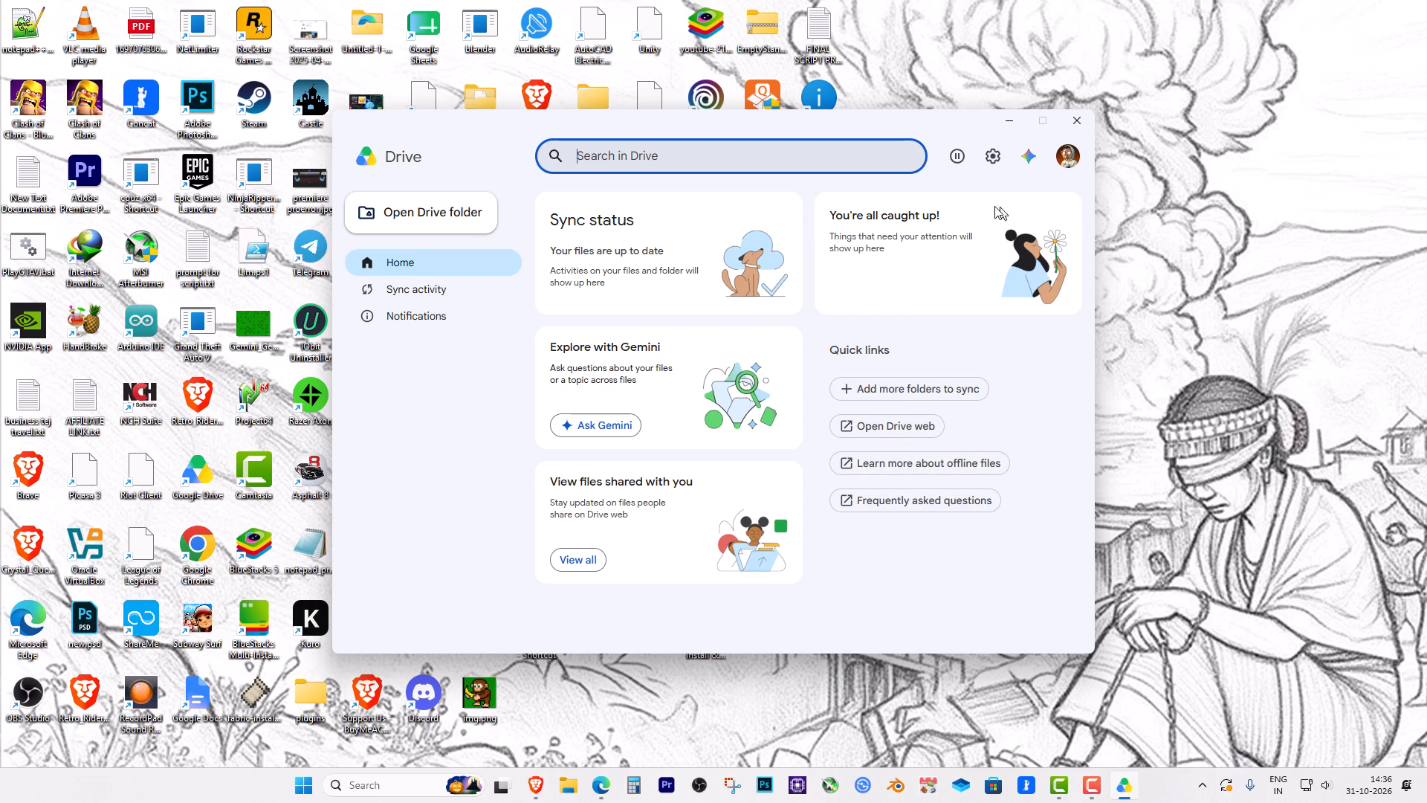
From Google Drive Preferences, go to the folders from Drive and view Google Drive in File Explorer.
{"action": "left_click", "coordinate": [988, 161]}
{"action": "left_click", "coordinate": [960, 182]}
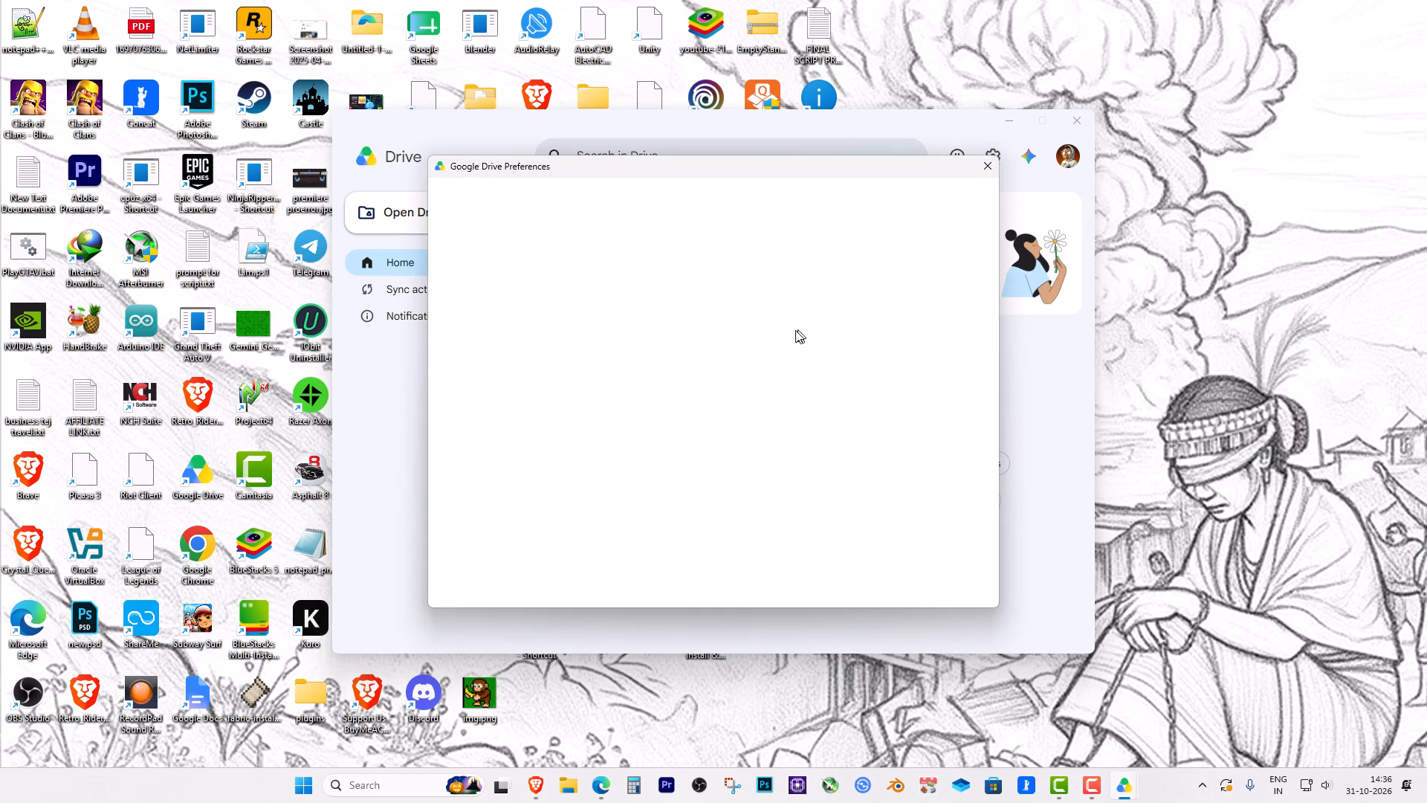
{"action": "left_click", "coordinate": [484, 277]}
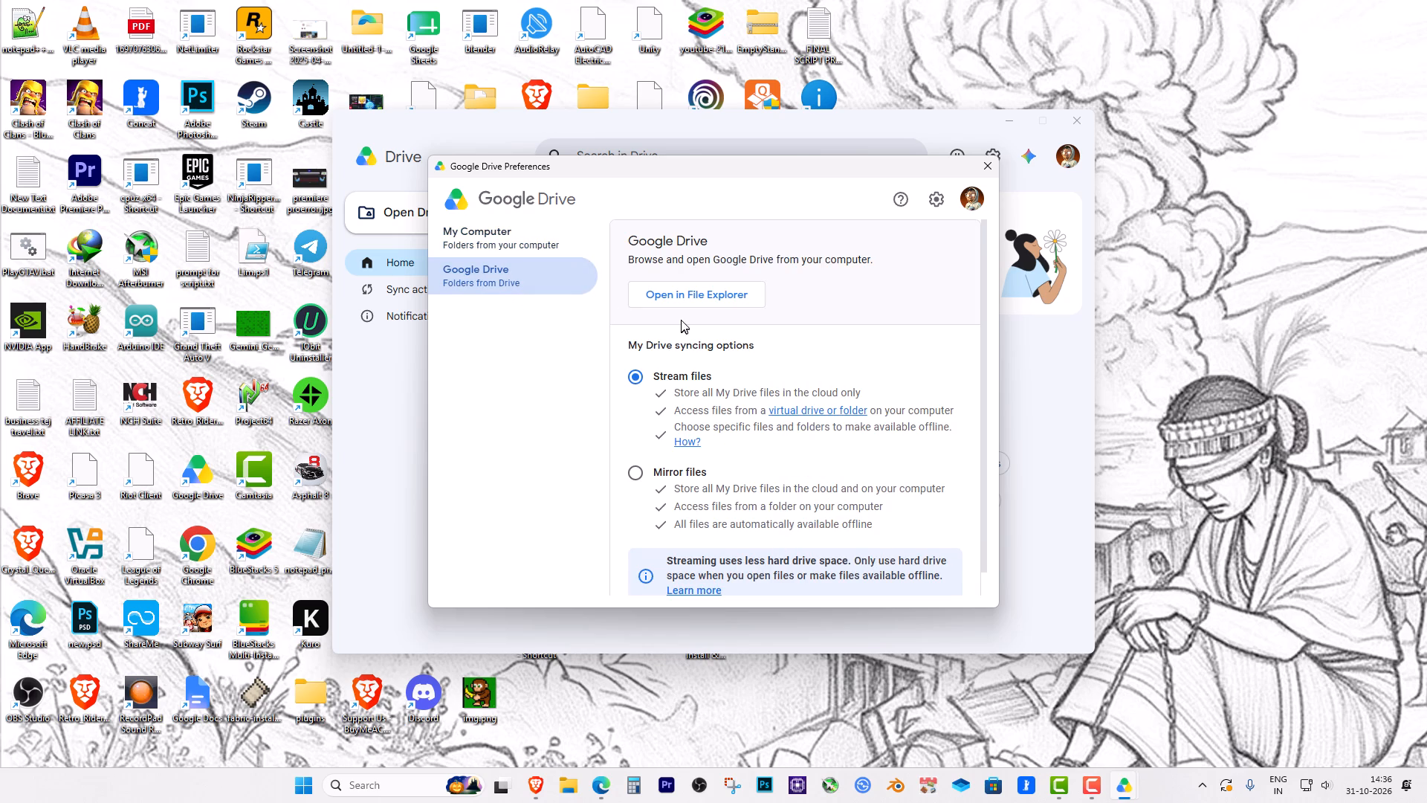
{"action": "left_click", "coordinate": [695, 288]}
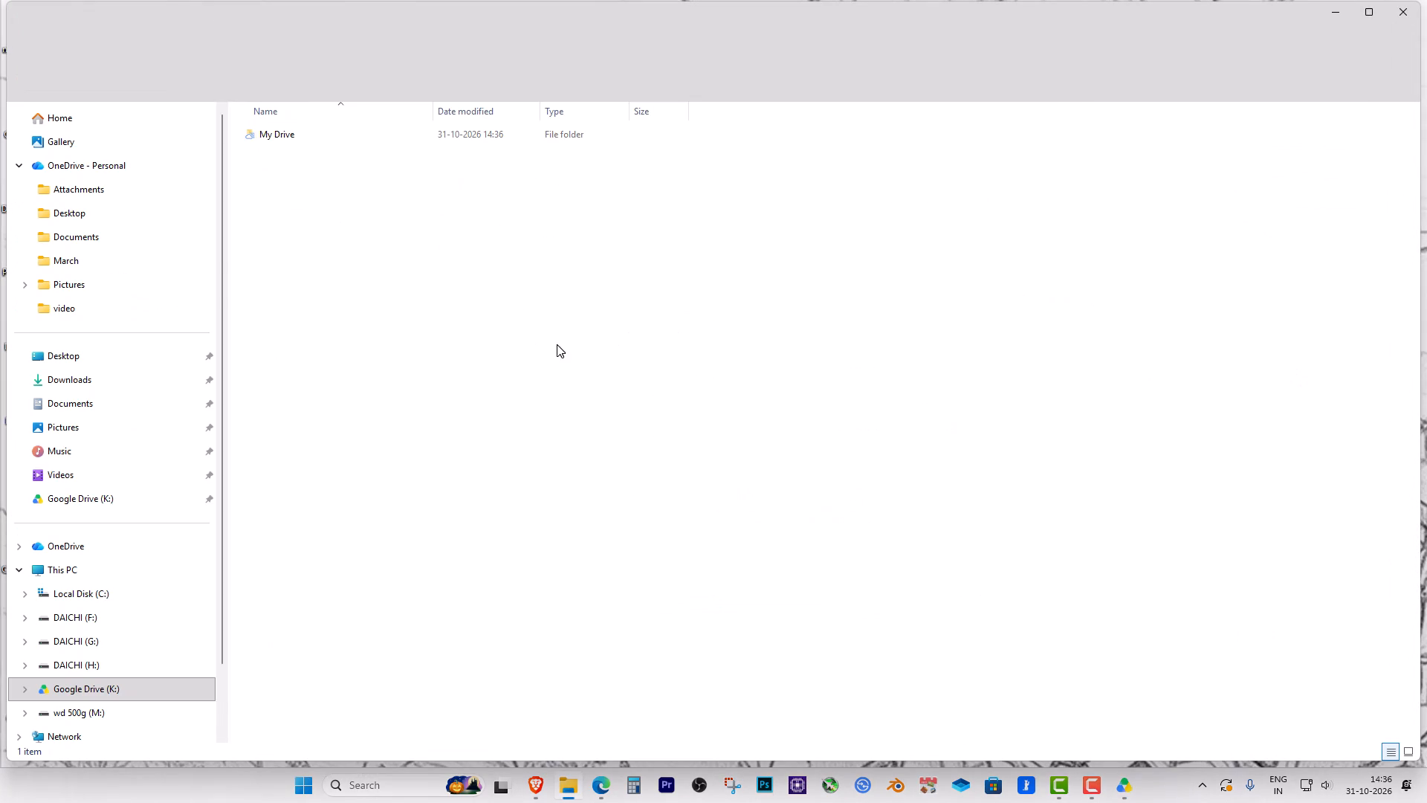
Open the My Drive folder on Google Drive (K:) to show its contents.
{"action": "left_click", "coordinate": [314, 143]}
{"action": "double_click", "coordinate": [314, 139]}
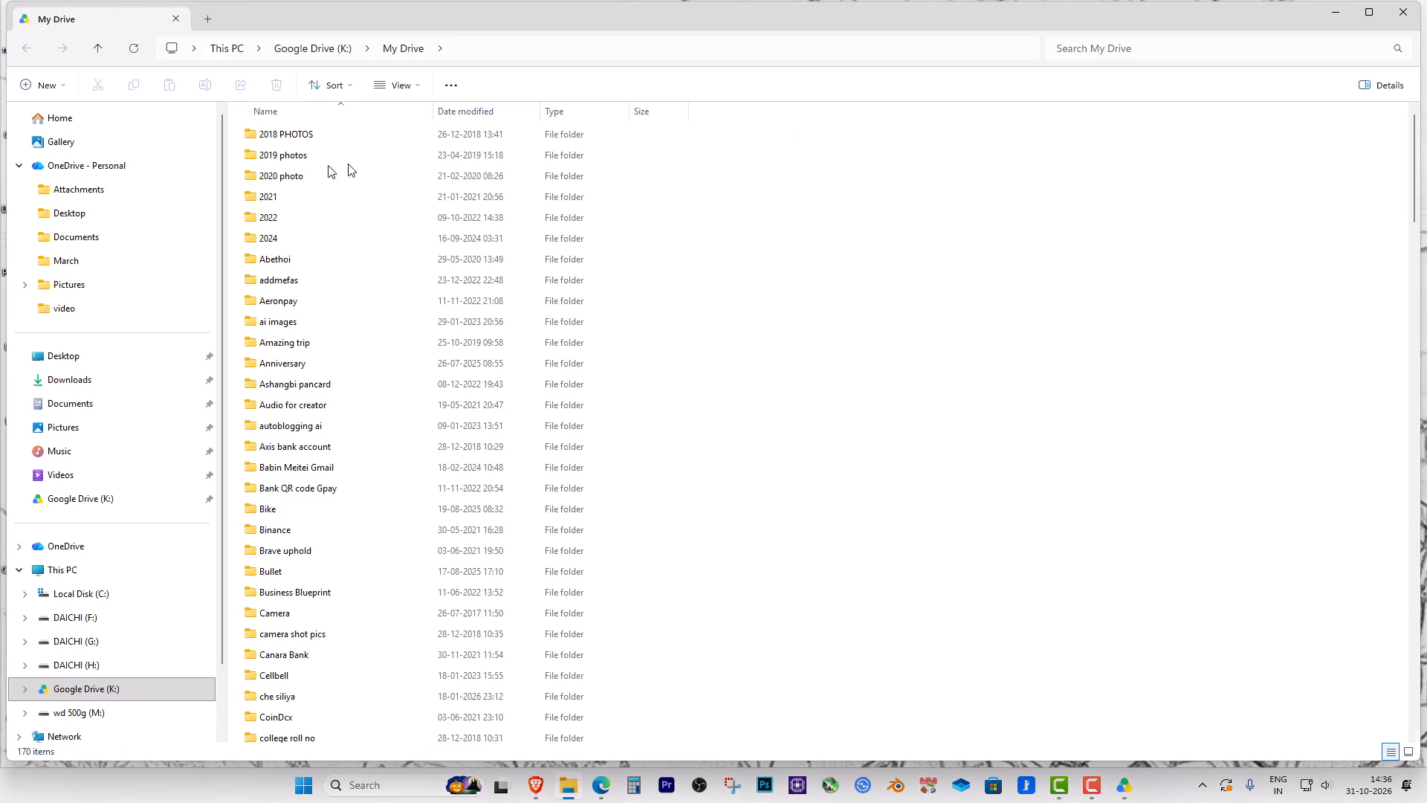
Go to This PC to show Google Drive (K:) among the drives and refresh the view.
{"action": "left_click", "coordinate": [69, 575]}
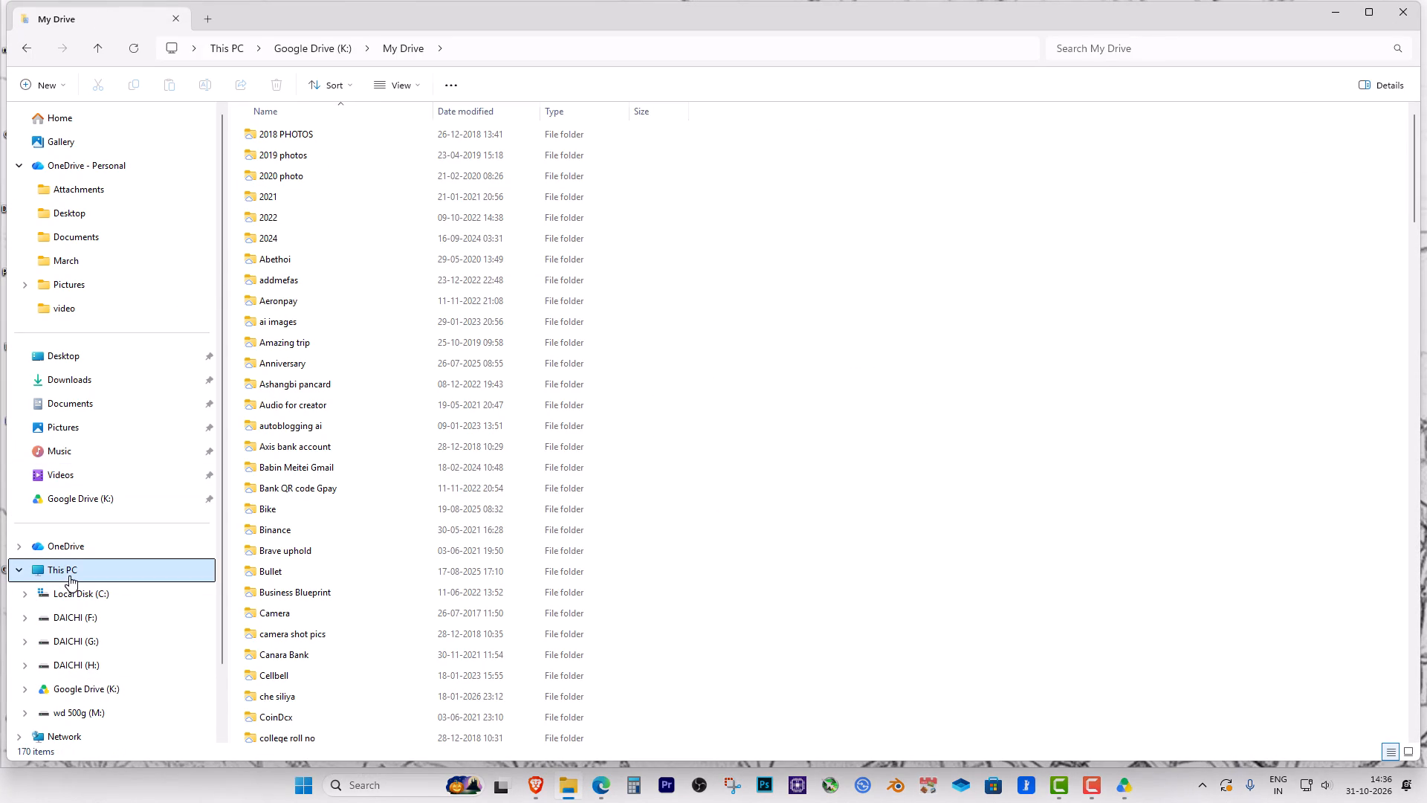
{"action": "right_click", "coordinate": [1084, 210]}
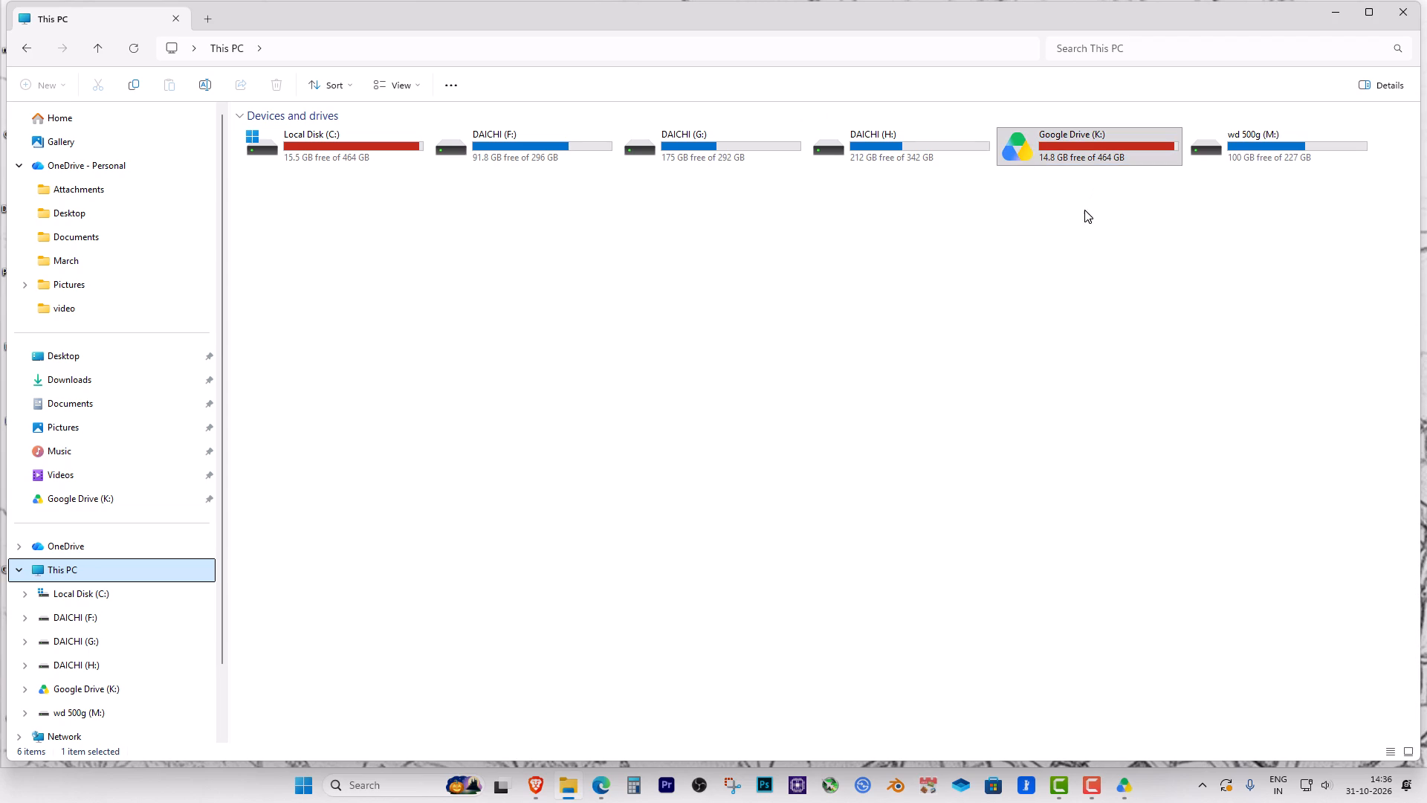
{"action": "left_click", "coordinate": [1146, 362]}
{"action": "left_click", "coordinate": [1133, 262]}
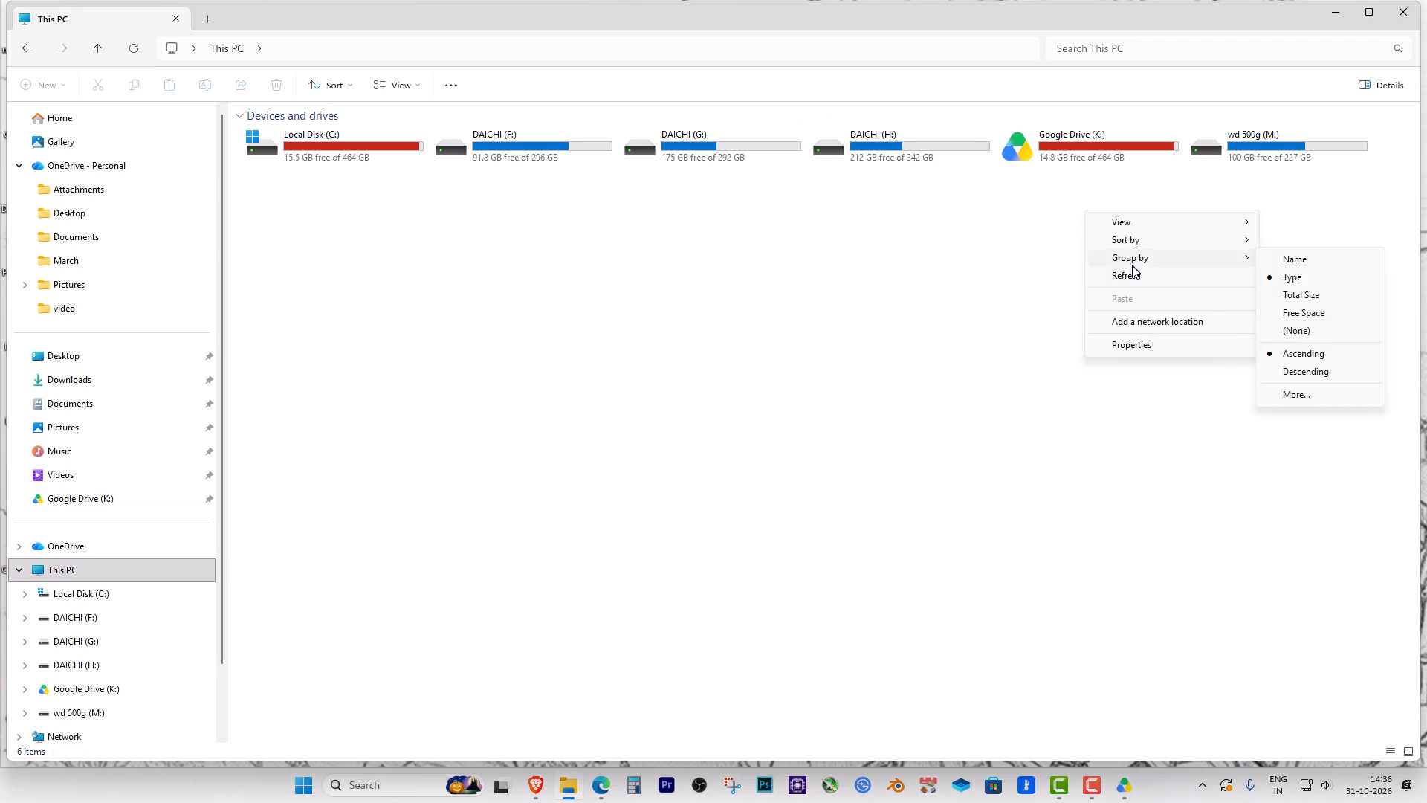
{"action": "left_click", "coordinate": [1135, 272]}
{"action": "double_click", "coordinate": [1099, 288]}
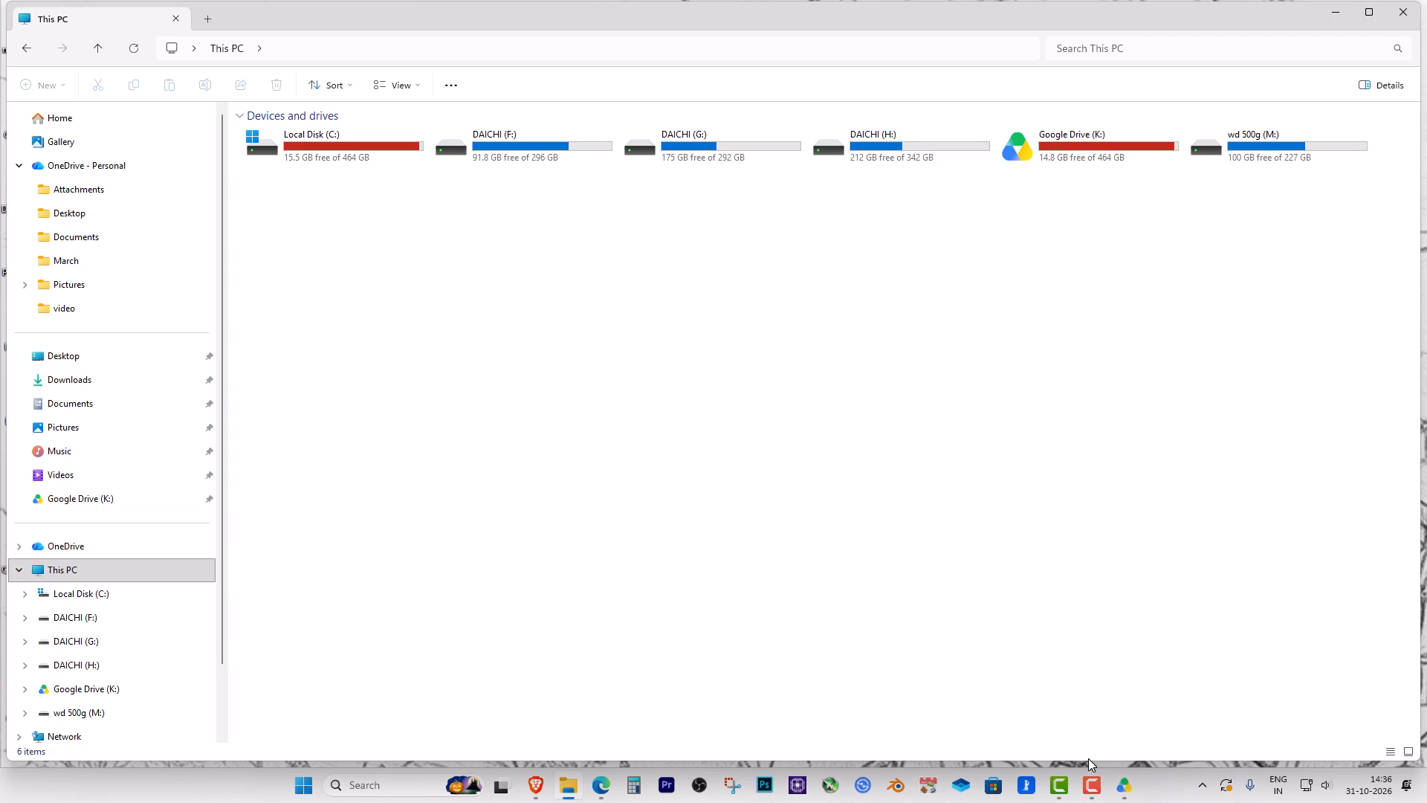
Stop the Camtasia screen recording.
{"action": "left_click", "coordinate": [1099, 790]}
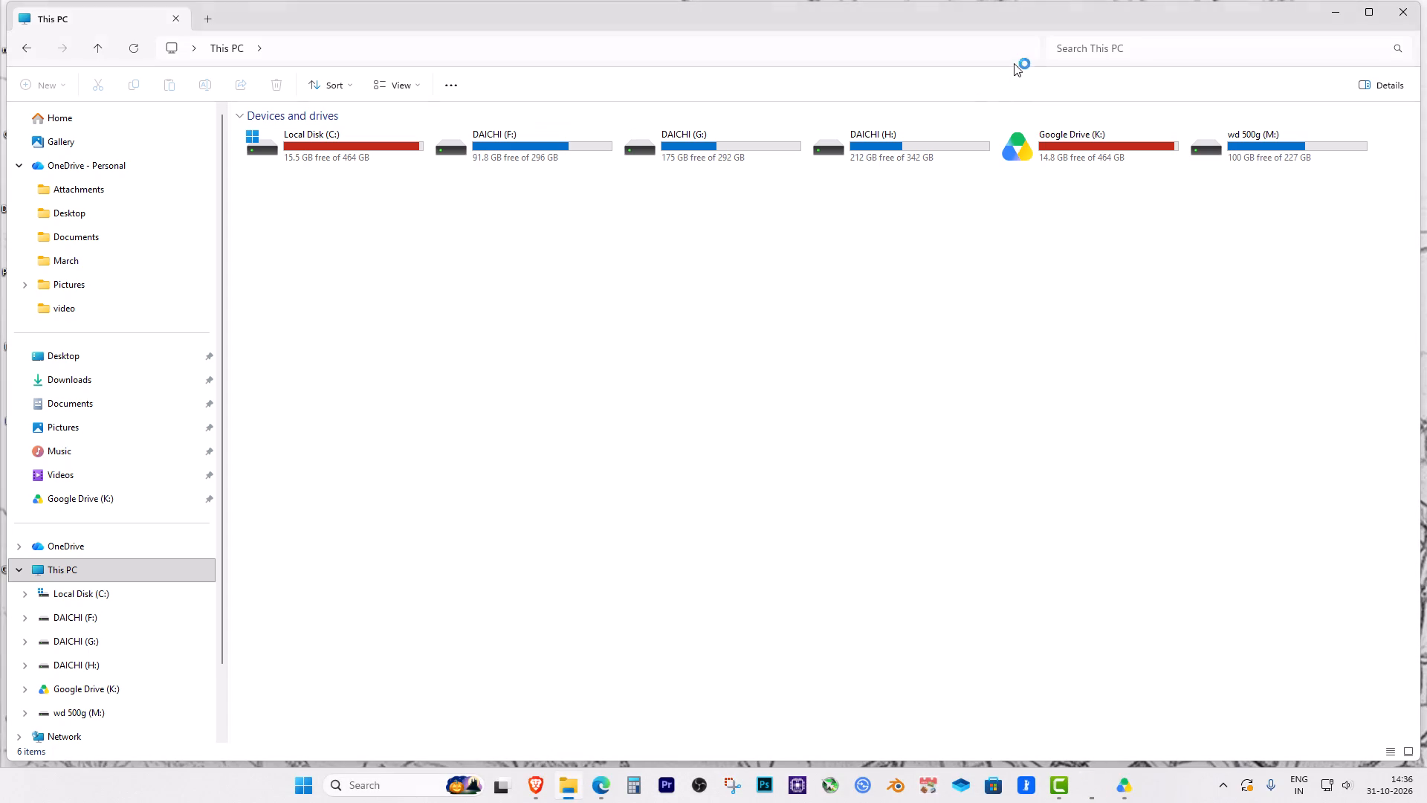
Close the File Explorer, Google Drive Preferences and Google Drive windows.
{"action": "left_click_drag", "start_coordinate": [1108, 13], "coordinate": [860, 247]}
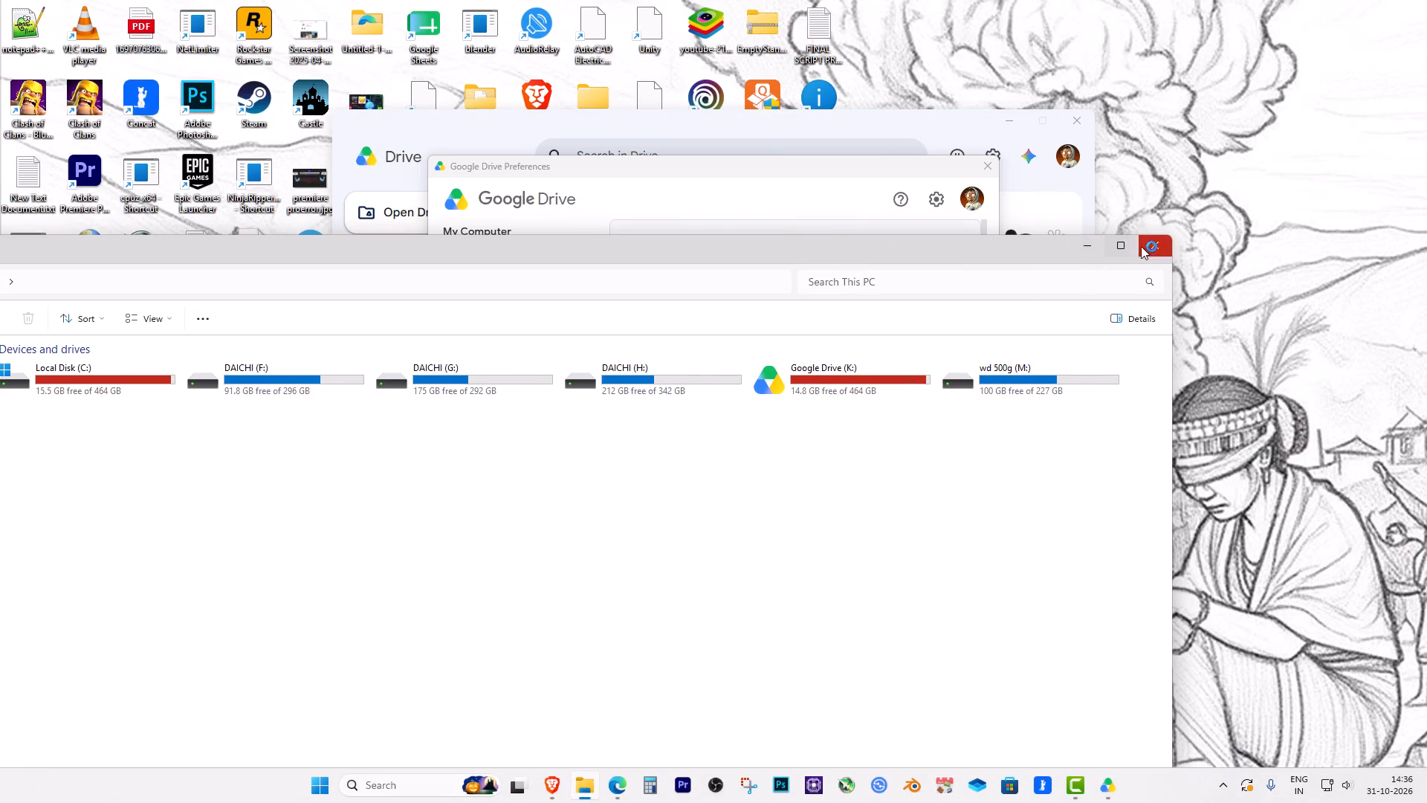
{"action": "left_click", "coordinate": [1147, 248]}
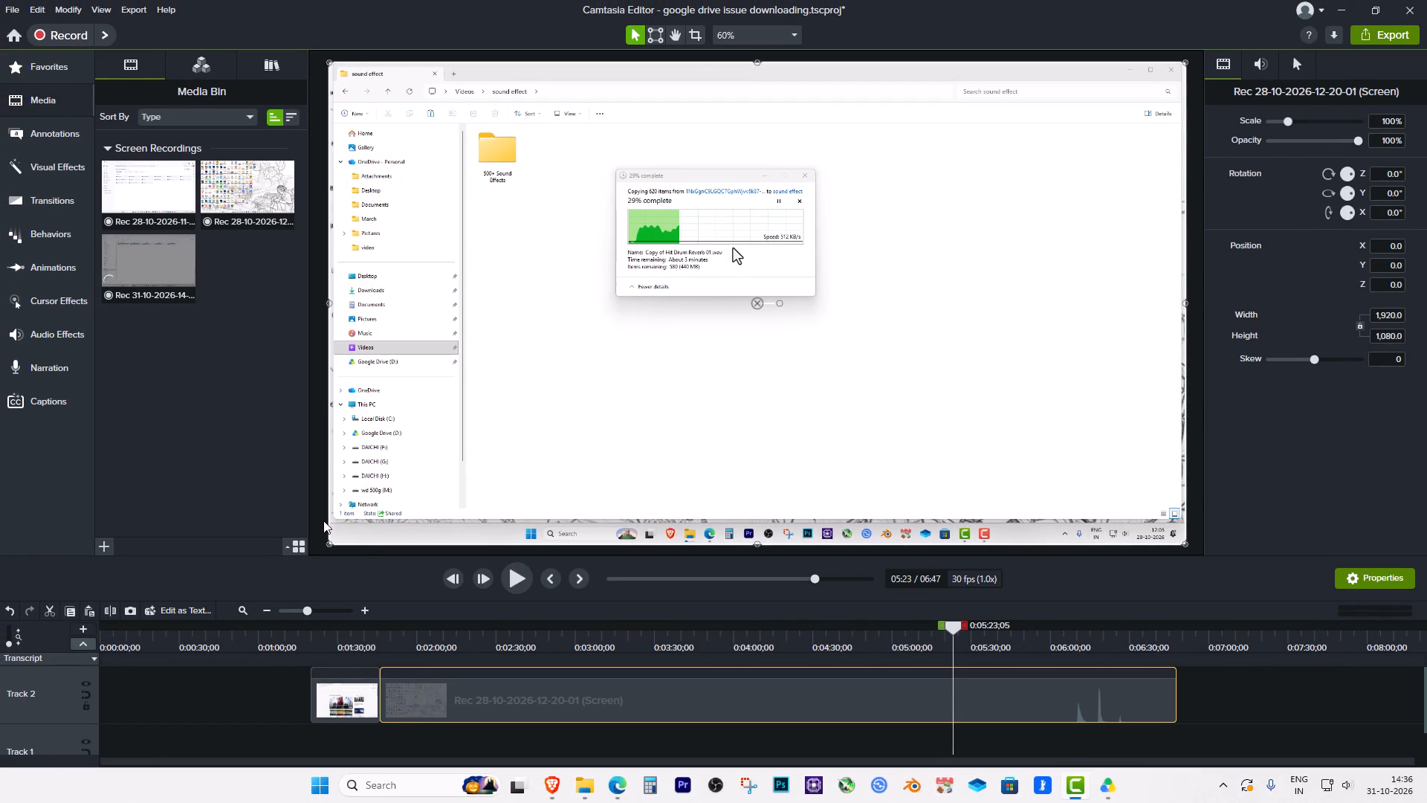
{"action": "left_click", "coordinate": [1107, 802]}
{"action": "left_click", "coordinate": [1145, 716]}
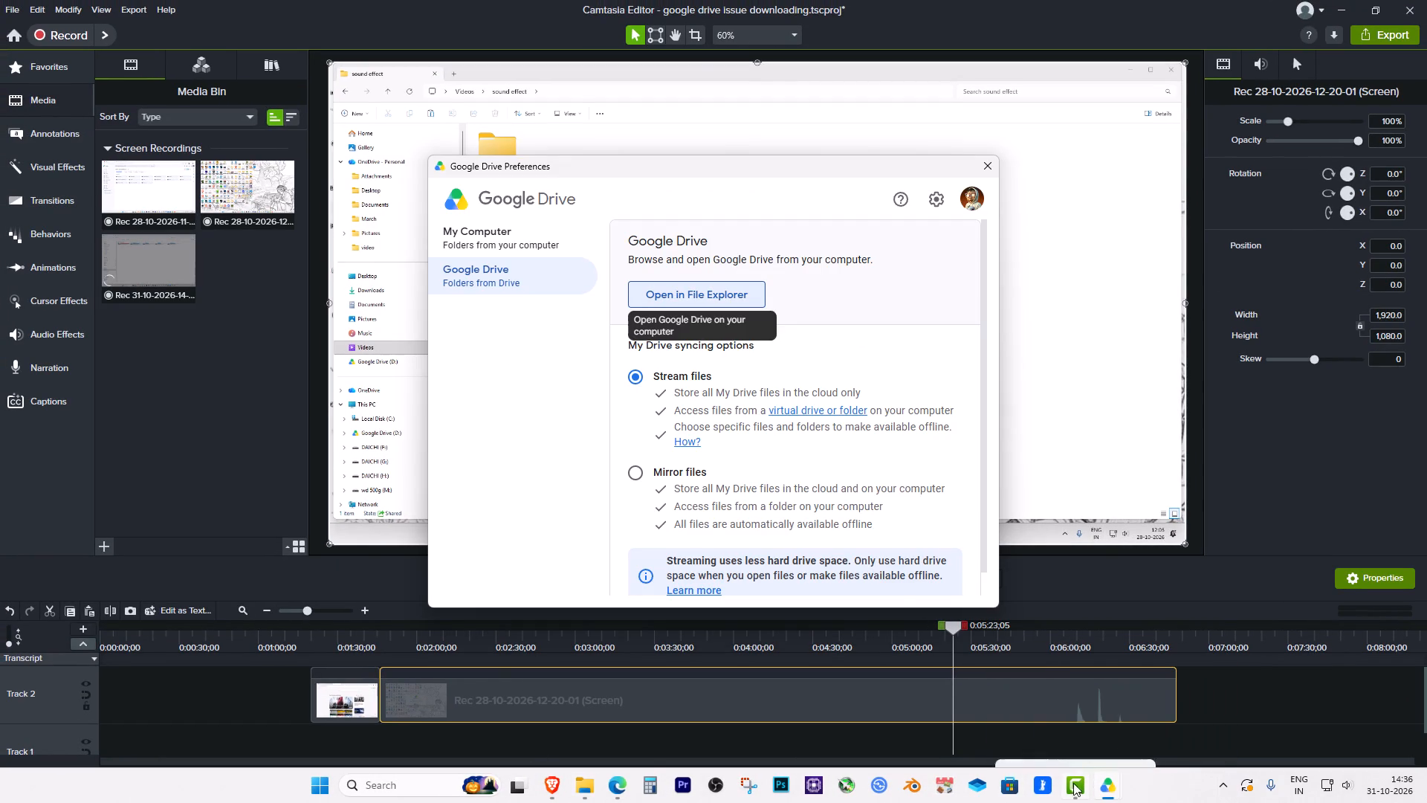
{"action": "left_click", "coordinate": [988, 170]}
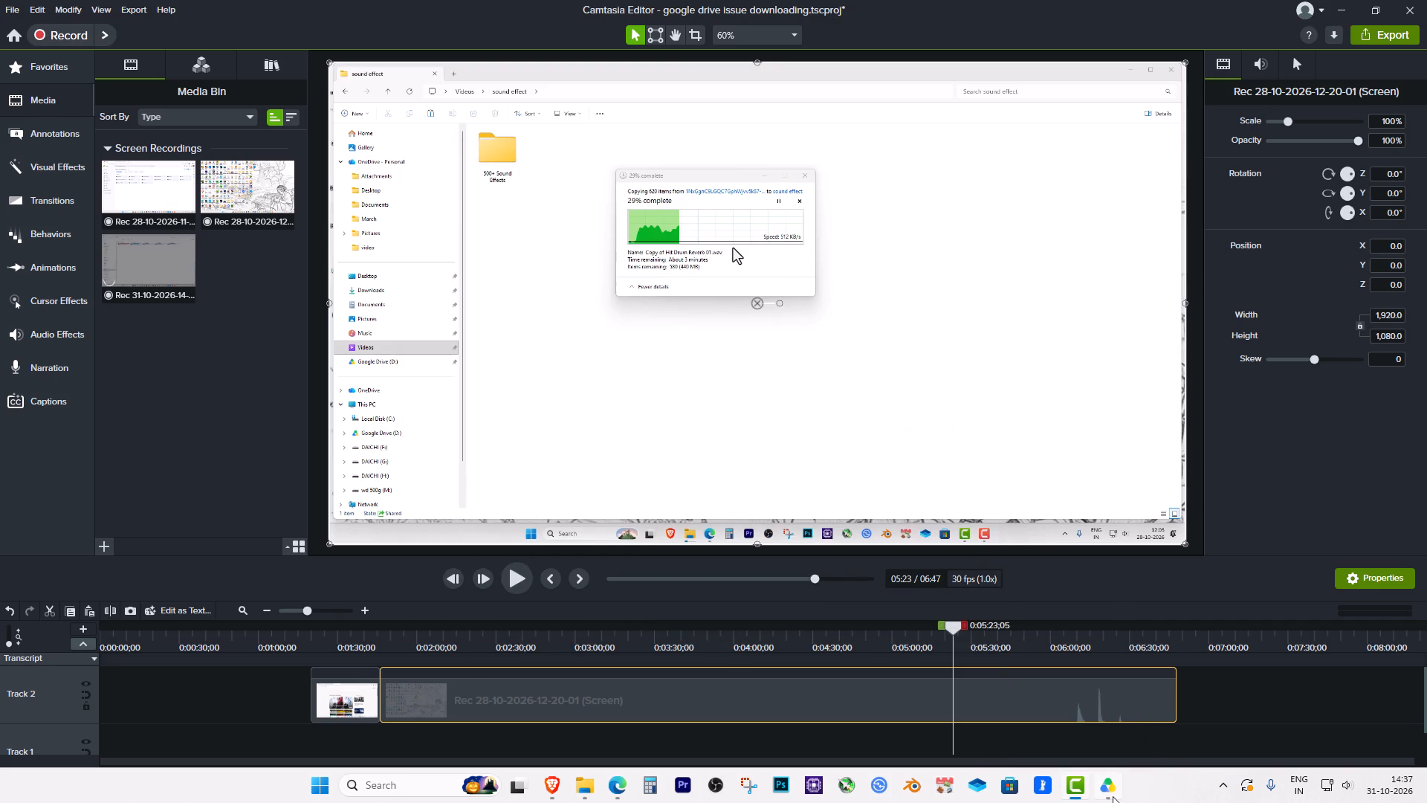
{"action": "left_click", "coordinate": [1113, 796]}
{"action": "left_click", "coordinate": [1079, 126]}
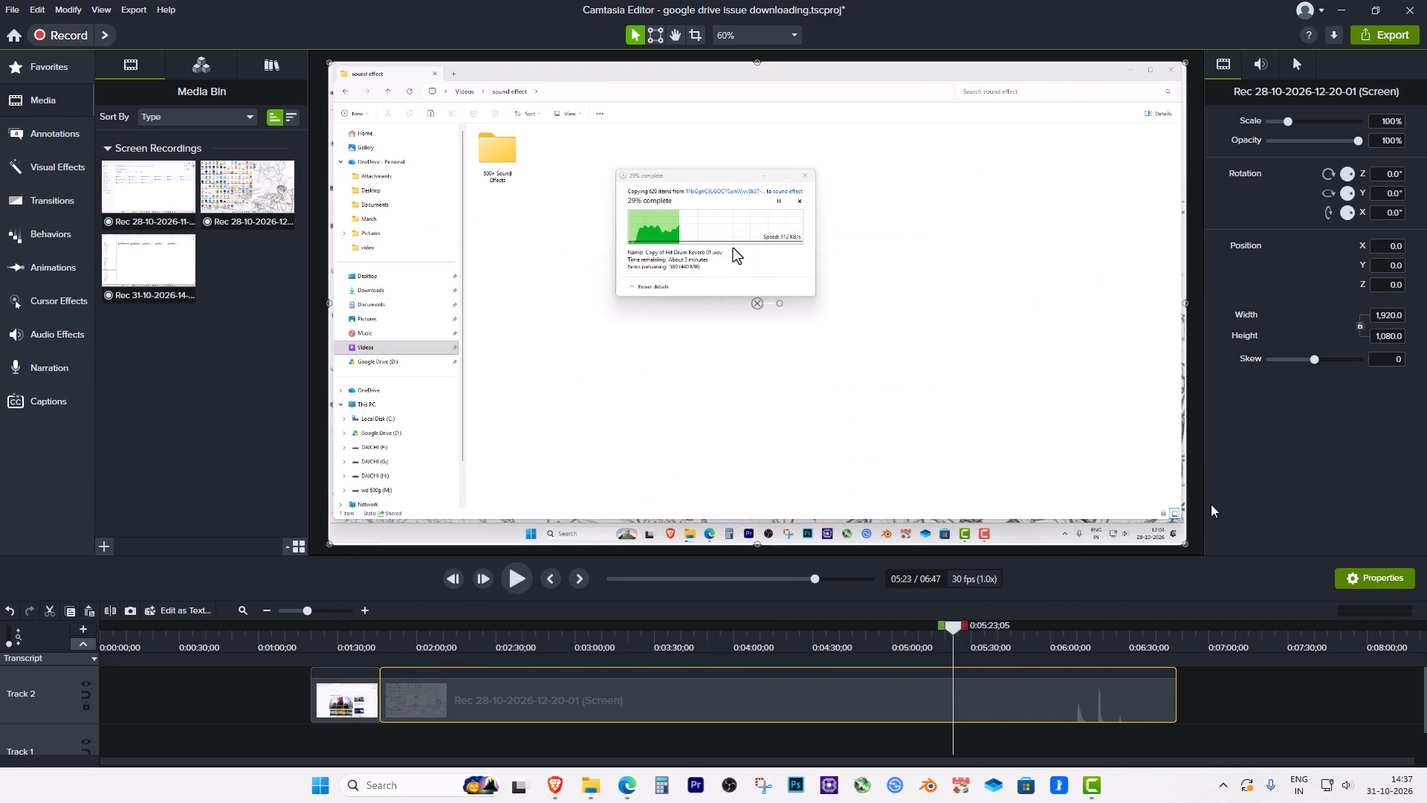
Quit Drive for desktop from the hidden system tray apps.
{"action": "left_click", "coordinate": [1223, 790]}
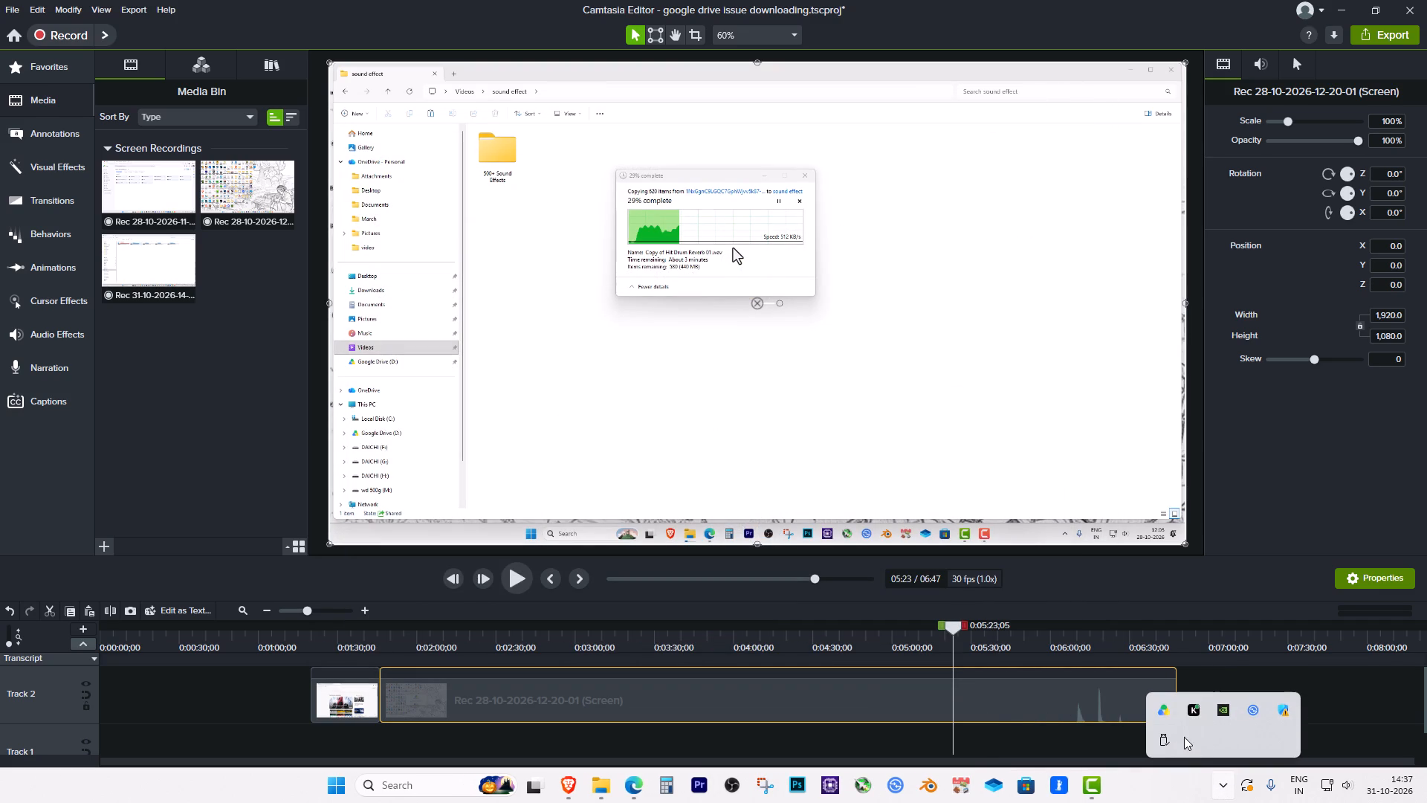
{"action": "right_click", "coordinate": [1174, 711]}
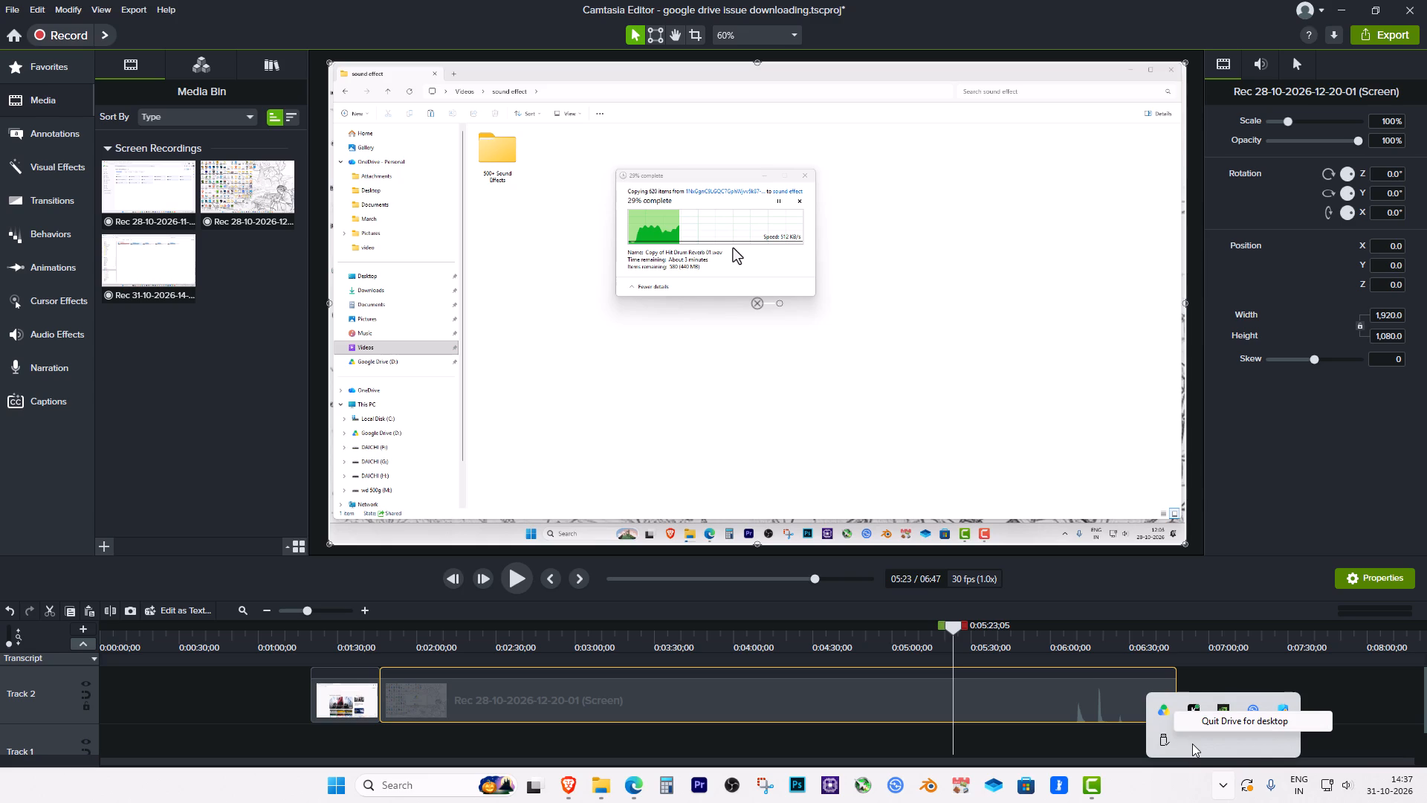
{"action": "left_click", "coordinate": [1206, 718]}
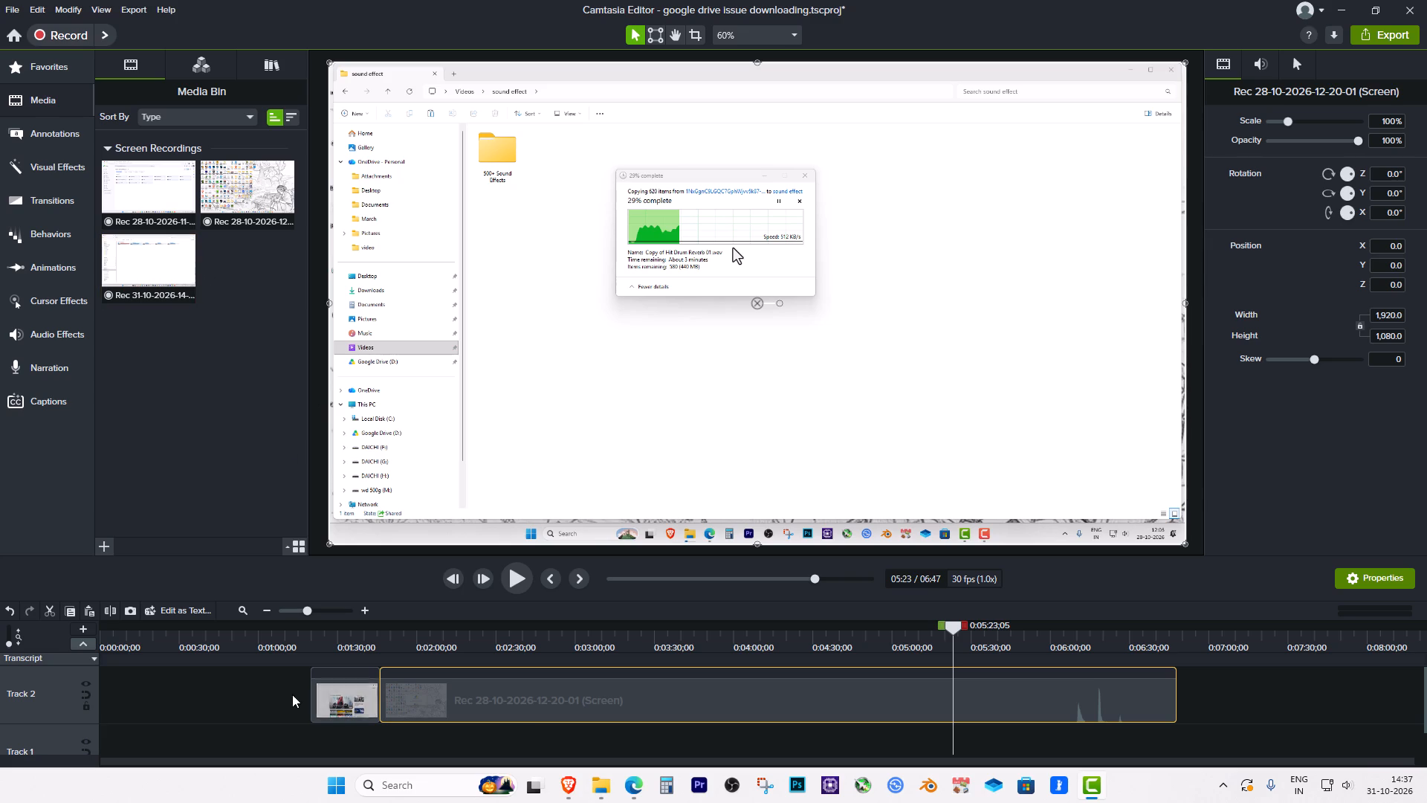
Shift both existing Track 2 clips along the timeline so they start at about 0:06:00, leaving room before them.
{"action": "left_click_drag", "start_coordinate": [1194, 735], "coordinate": [321, 660]}
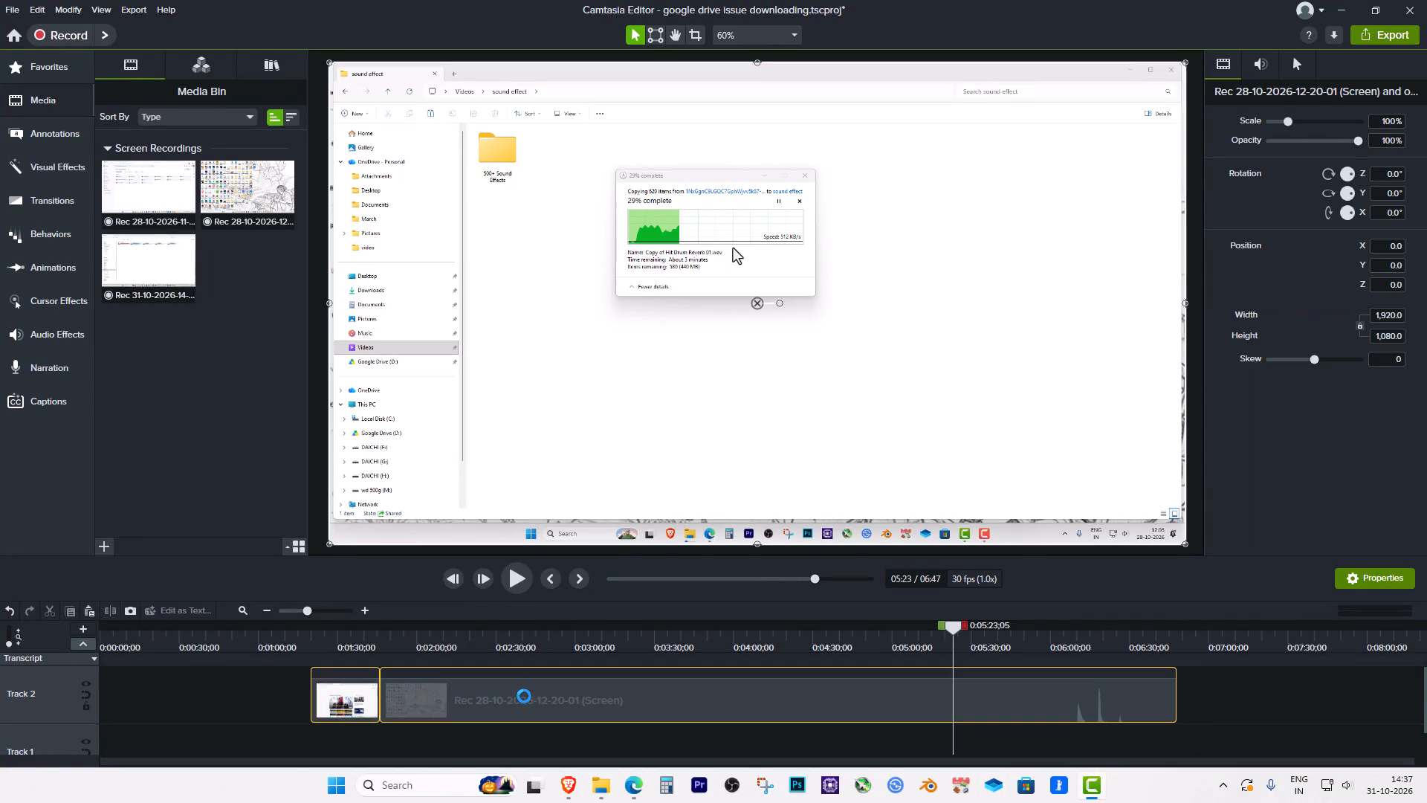
{"action": "left_click_drag", "start_coordinate": [524, 696], "coordinate": [876, 717]}
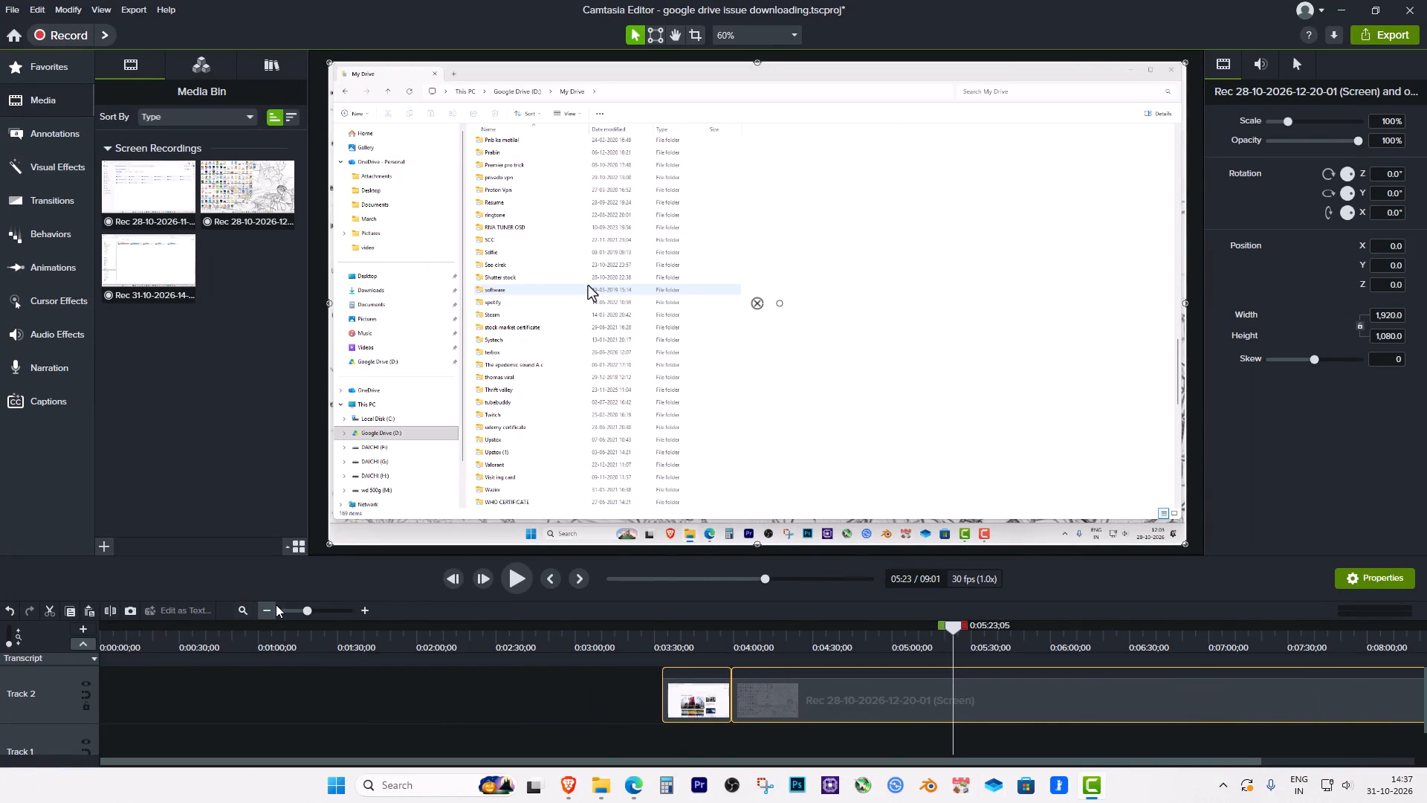
{"action": "left_click", "coordinate": [278, 605]}
{"action": "left_click", "coordinate": [266, 605]}
{"action": "left_click", "coordinate": [272, 607]}
{"action": "left_click_drag", "start_coordinate": [542, 686], "coordinate": [709, 696]}
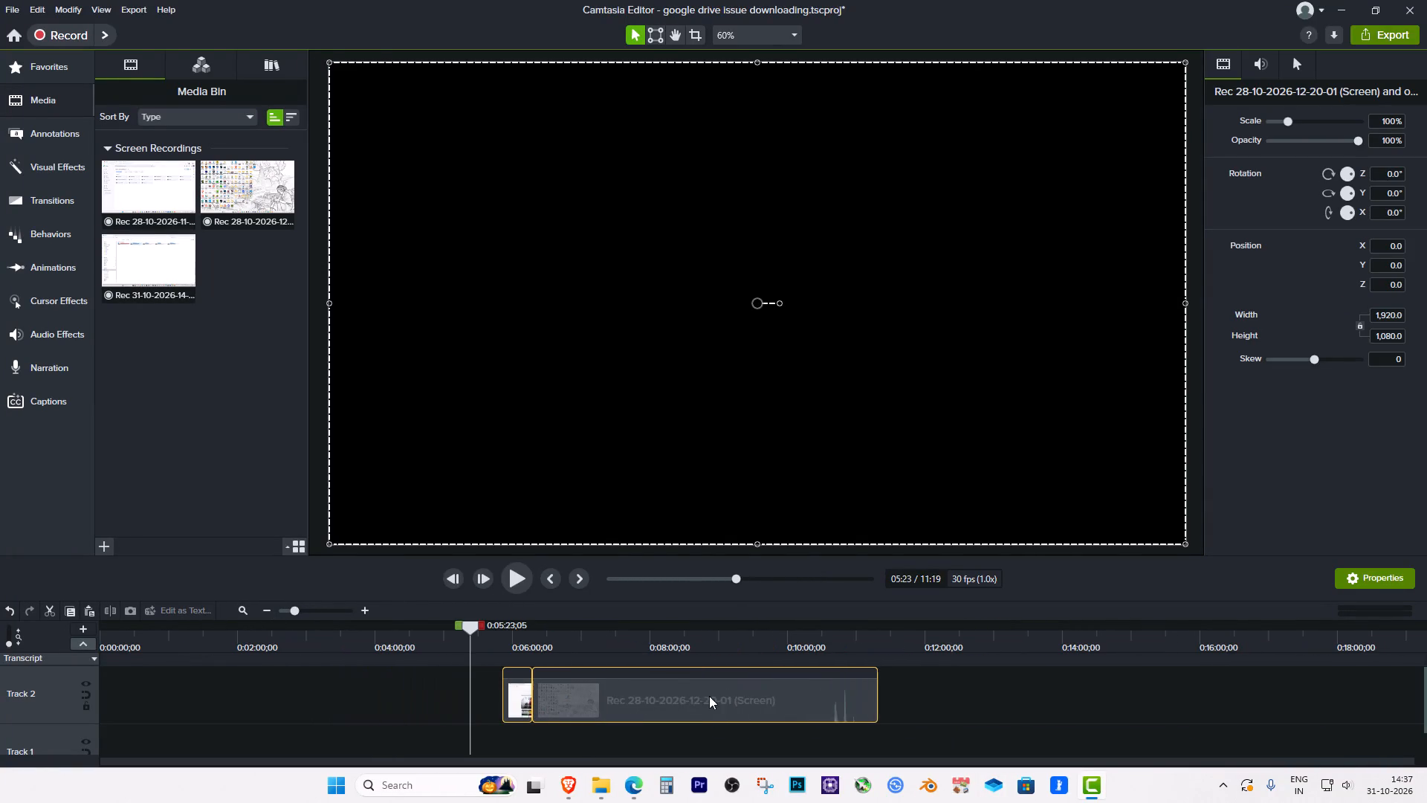
{"action": "left_click_drag", "start_coordinate": [709, 696], "coordinate": [710, 696]}
{"action": "left_click", "coordinate": [498, 627]}
{"action": "left_click", "coordinate": [483, 683]}
{"action": "left_click_drag", "start_coordinate": [491, 631], "coordinate": [505, 632]}
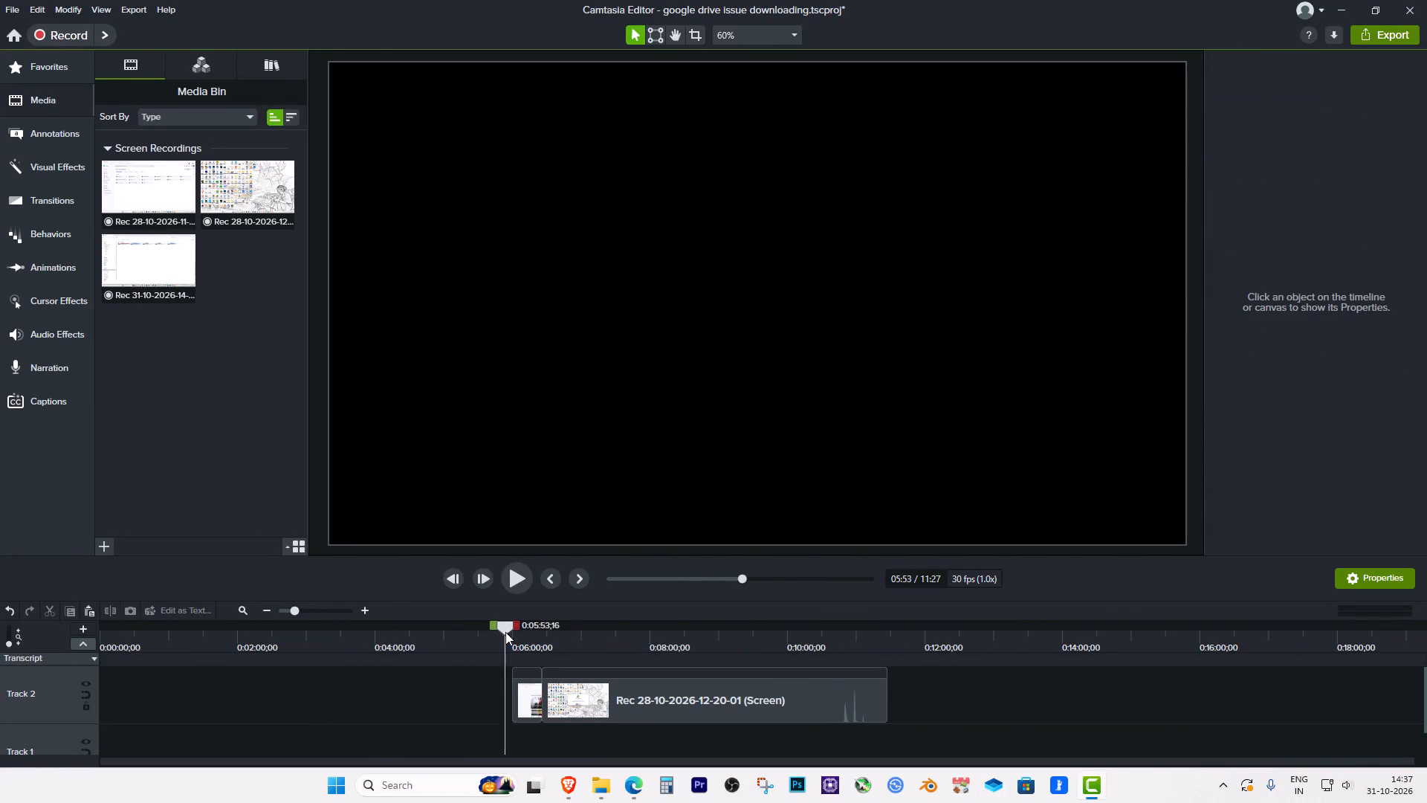
{"action": "left_click_drag", "start_coordinate": [505, 632], "coordinate": [523, 636]}
Add the 31-10-2026 screen recording from the Media Bin to the start of the timeline.
{"action": "left_click_drag", "start_coordinate": [155, 271], "coordinate": [156, 275]}
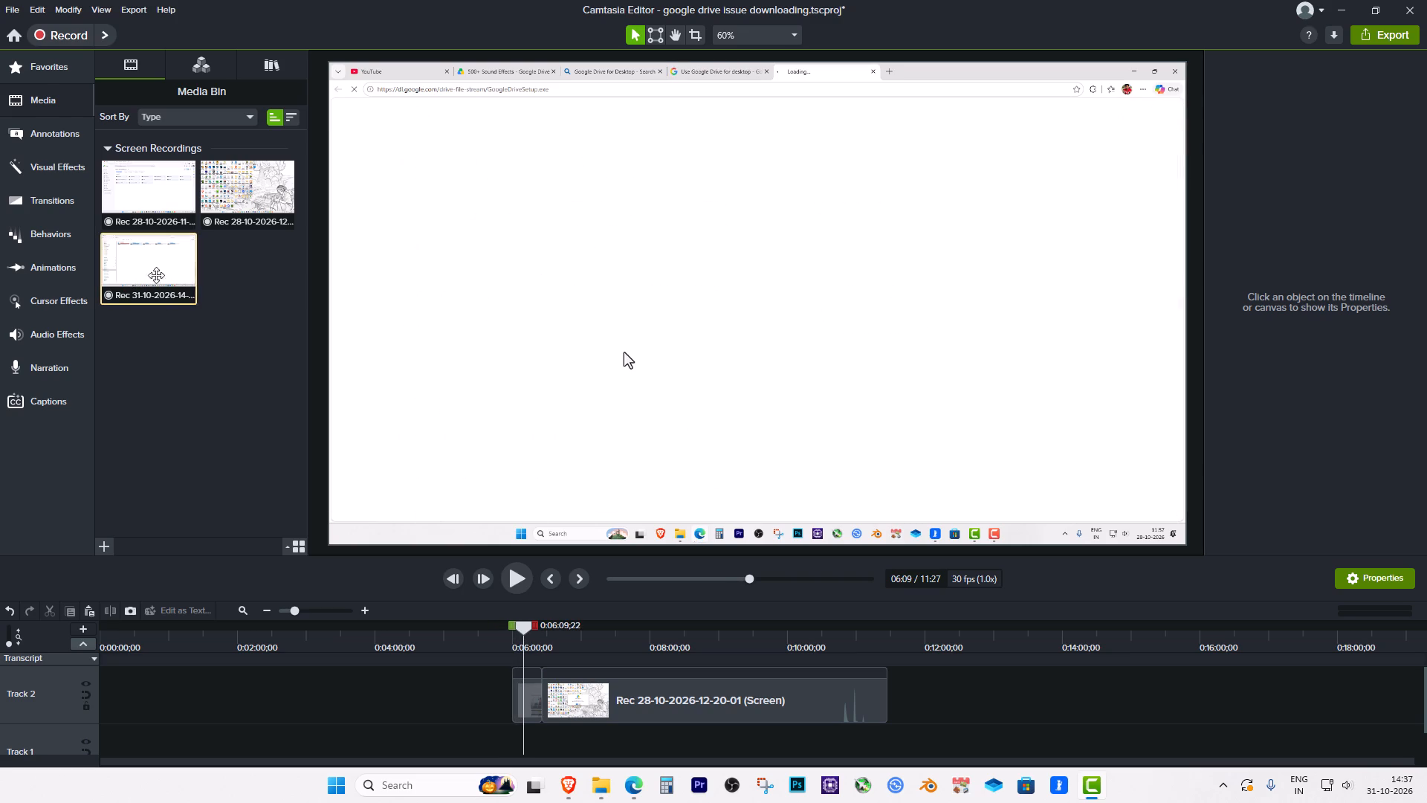
{"action": "left_click_drag", "start_coordinate": [156, 275], "coordinate": [77, 690]}
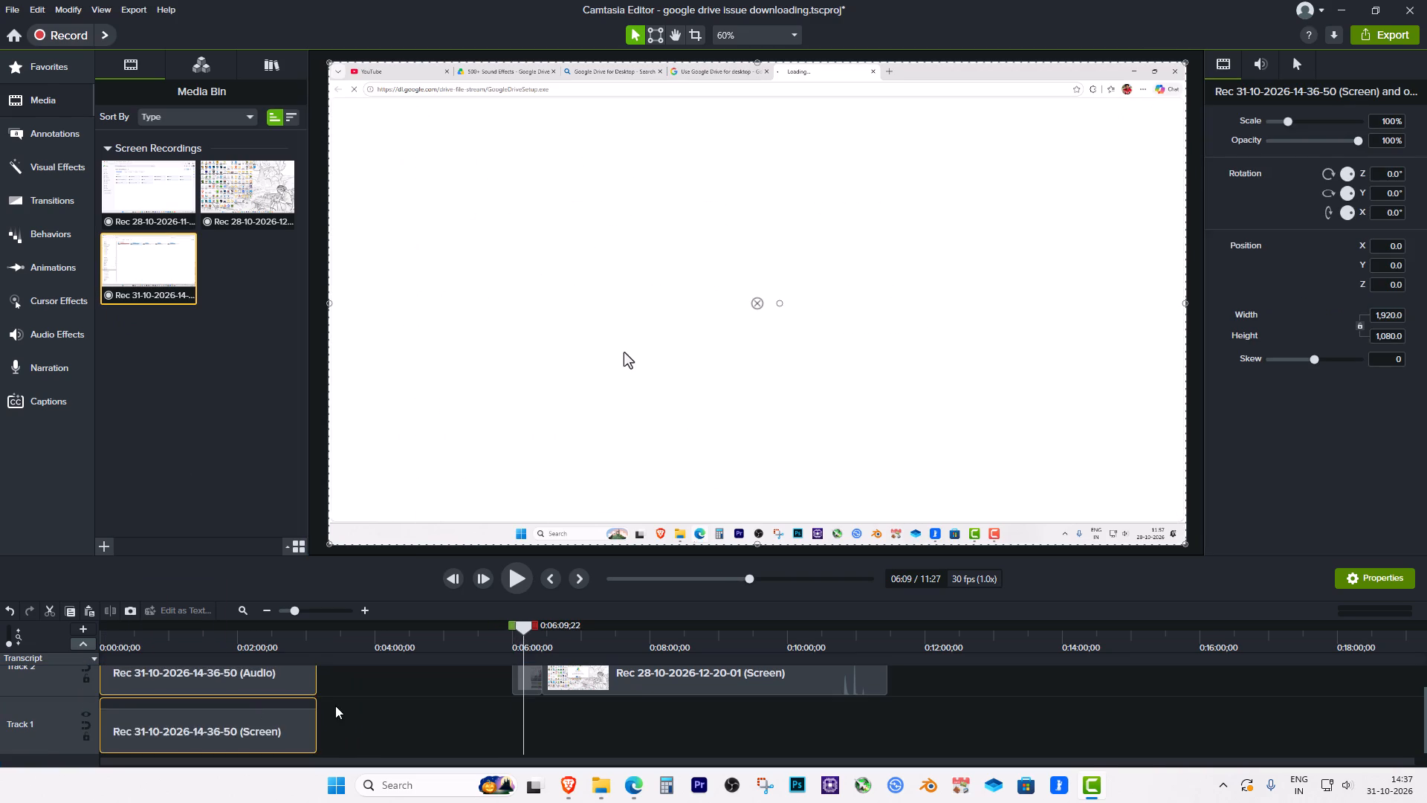
Delete the new recording's separate audio clip and move its screen clip to the start of Track 2.
{"action": "left_click", "coordinate": [335, 706]}
{"action": "left_click", "coordinate": [256, 679]}
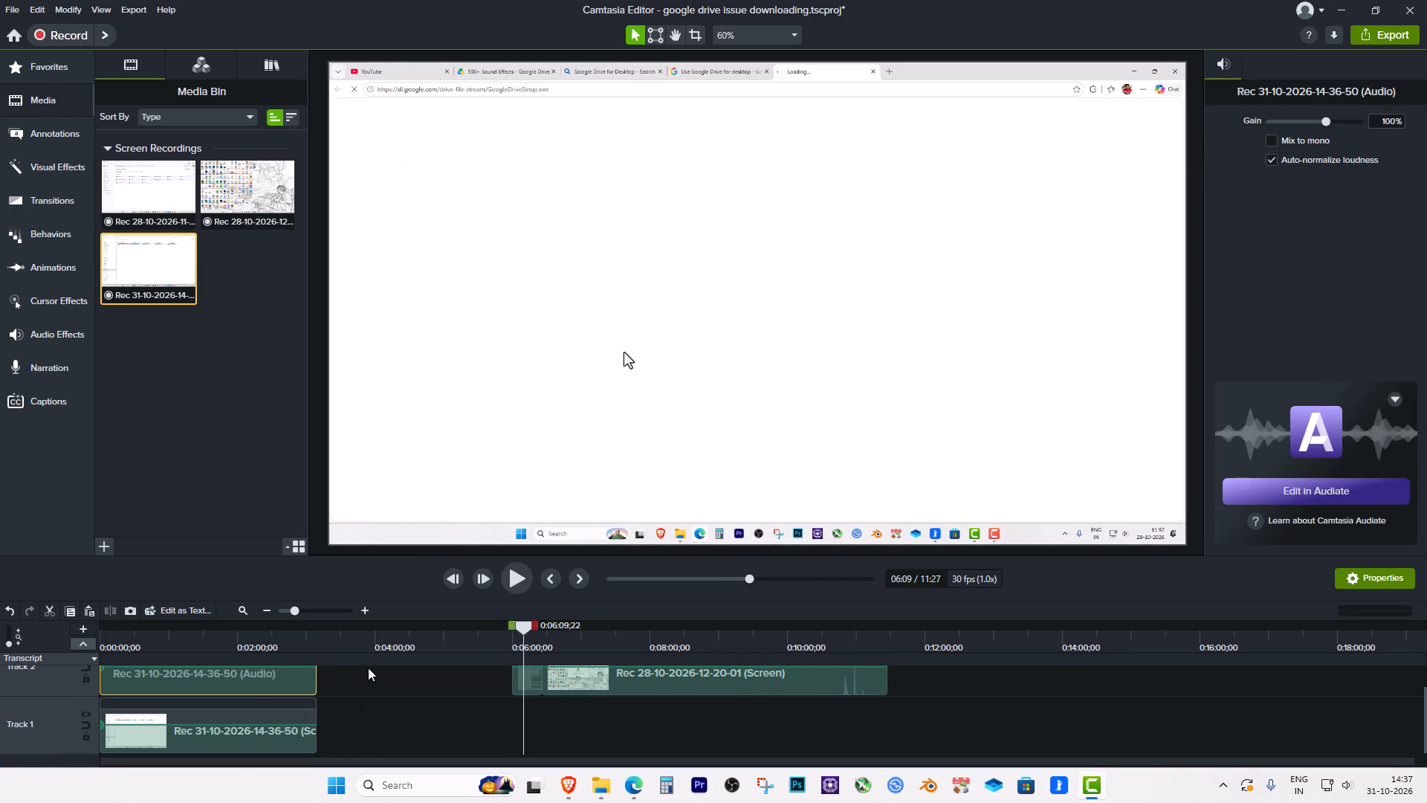
{"action": "key", "text": "Delete"}
{"action": "left_click_drag", "start_coordinate": [204, 739], "coordinate": [196, 679]}
Move the two 28-10-2026 clips on Track 2 back so they directly follow the new recording.
{"action": "left_click_drag", "start_coordinate": [981, 715], "coordinate": [502, 658]}
{"action": "left_click_drag", "start_coordinate": [649, 688], "coordinate": [537, 678]}
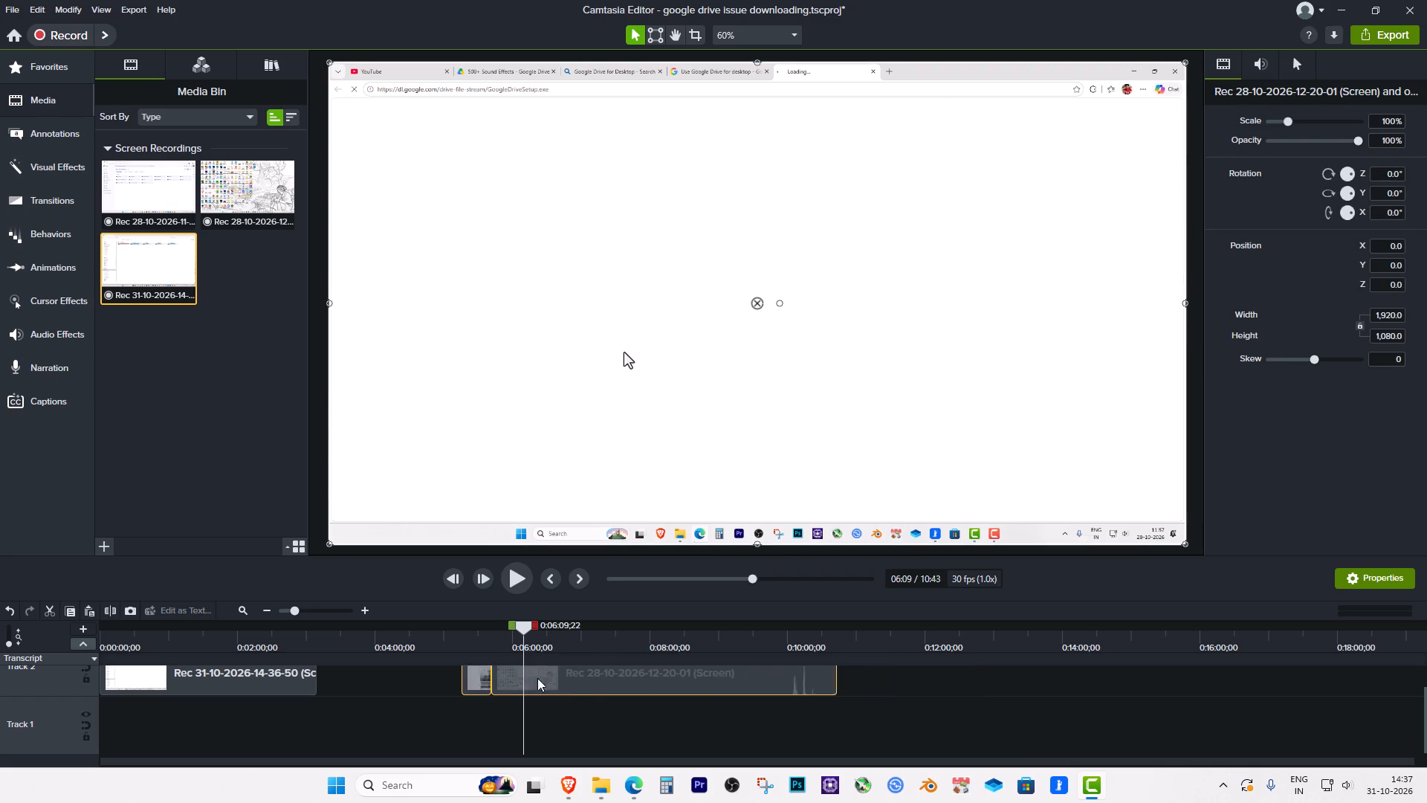
{"action": "left_click_drag", "start_coordinate": [537, 678], "coordinate": [450, 675]}
{"action": "left_click", "coordinate": [847, 734]}
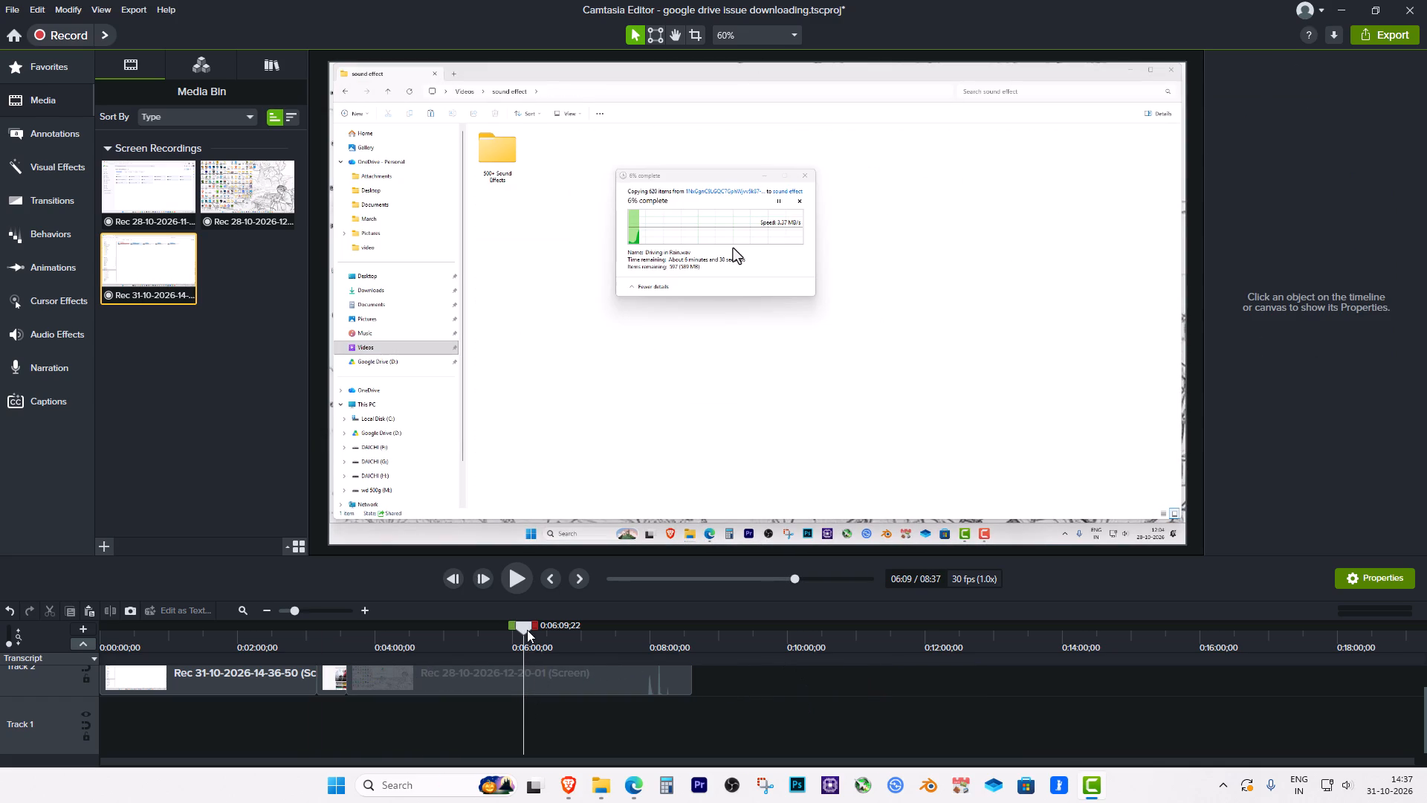
Scrub through the opening of the new recording to review its footage, leaving the playhead at about 0:00:29.
{"action": "left_click_drag", "start_coordinate": [527, 630], "coordinate": [152, 634]}
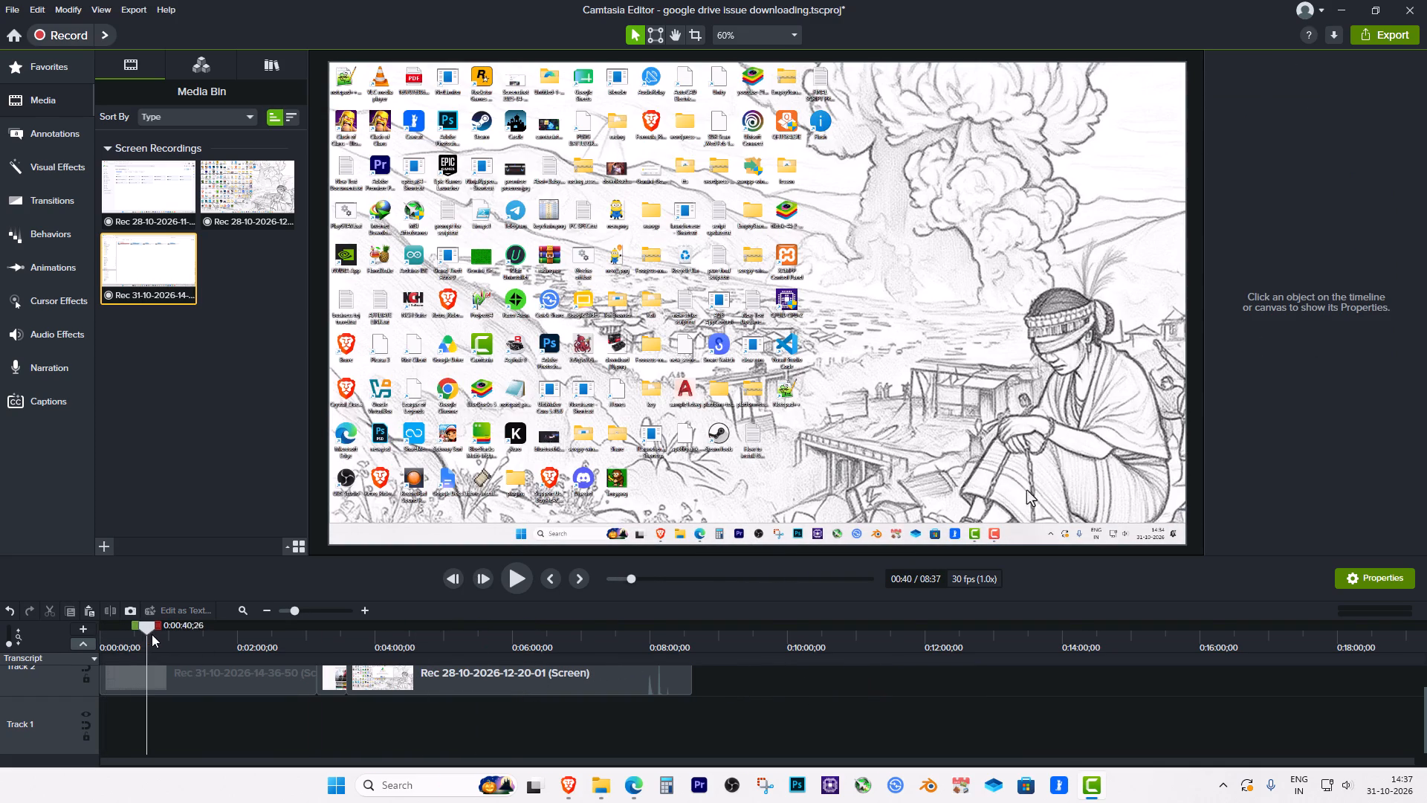
{"action": "left_click_drag", "start_coordinate": [152, 634], "coordinate": [121, 639]}
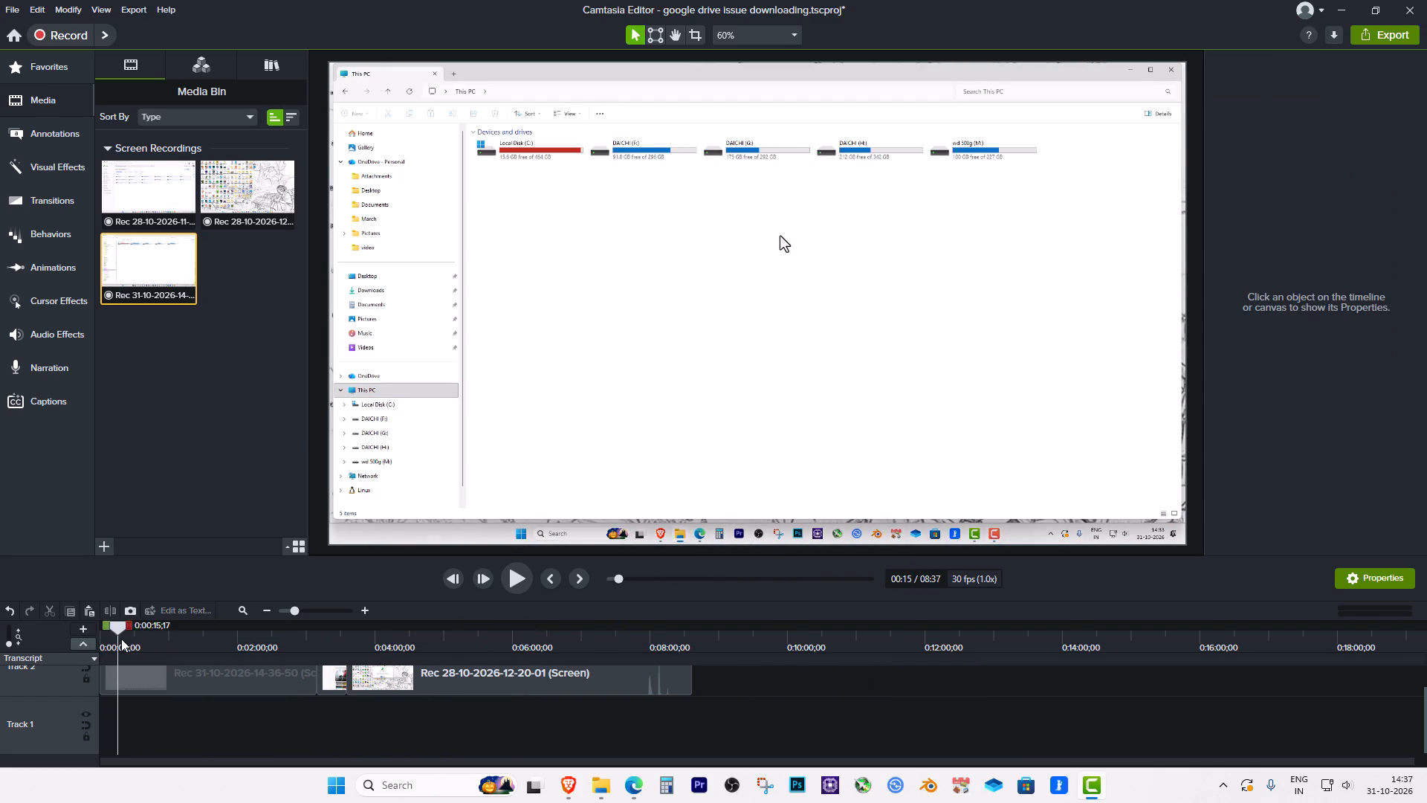
{"action": "left_click_drag", "start_coordinate": [121, 639], "coordinate": [146, 641]}
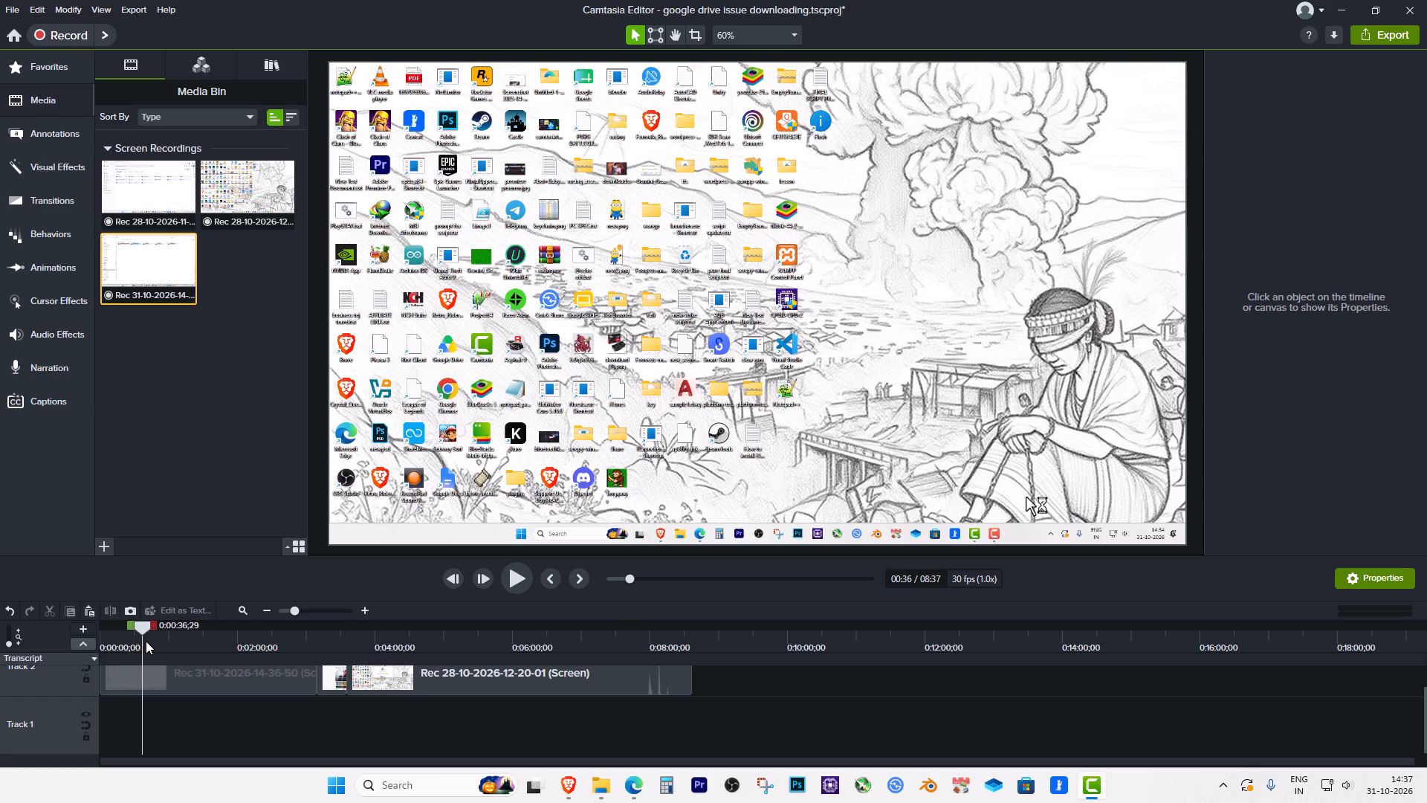
{"action": "left_click_drag", "start_coordinate": [146, 641], "coordinate": [158, 645]}
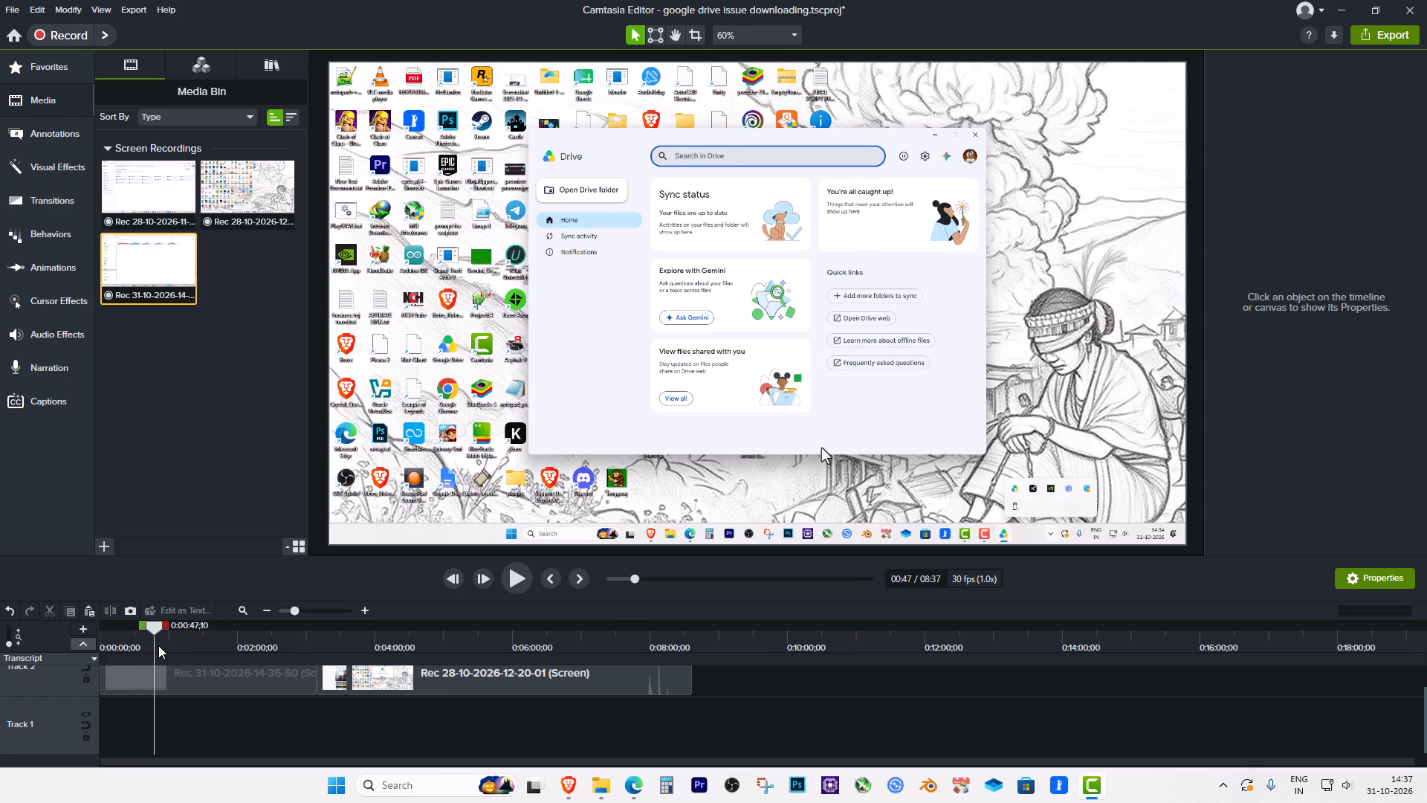
{"action": "left_click_drag", "start_coordinate": [158, 645], "coordinate": [111, 646]}
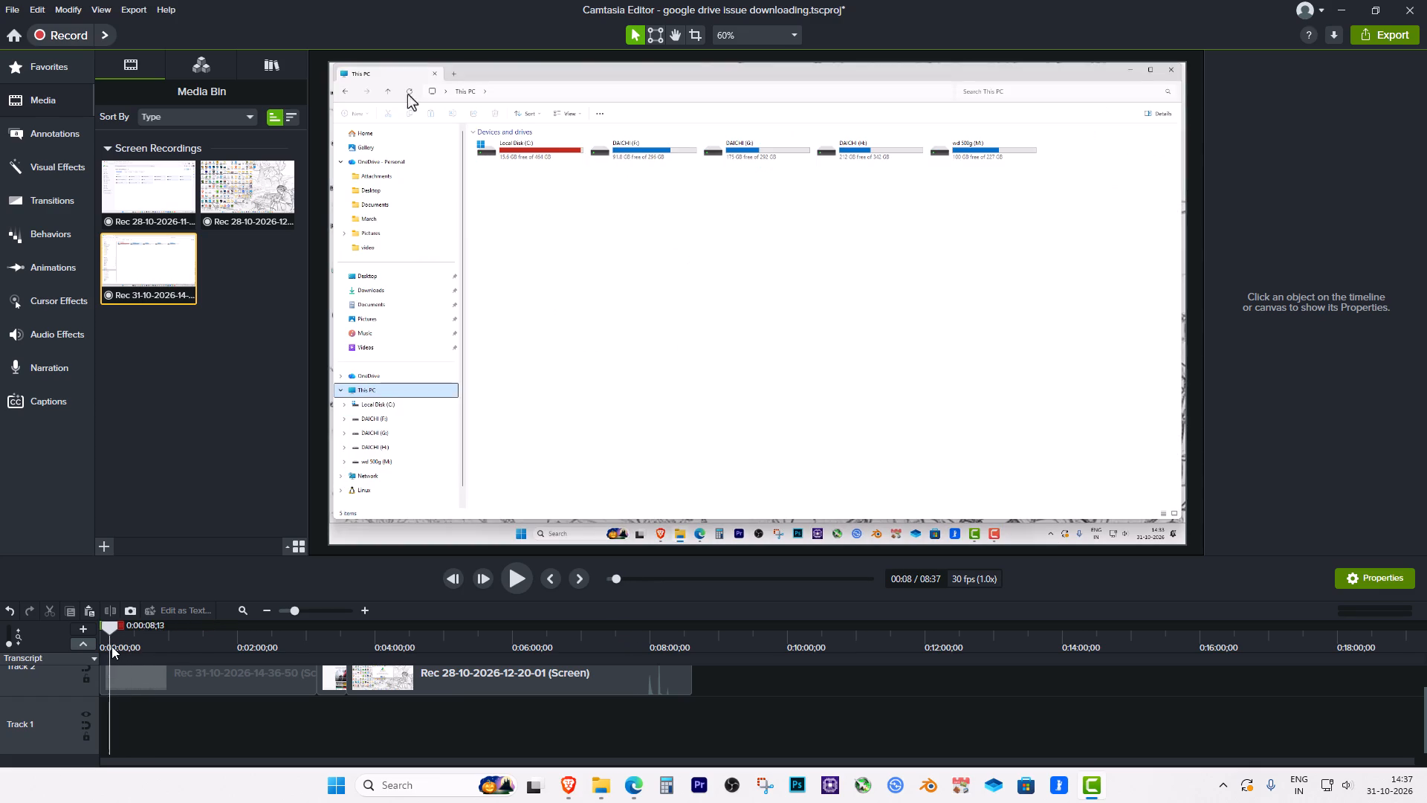
{"action": "left_click_drag", "start_coordinate": [111, 646], "coordinate": [120, 648]}
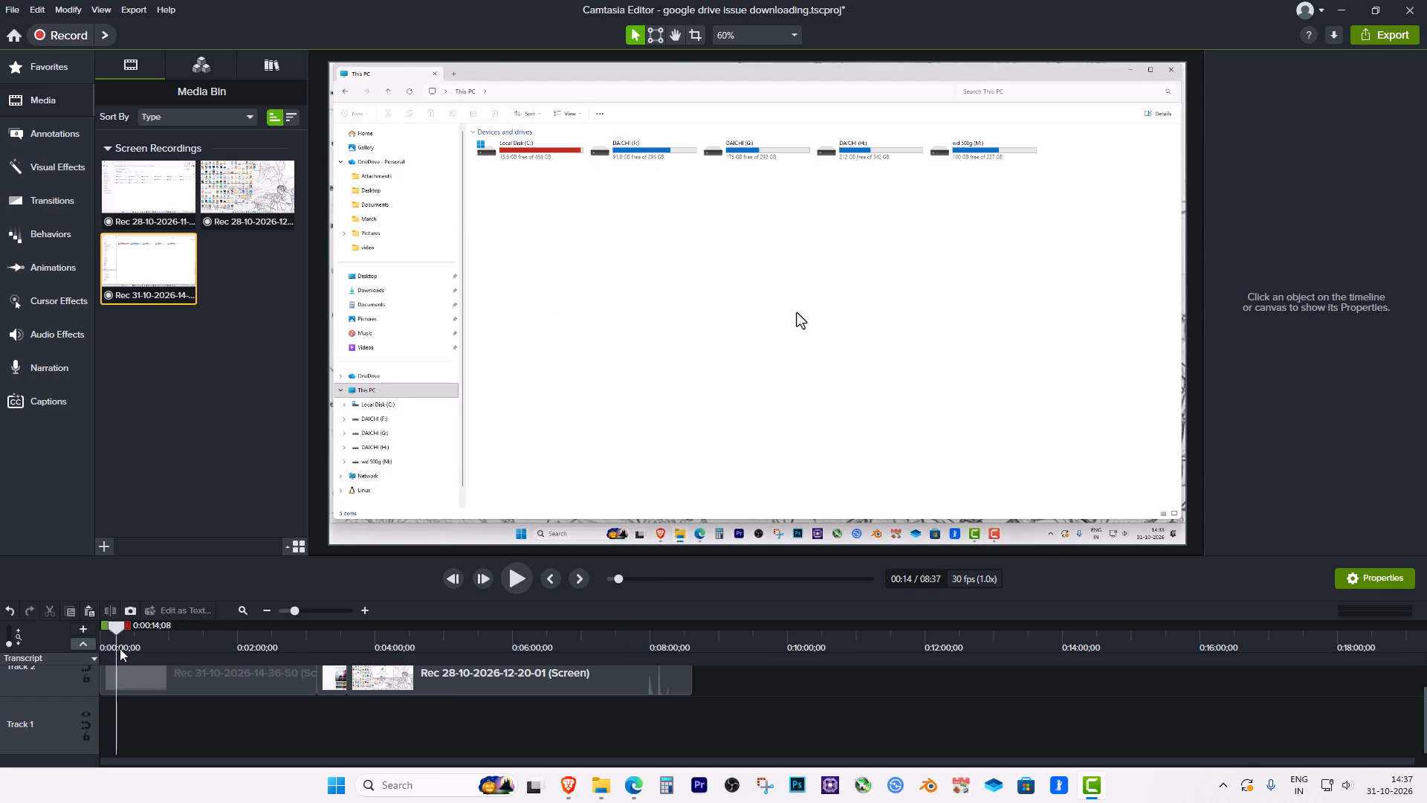
{"action": "left_click_drag", "start_coordinate": [120, 648], "coordinate": [140, 648]}
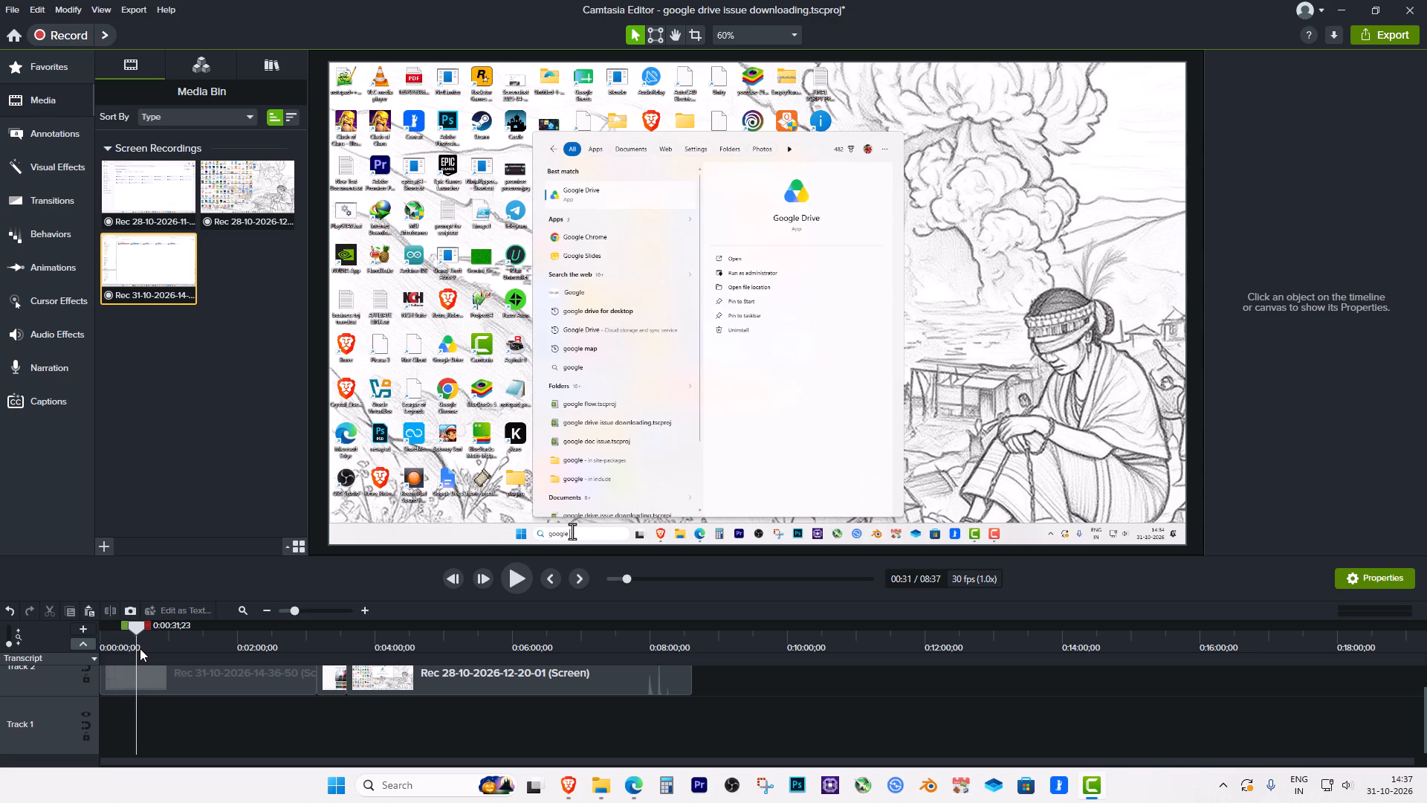
{"action": "left_click_drag", "start_coordinate": [140, 648], "coordinate": [137, 648]}
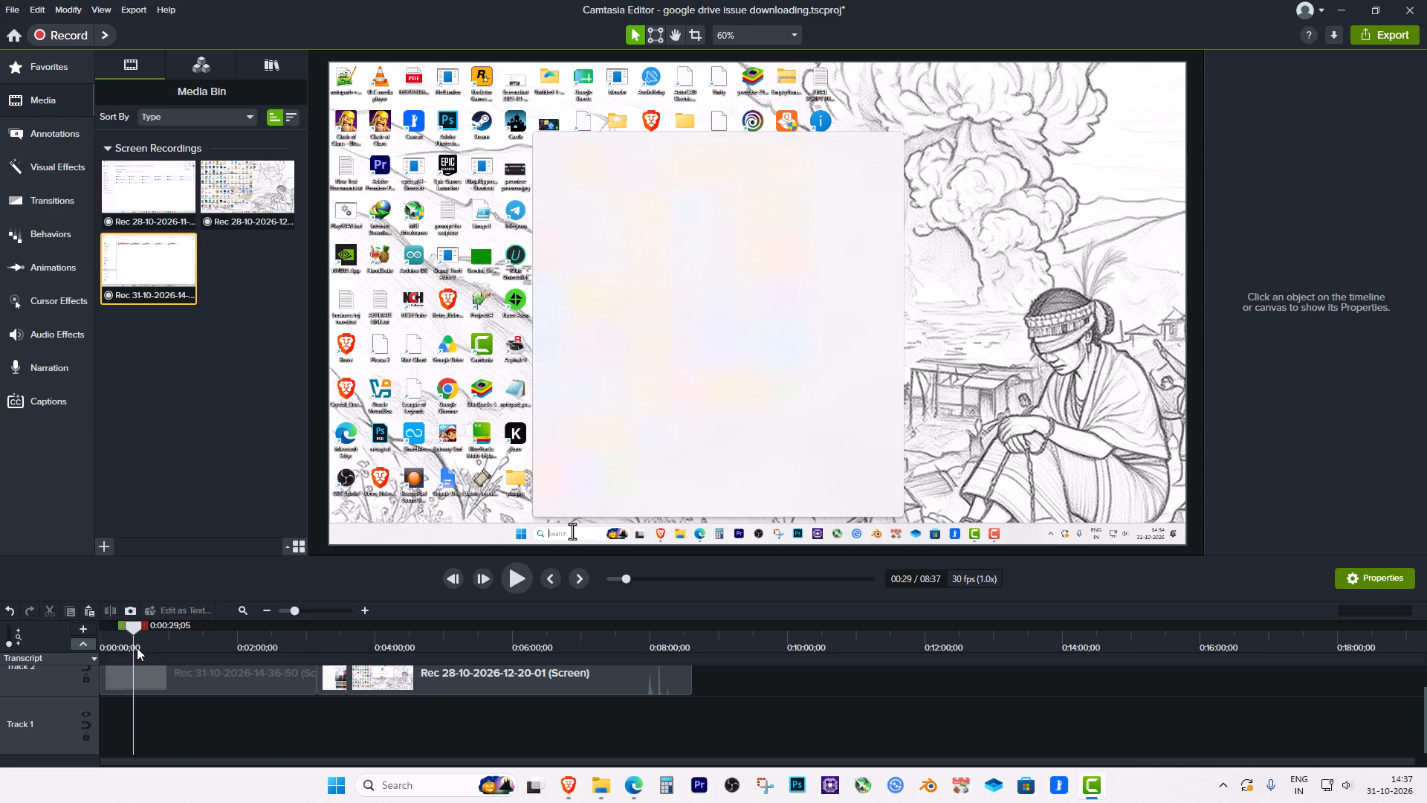
{"action": "left_click_drag", "start_coordinate": [137, 648], "coordinate": [137, 648]}
Add the left-click Sound and Burst 1 cursor effects to the 31-10-2026 screen clip.
{"action": "left_click", "coordinate": [175, 677]}
{"action": "left_click", "coordinate": [42, 274]}
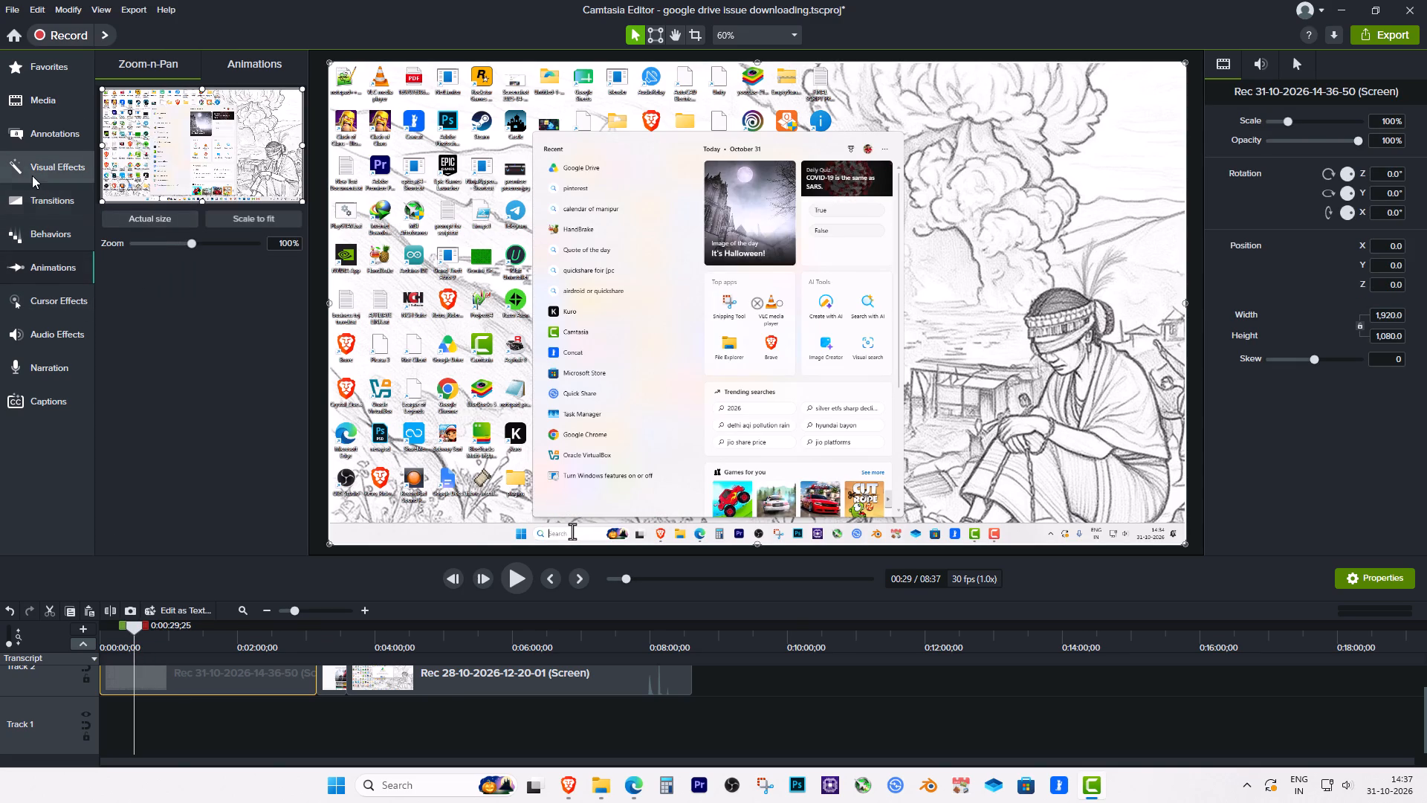
{"action": "left_click", "coordinate": [28, 294]}
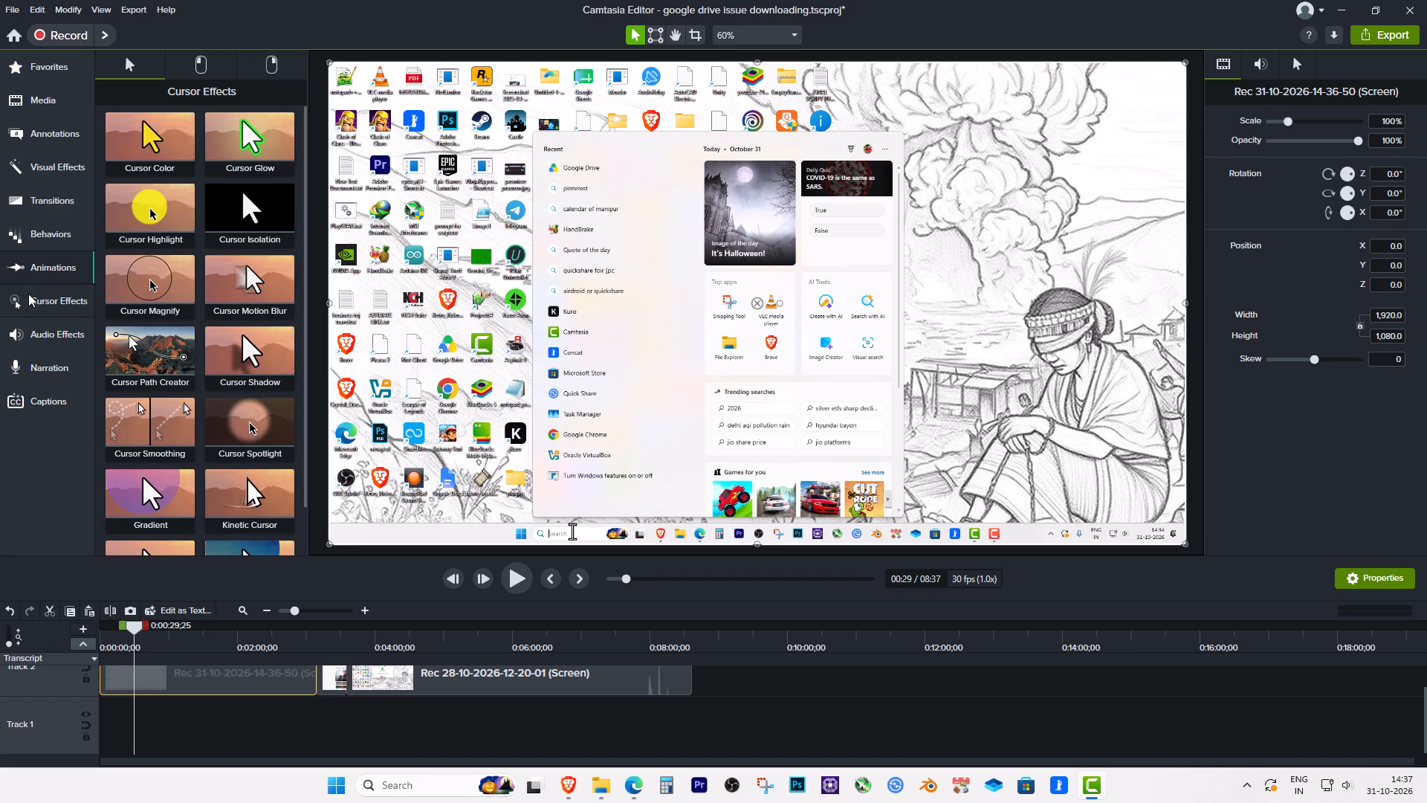
{"action": "scroll", "coordinate": [153, 399], "scroll_direction": "down", "scroll_amount": 5}
{"action": "scroll", "coordinate": [152, 448], "scroll_direction": "up", "scroll_amount": 1}
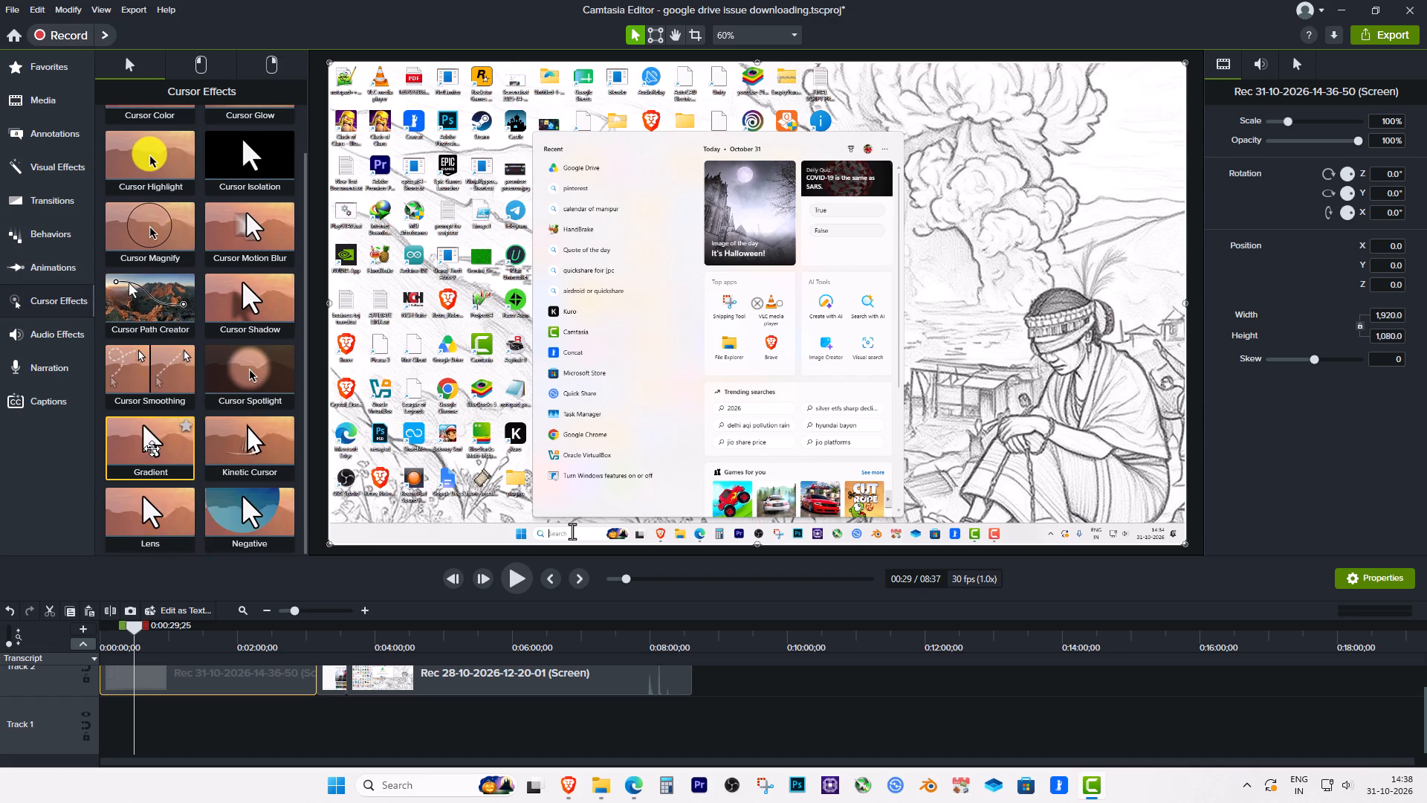
{"action": "scroll", "coordinate": [152, 448], "scroll_direction": "up", "scroll_amount": 2}
{"action": "left_click", "coordinate": [201, 66]}
{"action": "left_click_drag", "start_coordinate": [165, 419], "coordinate": [236, 626]}
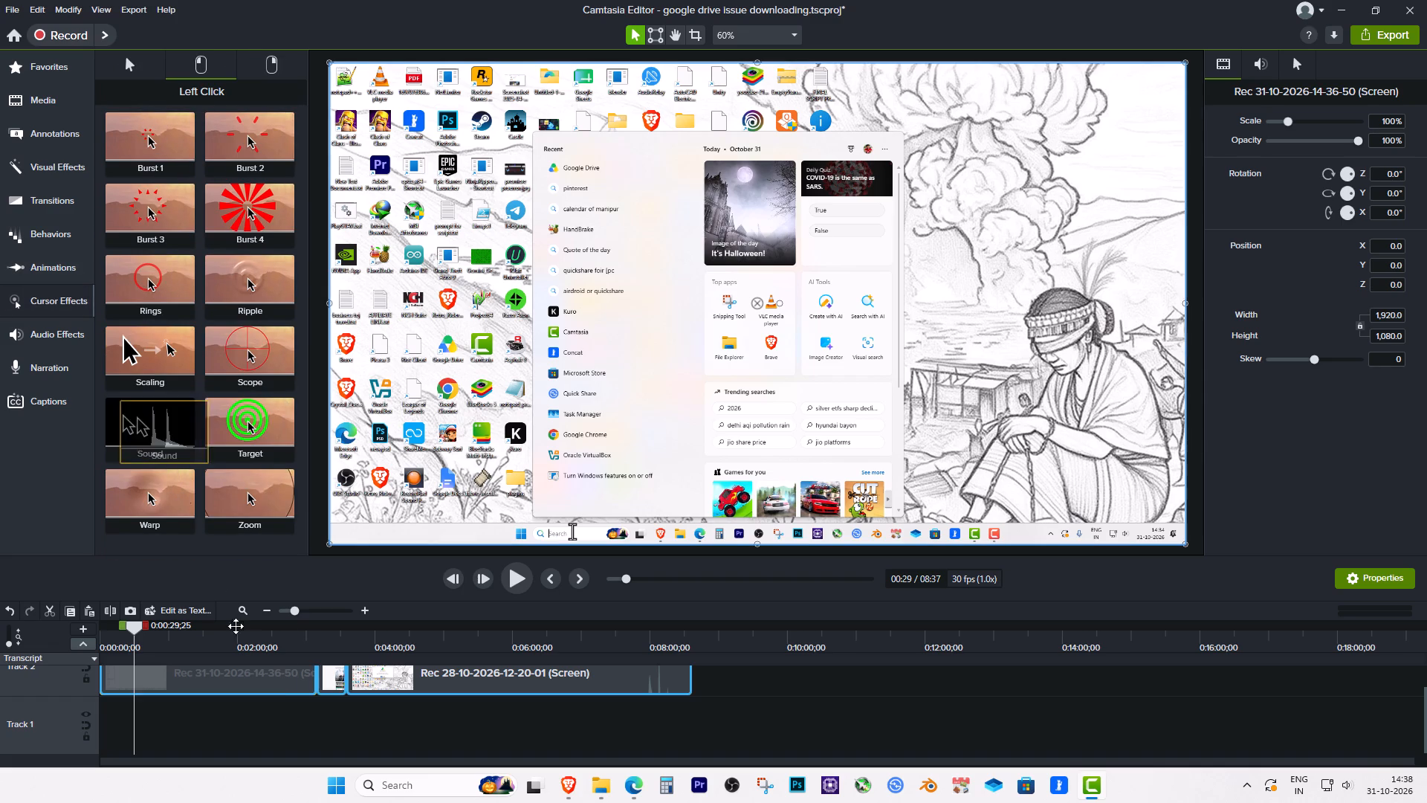
{"action": "left_click_drag", "start_coordinate": [236, 626], "coordinate": [233, 679]}
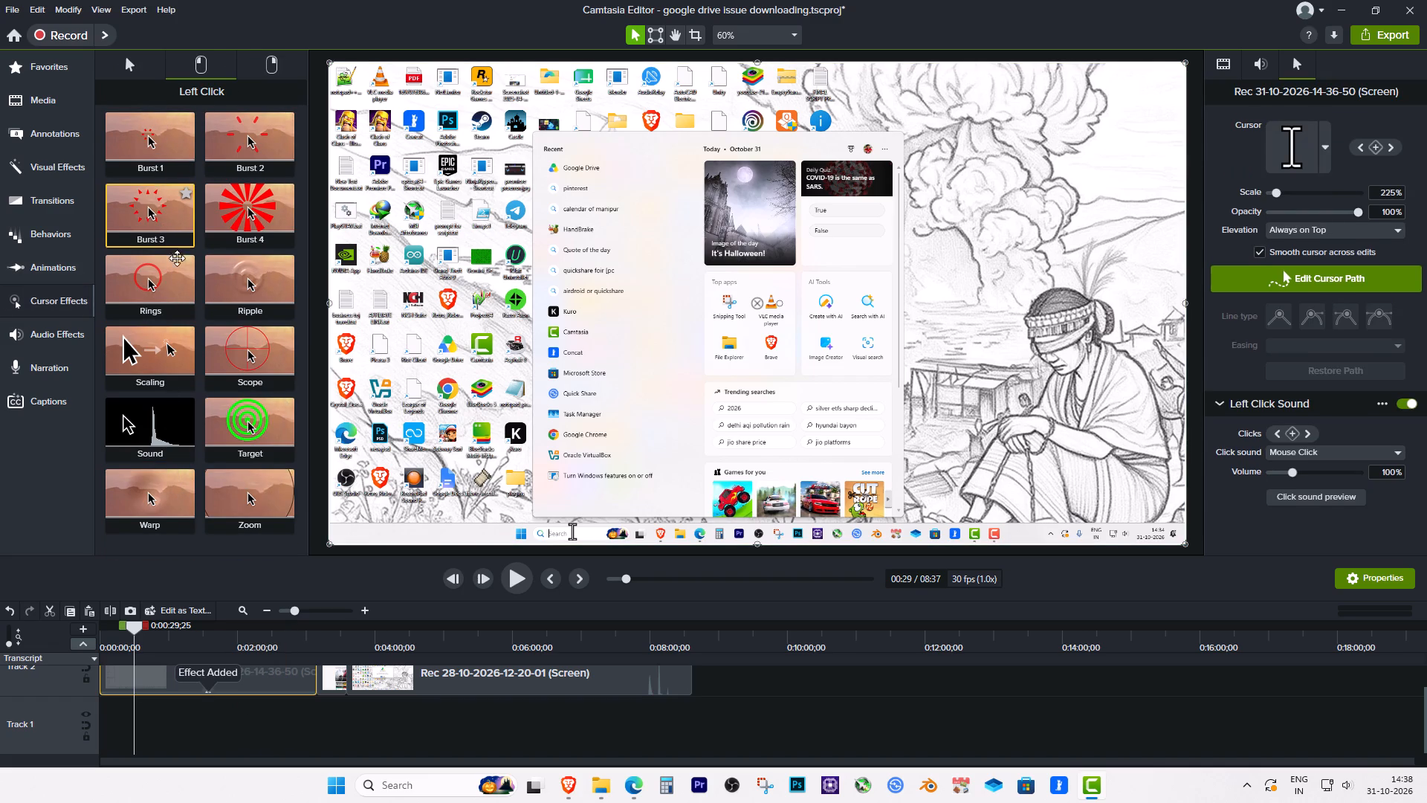
{"action": "left_click_drag", "start_coordinate": [165, 155], "coordinate": [244, 651]}
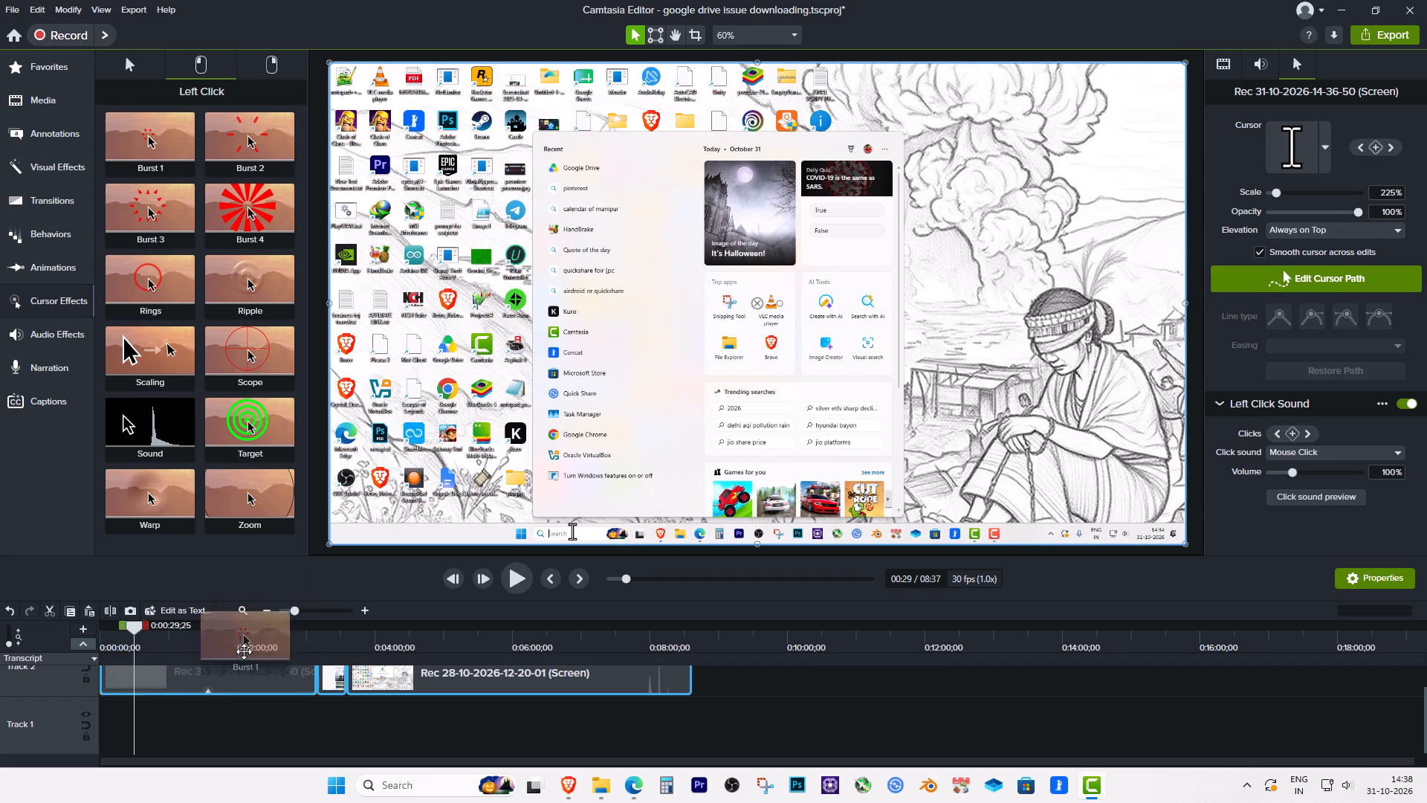
{"action": "left_click_drag", "start_coordinate": [244, 651], "coordinate": [234, 677]}
Add the right-click Sound and Zoom cursor effects to the 31-10-2026 screen clip.
{"action": "left_click", "coordinate": [268, 65]}
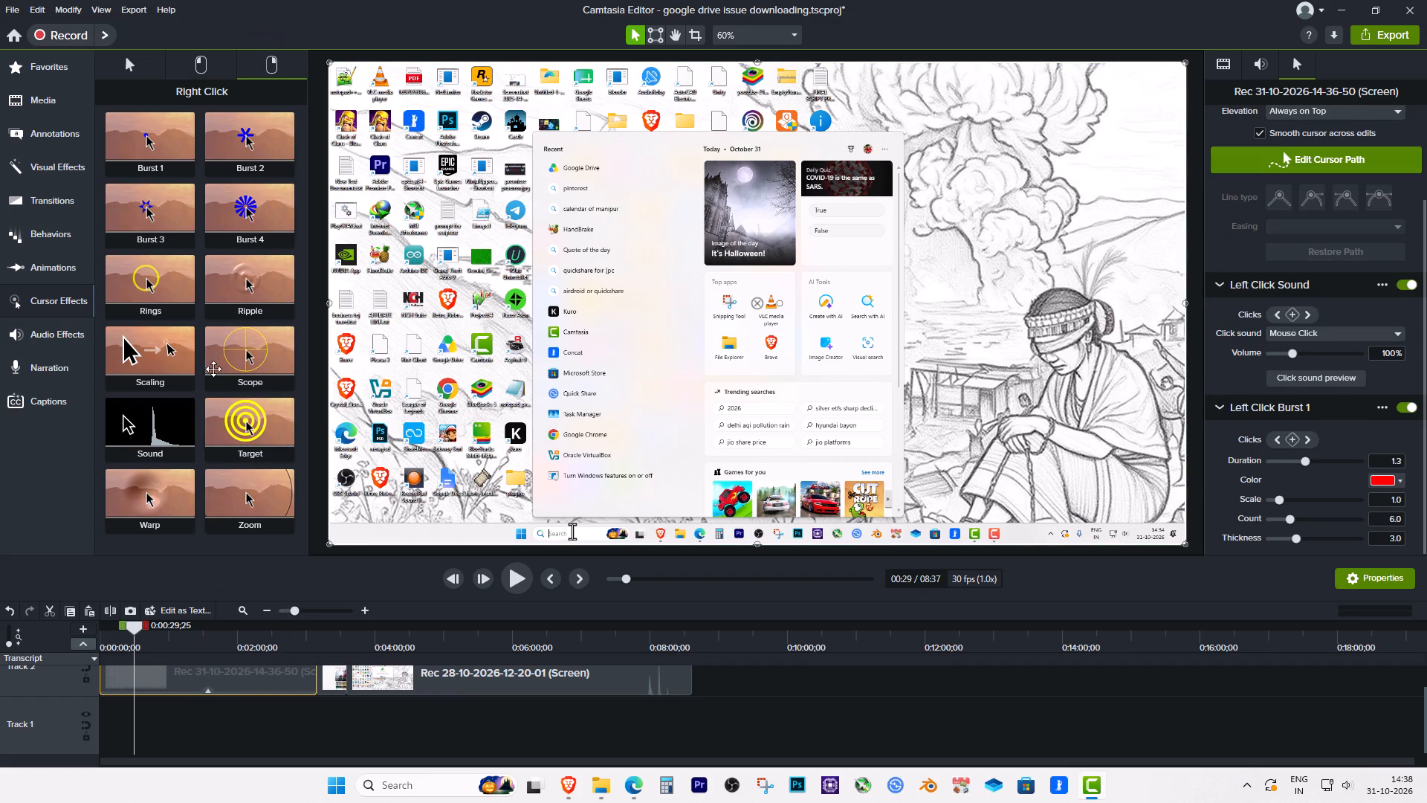
{"action": "left_click_drag", "start_coordinate": [162, 418], "coordinate": [241, 676]}
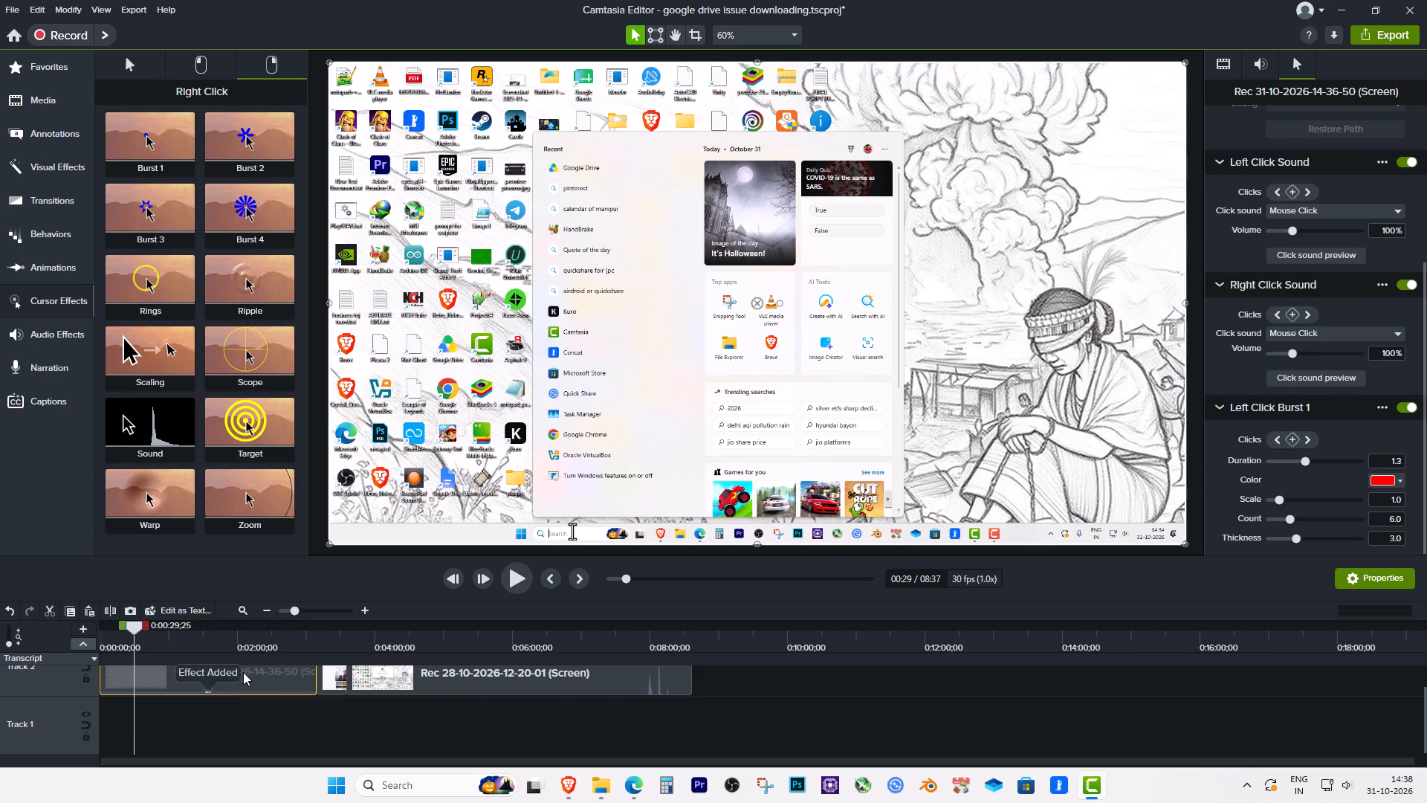
{"action": "scroll", "coordinate": [246, 494], "scroll_direction": "down", "scroll_amount": 1}
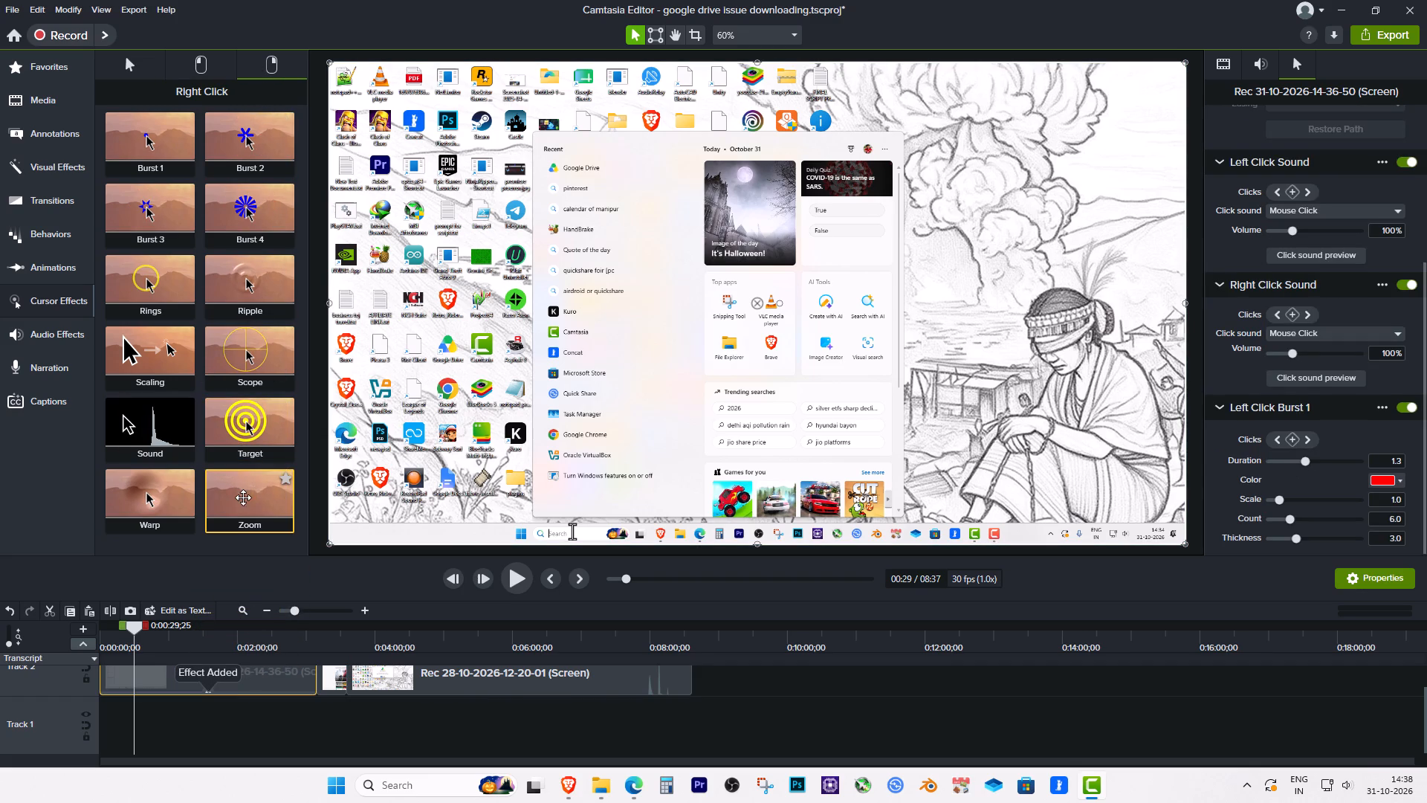
{"action": "left_click_drag", "start_coordinate": [243, 497], "coordinate": [227, 679]}
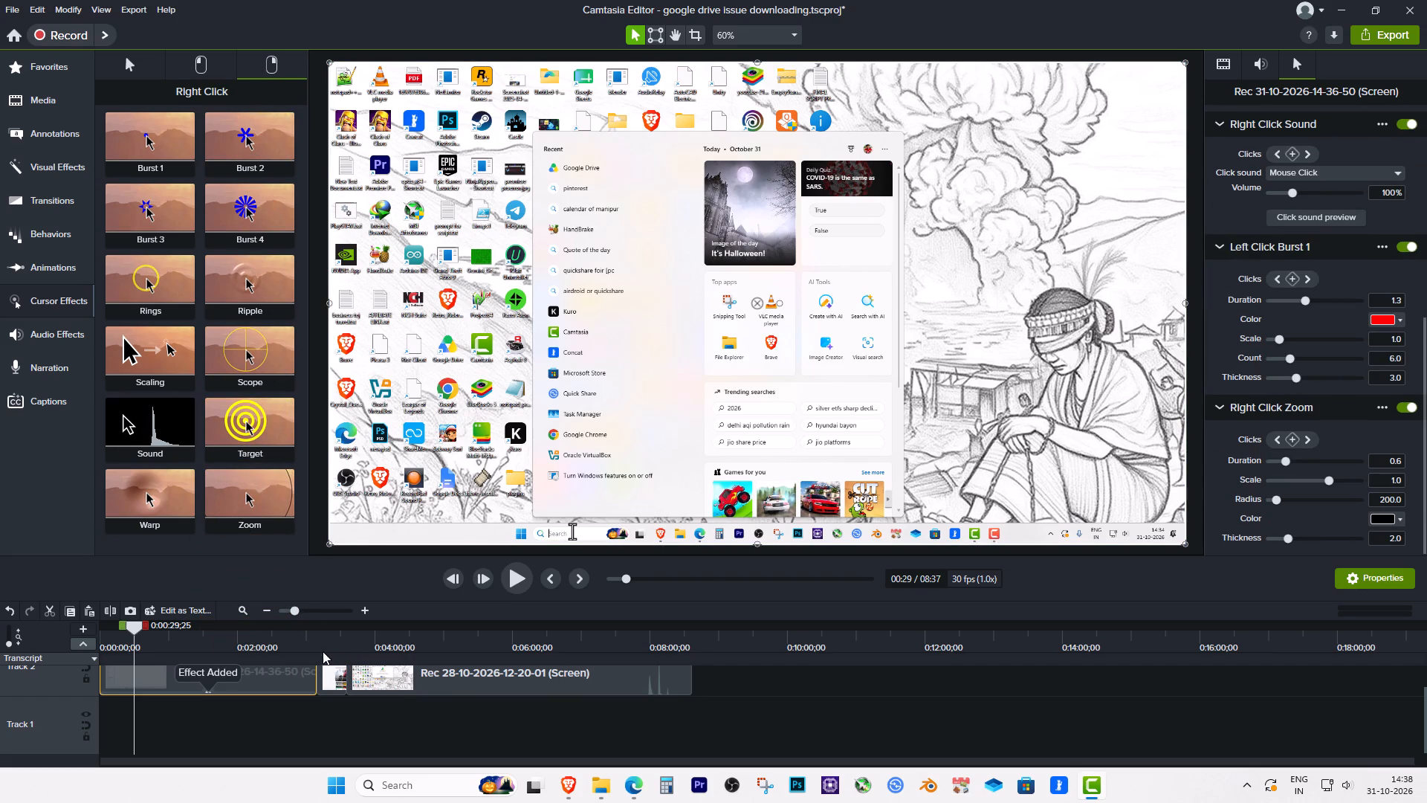
Move the 31-10-2026 clip to the end of Track 2, directly after the 28-10-2026 clips.
{"action": "left_click_drag", "start_coordinate": [318, 643], "coordinate": [329, 651]}
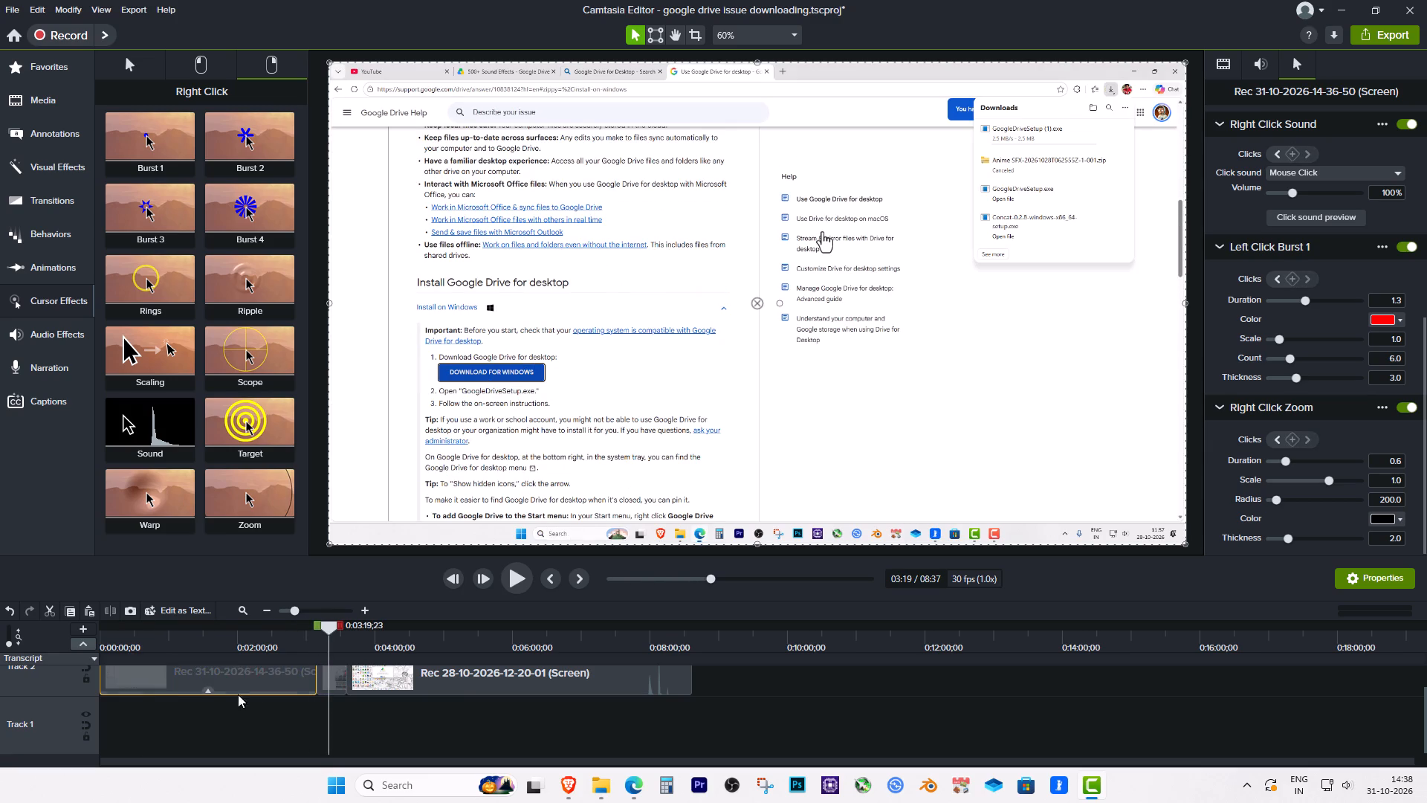
{"action": "left_click_drag", "start_coordinate": [259, 681], "coordinate": [872, 674]}
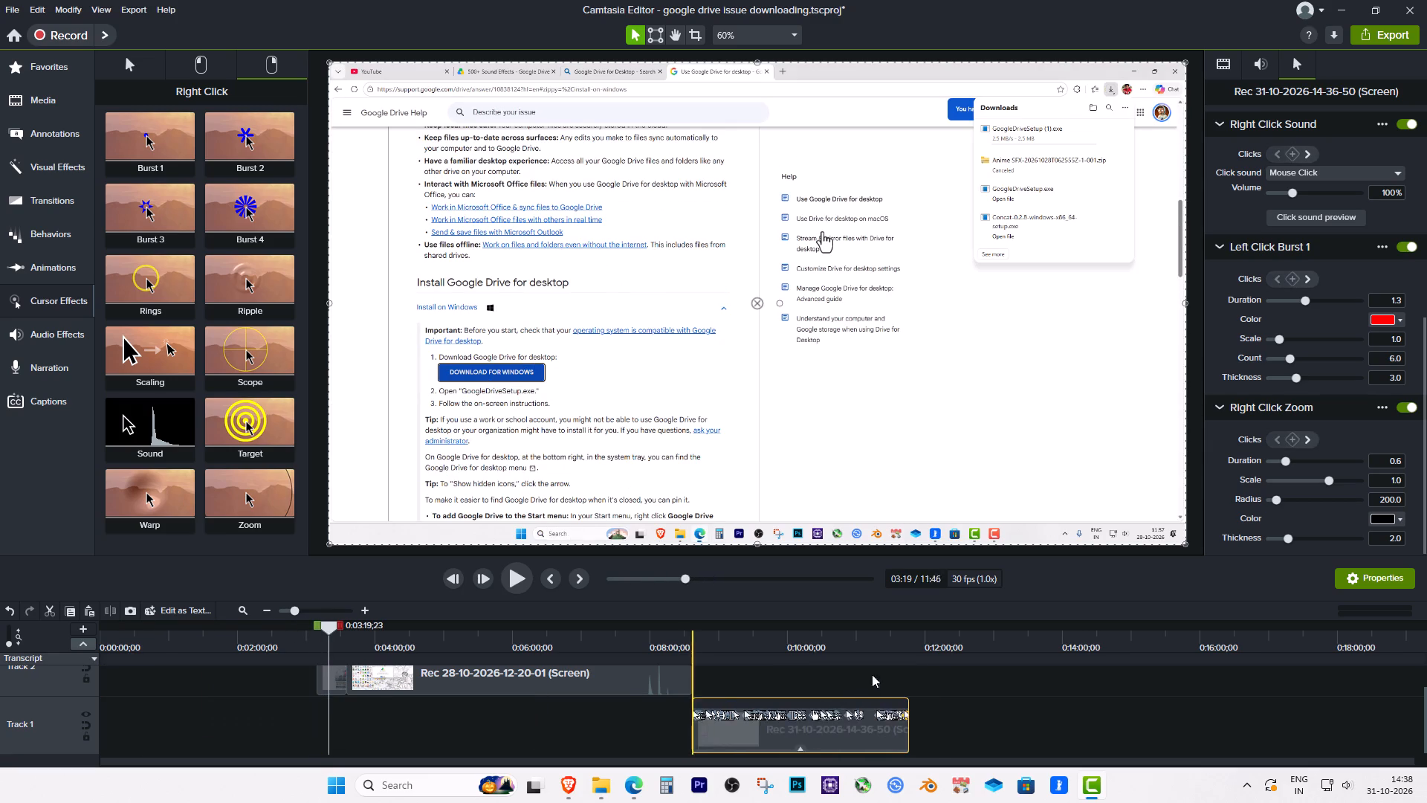
{"action": "left_click_drag", "start_coordinate": [872, 674], "coordinate": [856, 681]}
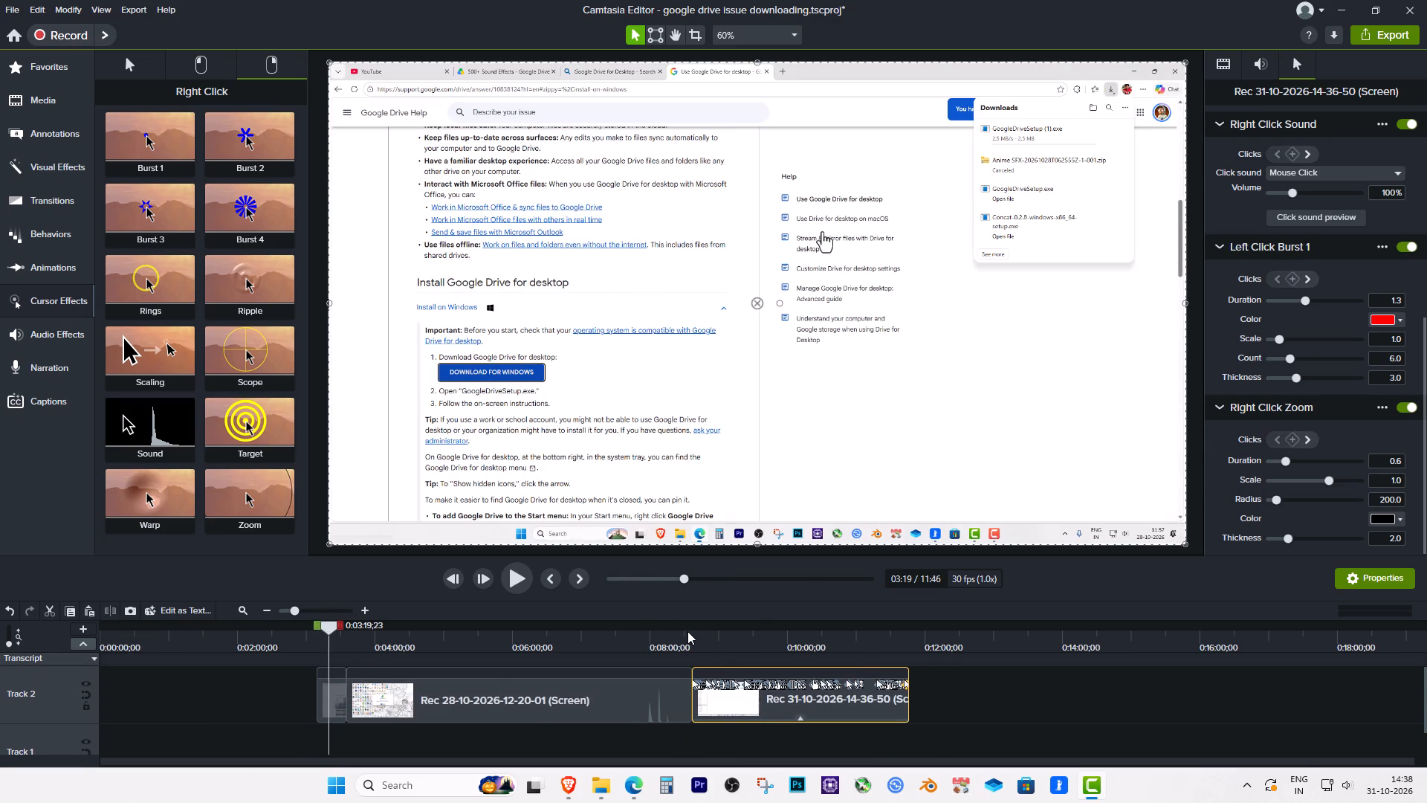
Split the 31-10-2026 clip at about 0:09:04 and move its first part to the start of Track 2.
{"action": "left_click_drag", "start_coordinate": [687, 631], "coordinate": [716, 653]}
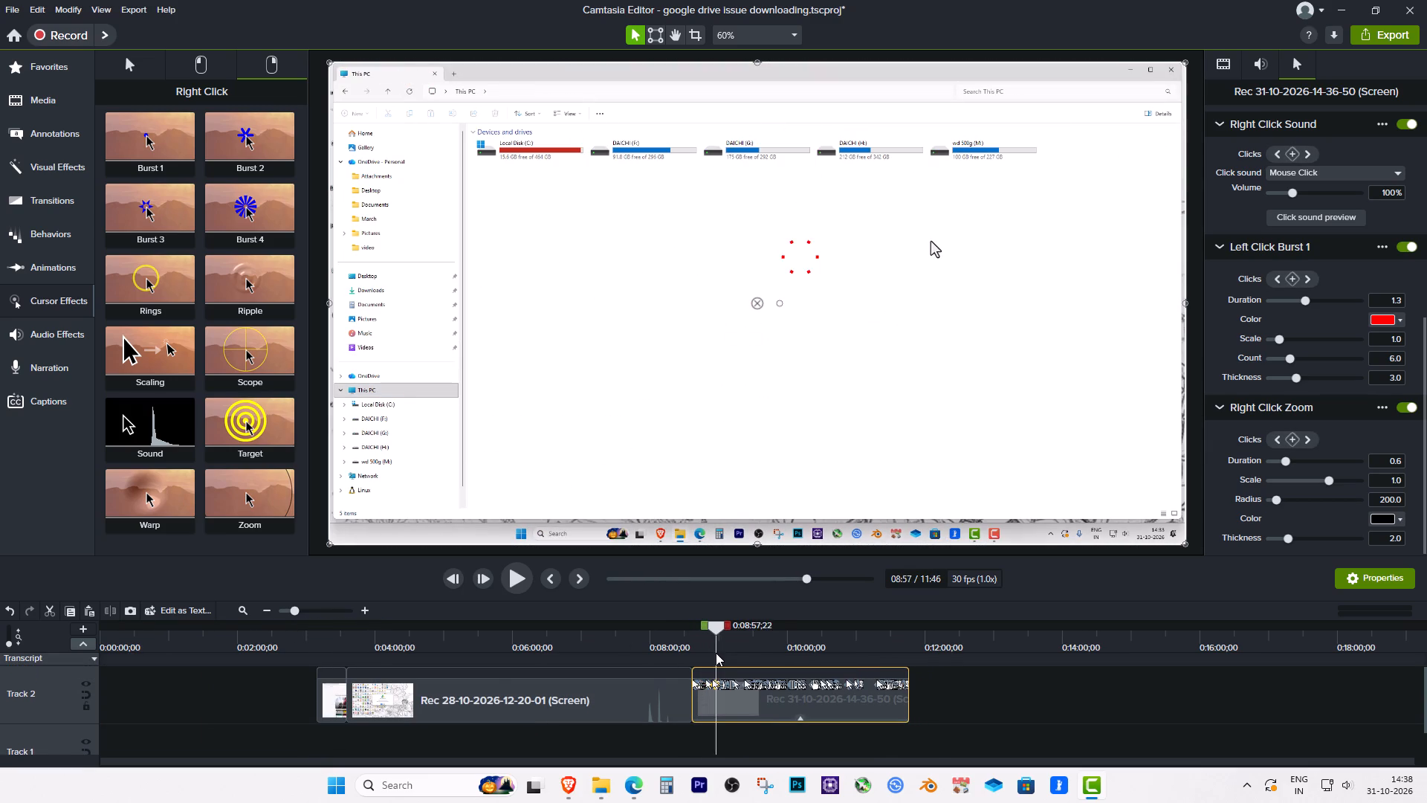
{"action": "left_click_drag", "start_coordinate": [716, 653], "coordinate": [723, 654]}
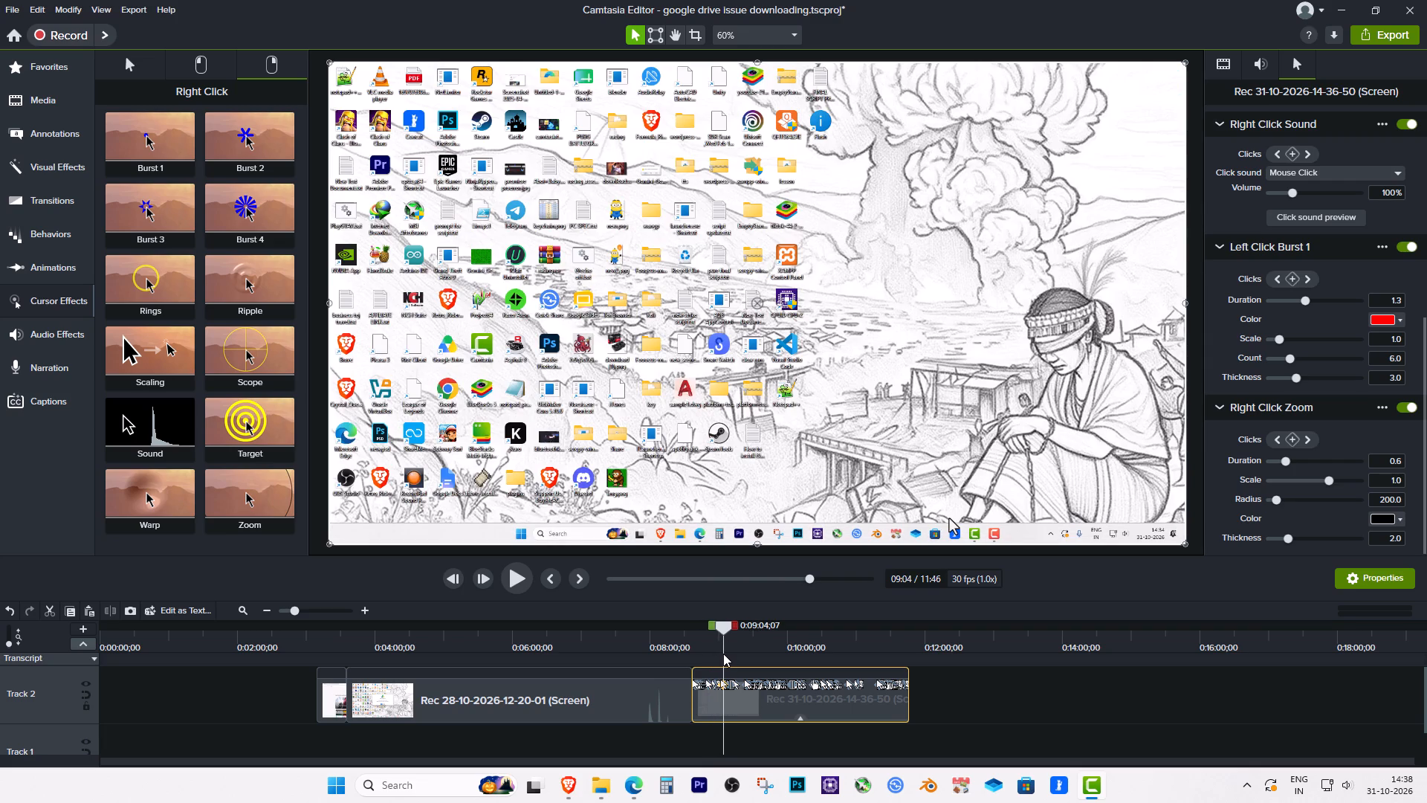
{"action": "left_click_drag", "start_coordinate": [723, 654], "coordinate": [724, 654]}
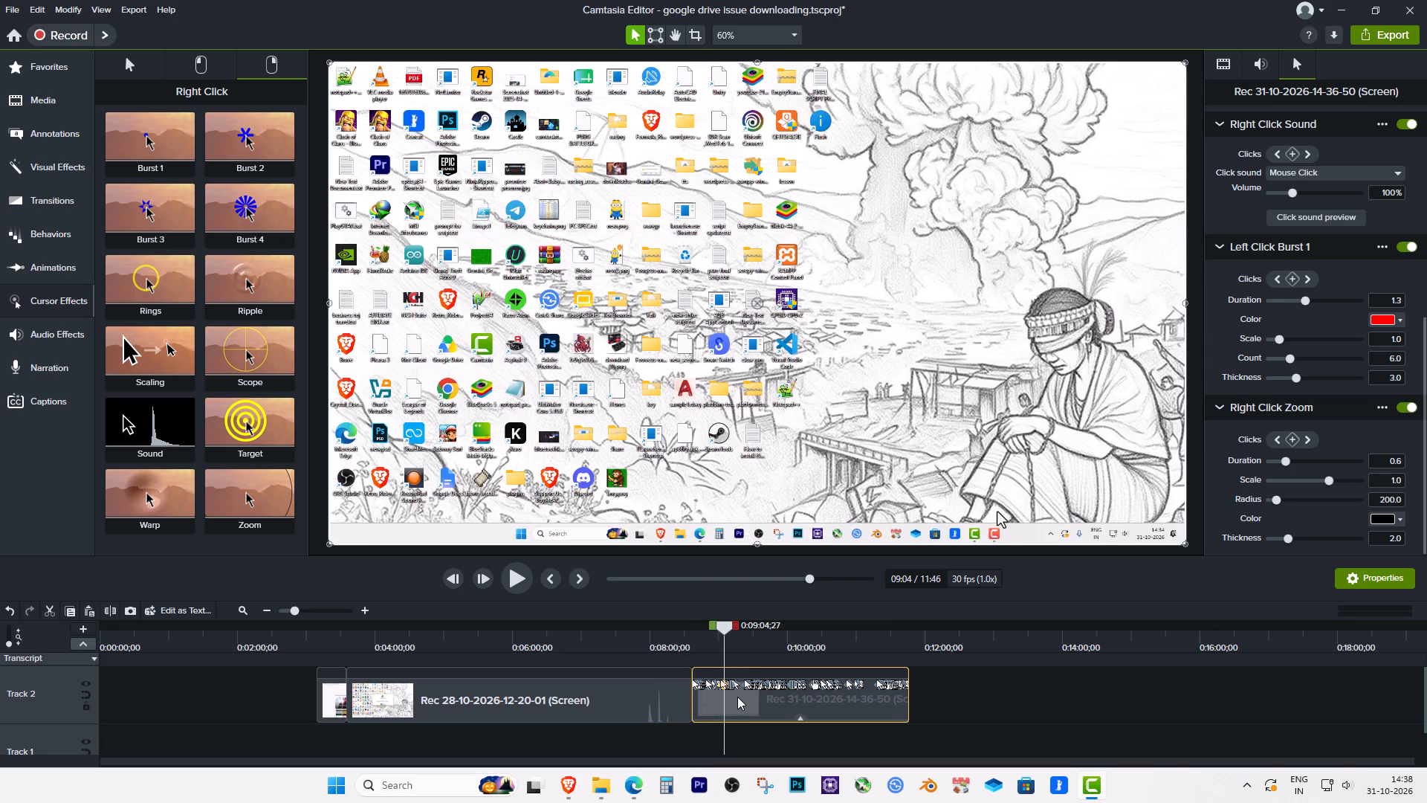
{"action": "key", "text": "s"}
{"action": "left_click", "coordinate": [717, 694]}
{"action": "left_click_drag", "start_coordinate": [711, 694], "coordinate": [183, 685]}
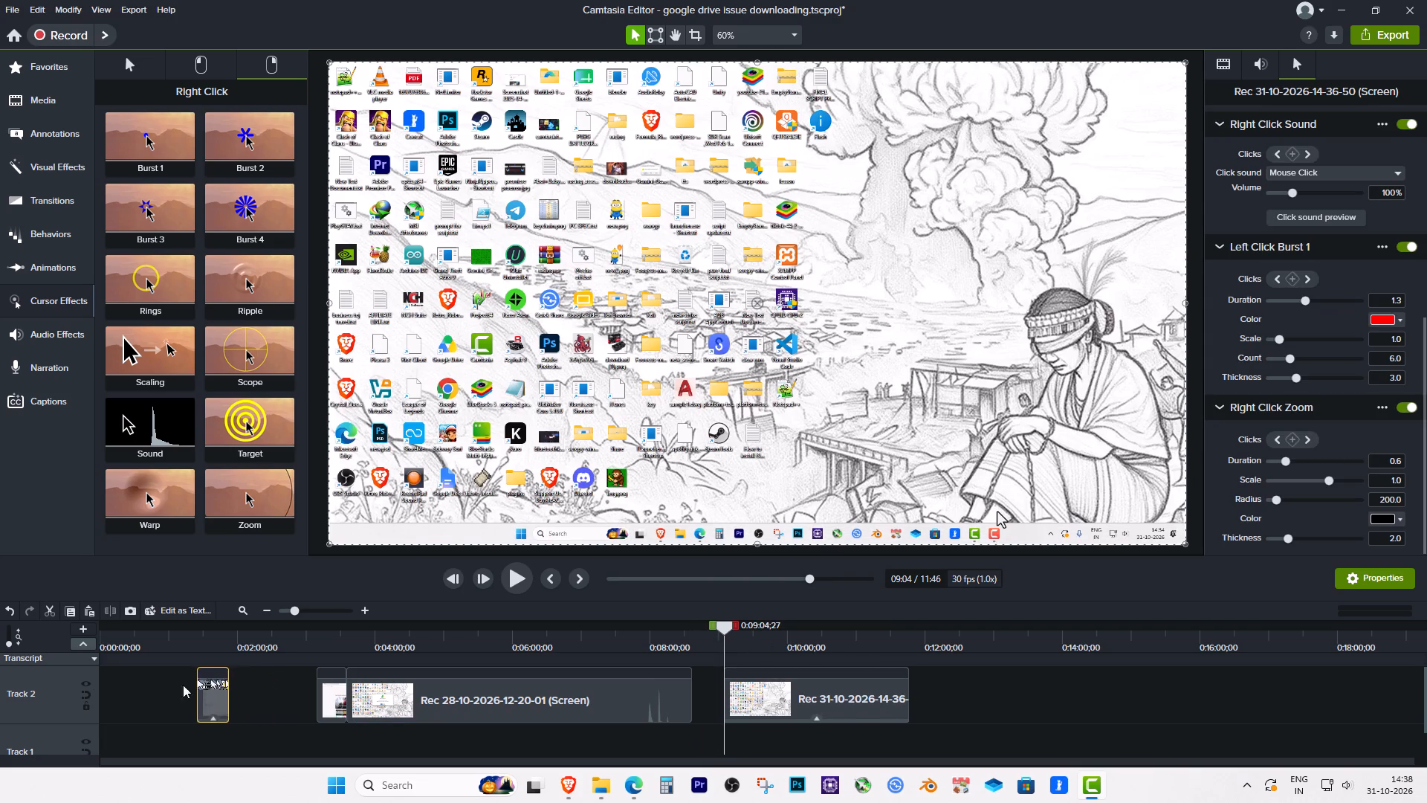
{"action": "left_click_drag", "start_coordinate": [183, 685], "coordinate": [80, 688]}
Move the two 28-10-2026 clips together so they directly follow the short opening clip on Track 2.
{"action": "left_click", "coordinate": [302, 707]}
{"action": "left_click_drag", "start_coordinate": [647, 746], "coordinate": [532, 726]}
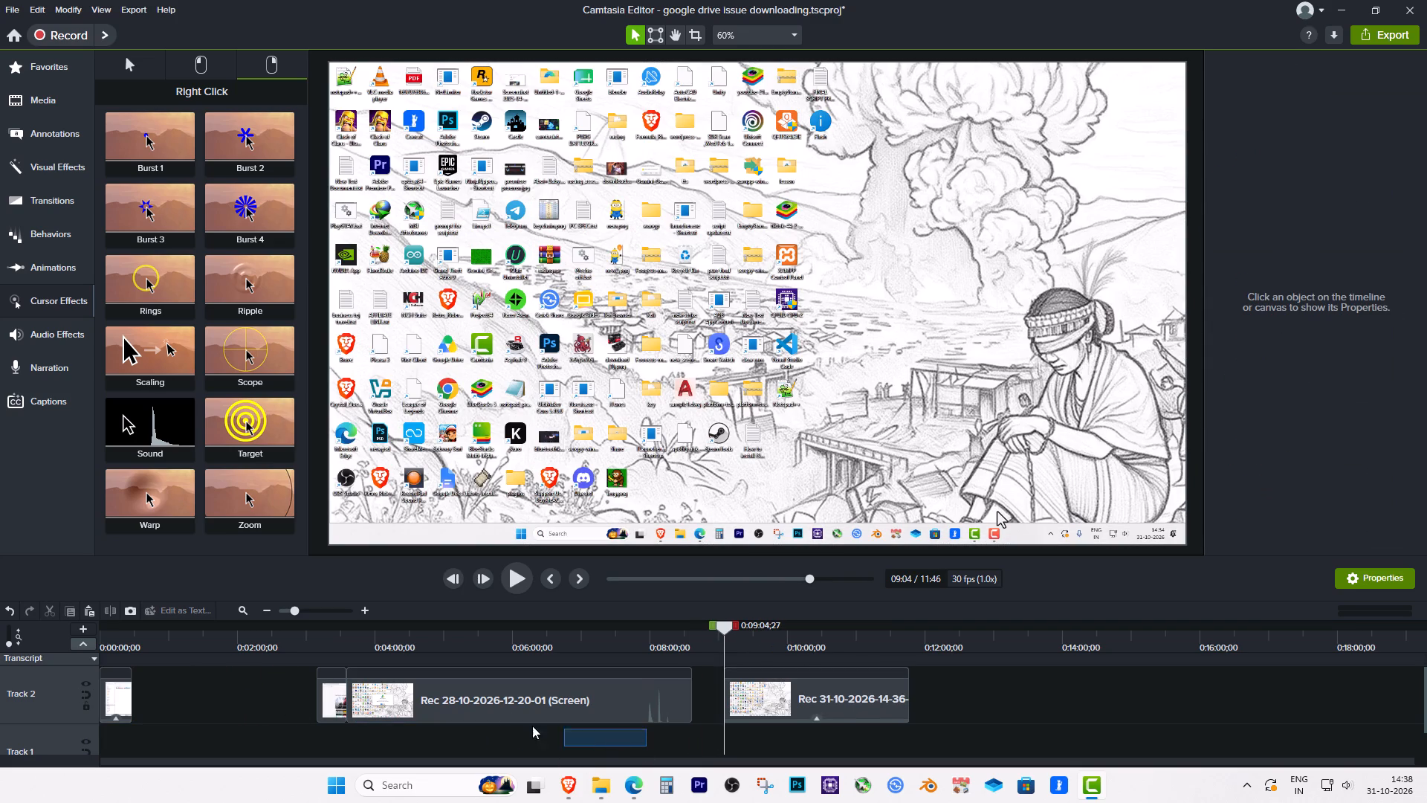
{"action": "left_click_drag", "start_coordinate": [532, 726], "coordinate": [333, 688]}
{"action": "left_click_drag", "start_coordinate": [424, 704], "coordinate": [232, 691]}
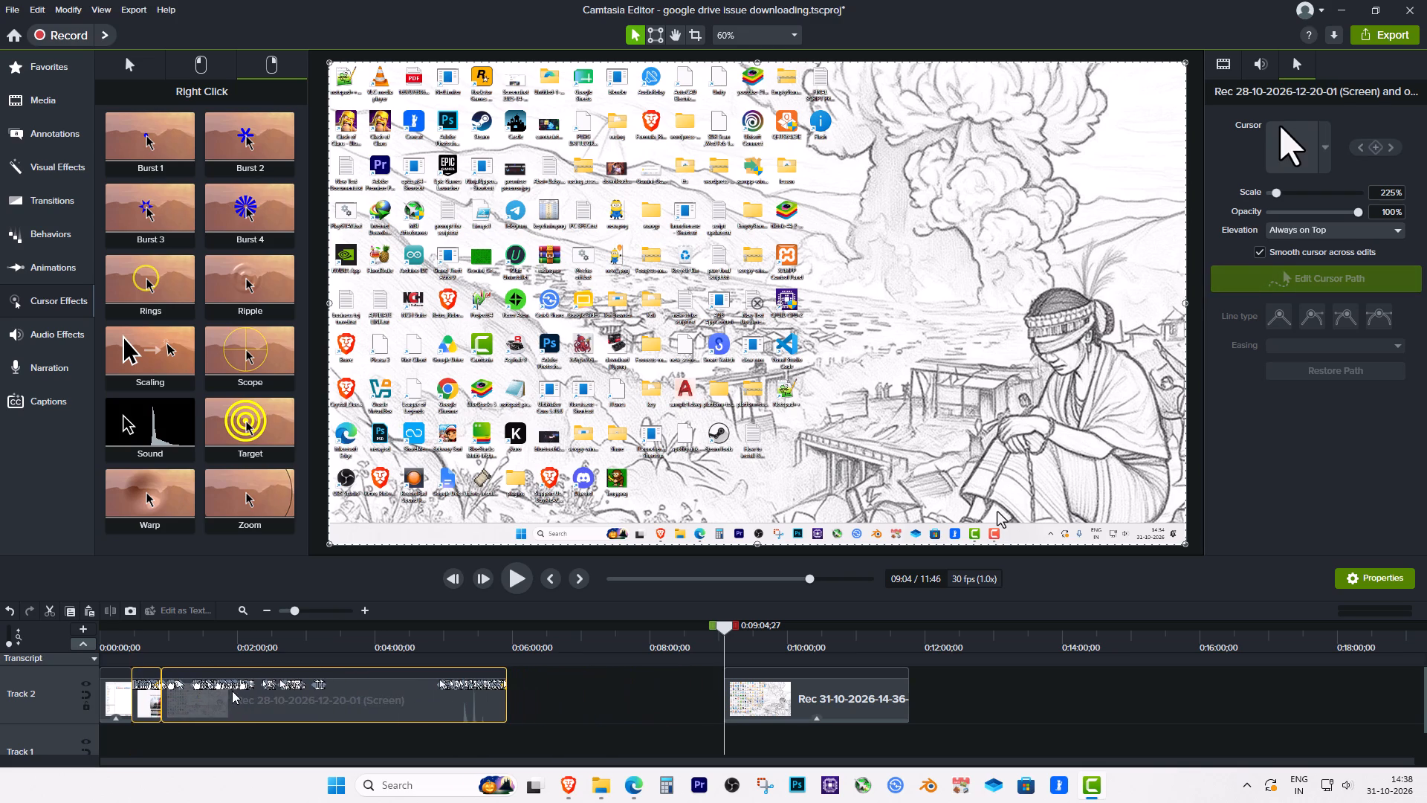
{"action": "left_click", "coordinate": [551, 694]}
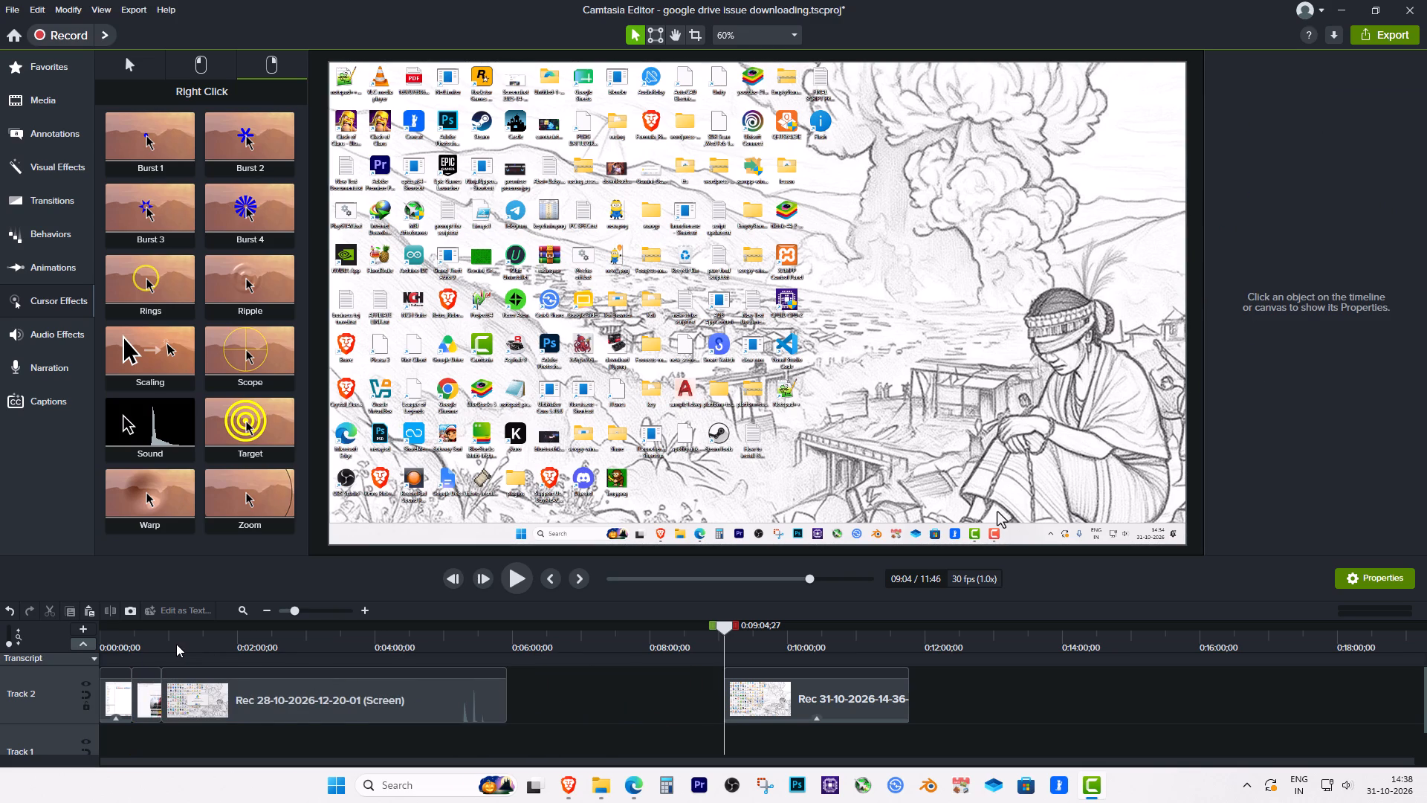
{"action": "left_click_drag", "start_coordinate": [166, 645], "coordinate": [149, 642]}
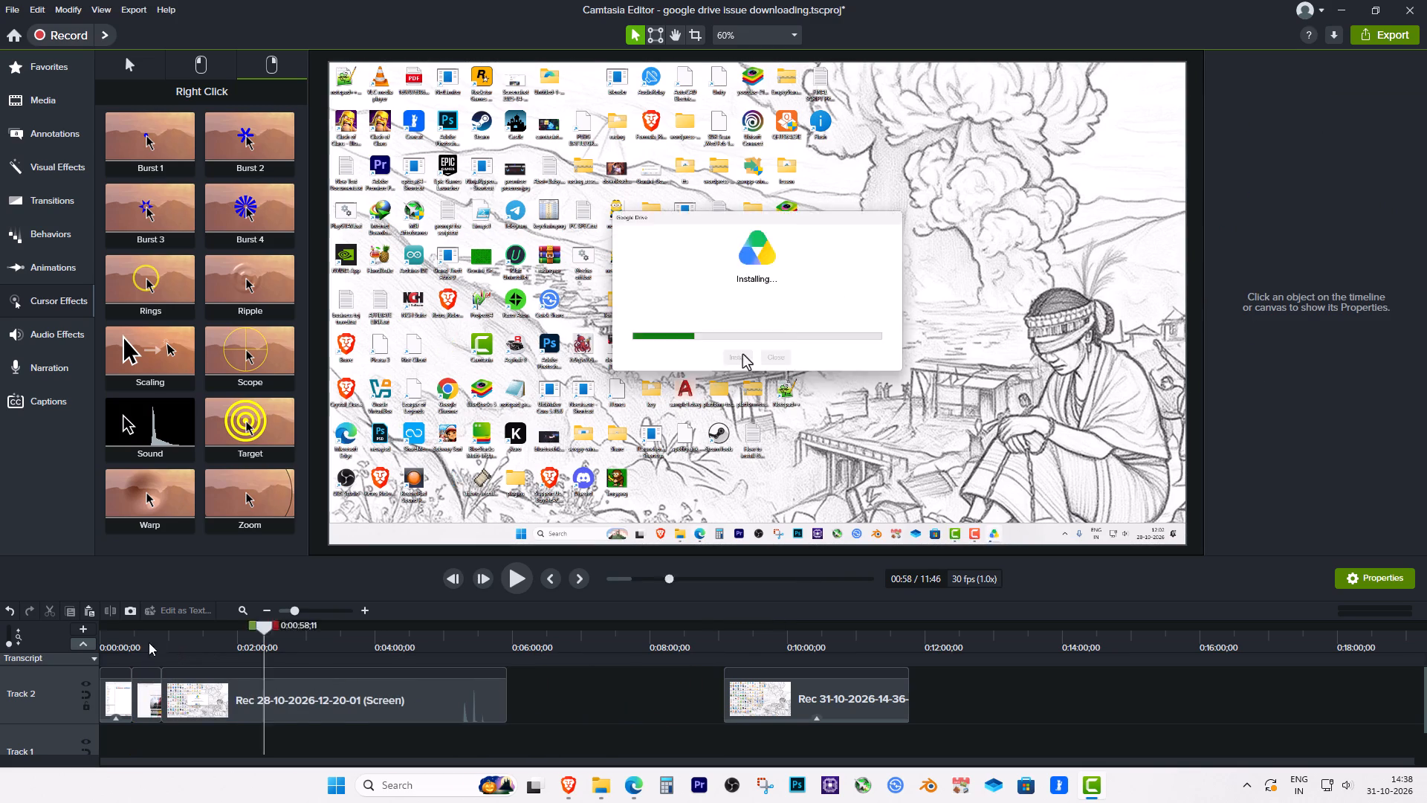
{"action": "left_click_drag", "start_coordinate": [149, 642], "coordinate": [107, 628]}
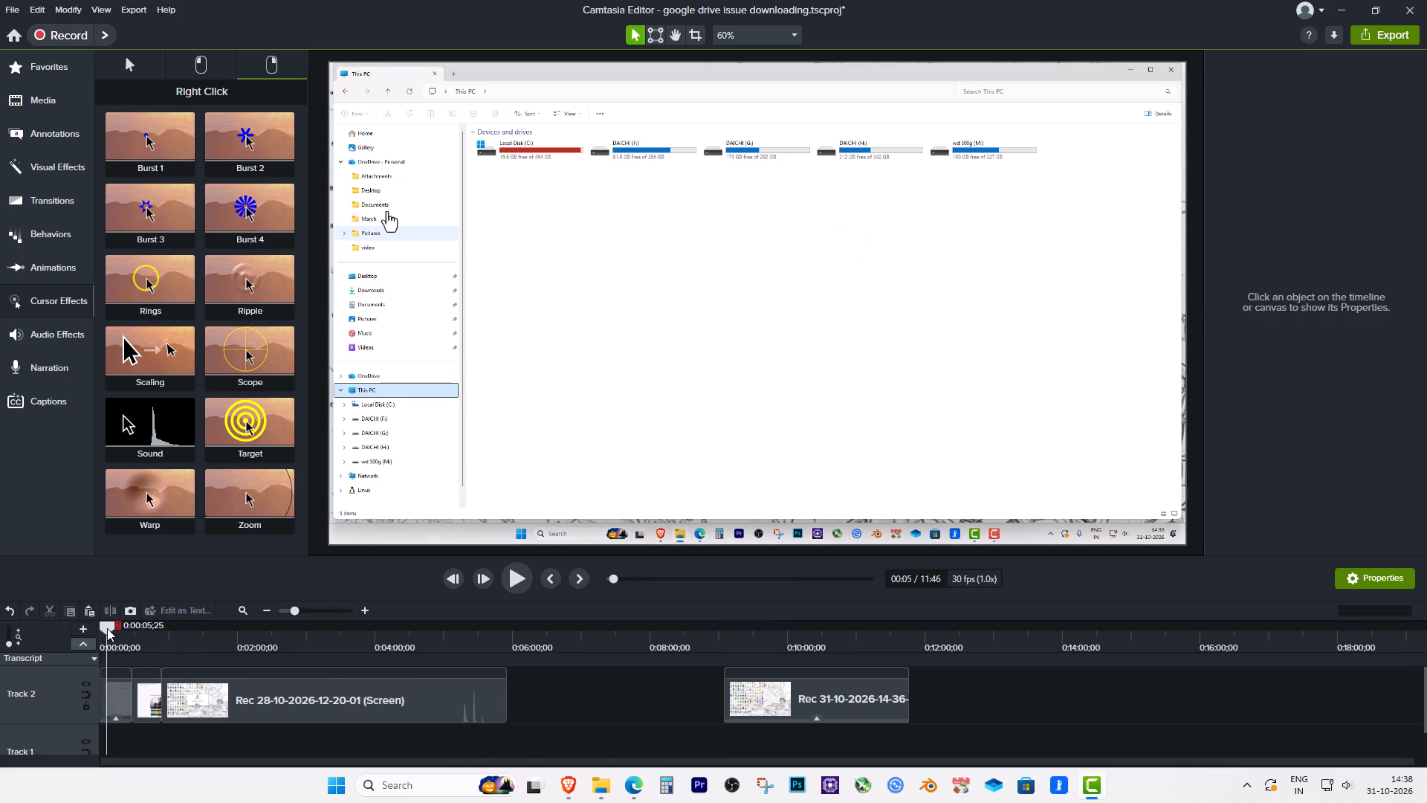
{"action": "left_click_drag", "start_coordinate": [107, 628], "coordinate": [135, 631]}
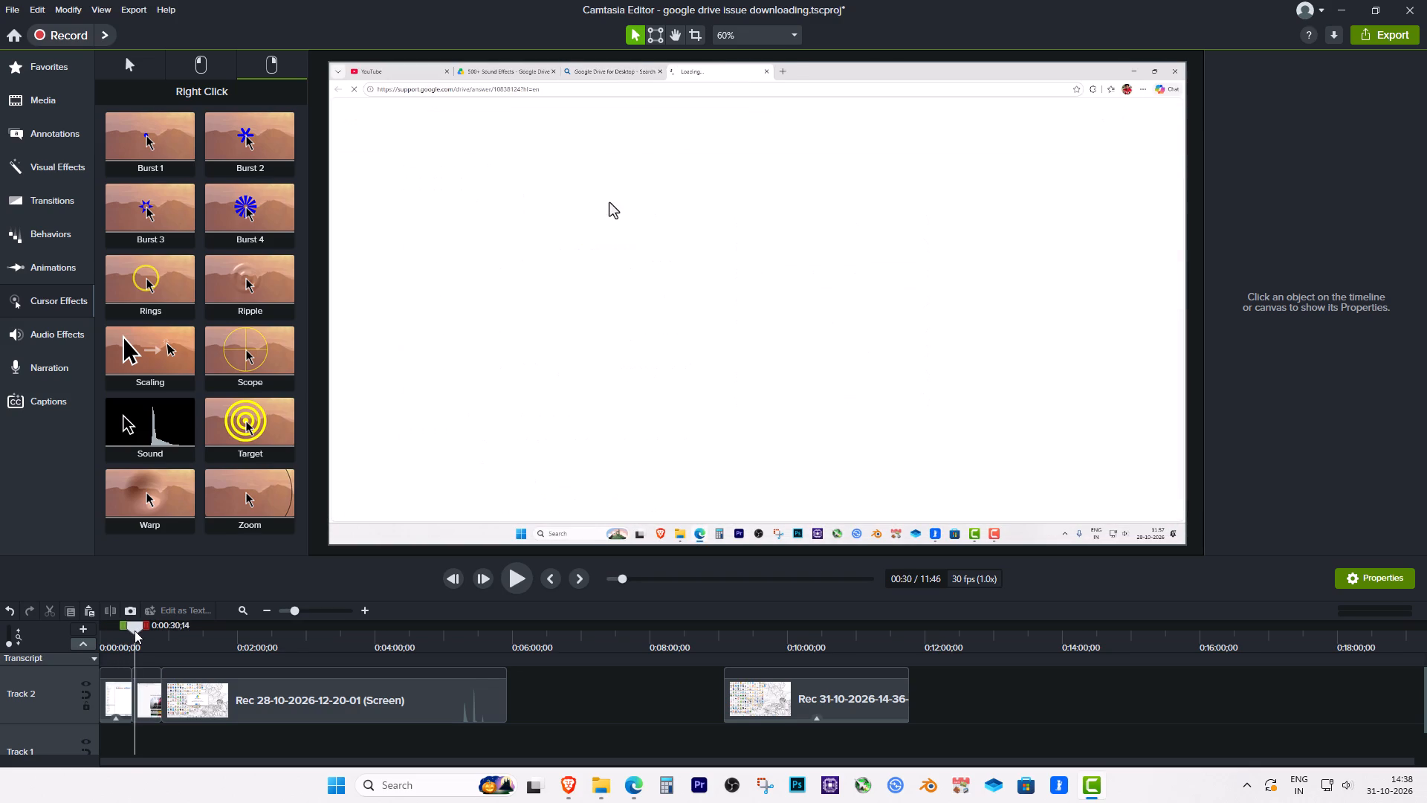
{"action": "left_click_drag", "start_coordinate": [135, 631], "coordinate": [143, 630]}
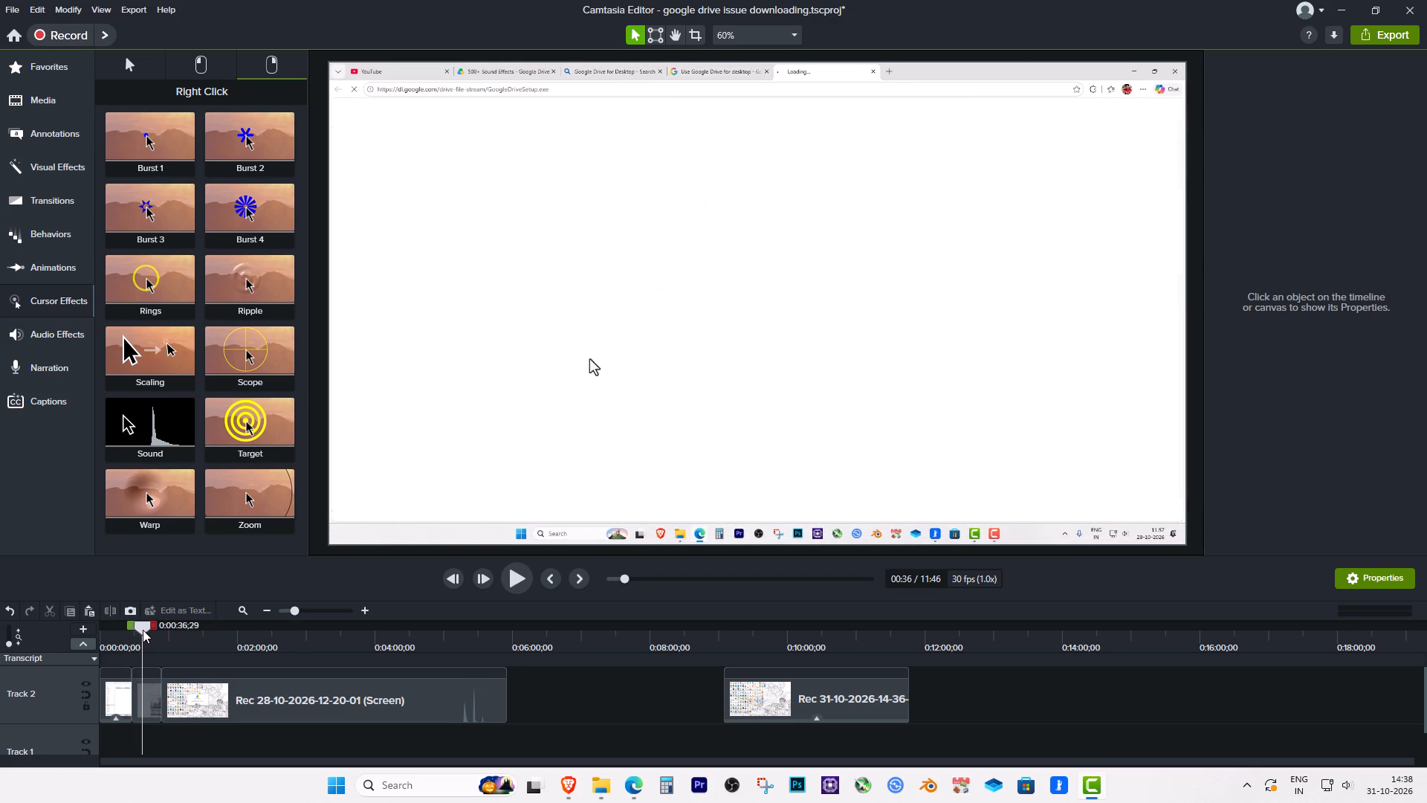
{"action": "left_click_drag", "start_coordinate": [143, 630], "coordinate": [190, 635]}
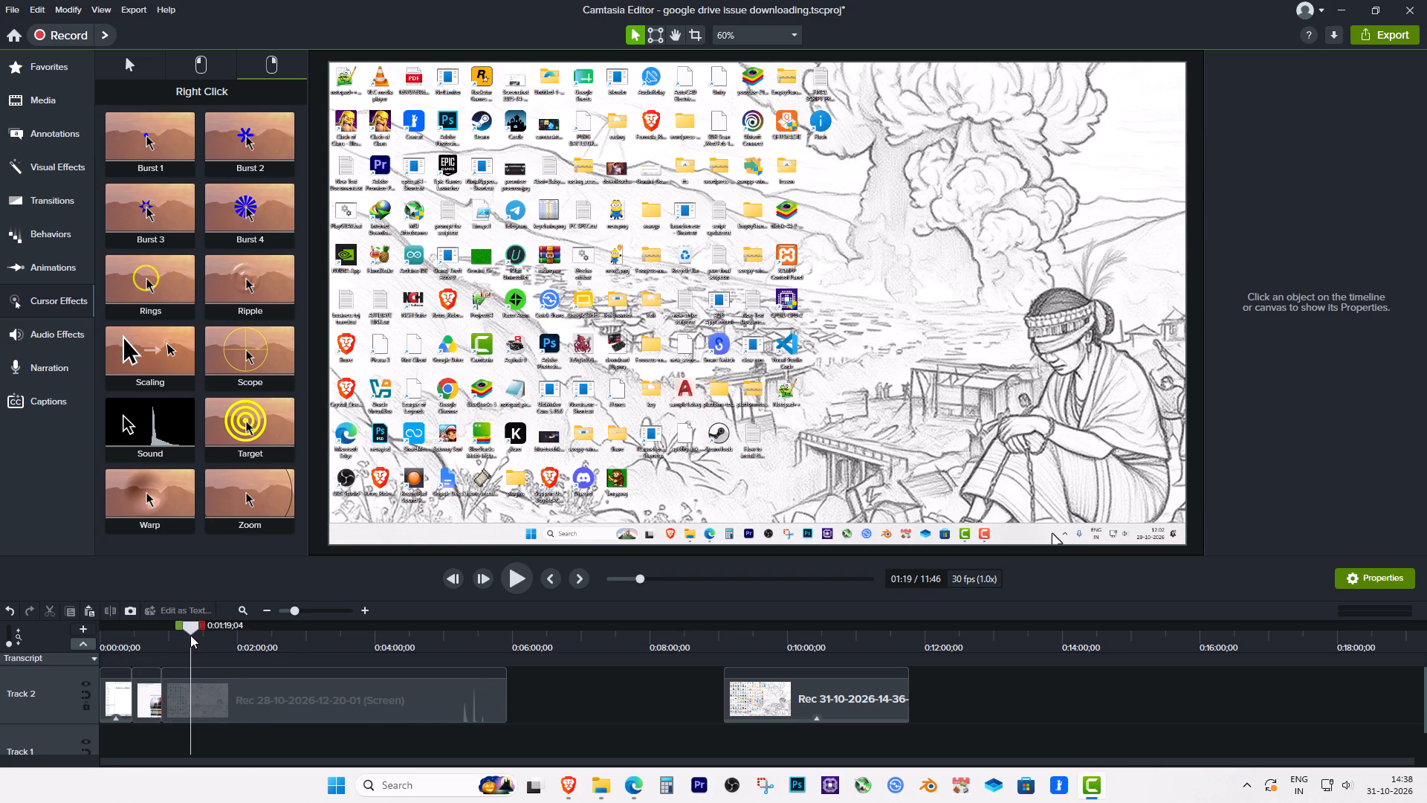
{"action": "left_click_drag", "start_coordinate": [190, 635], "coordinate": [210, 637]}
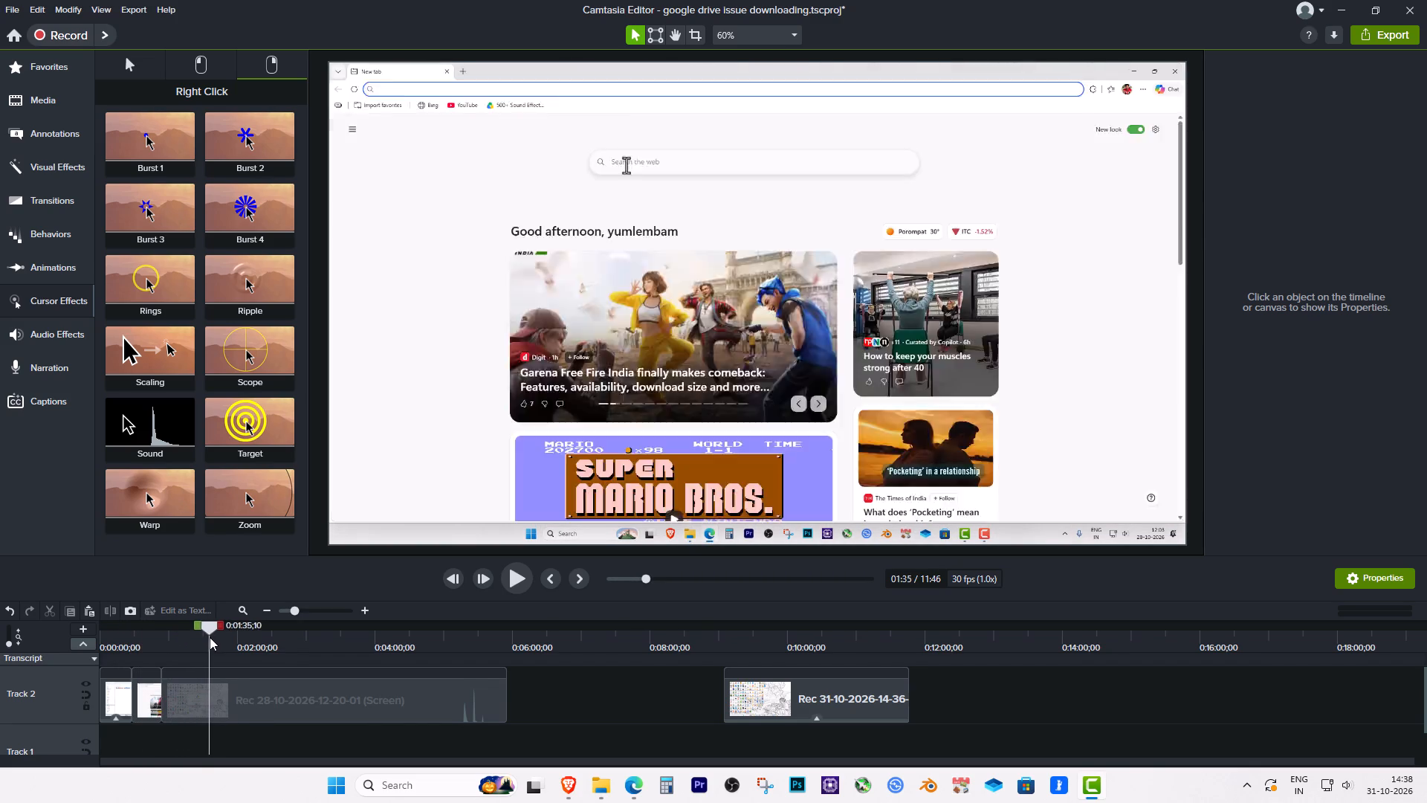
{"action": "left_click_drag", "start_coordinate": [210, 637], "coordinate": [160, 636]}
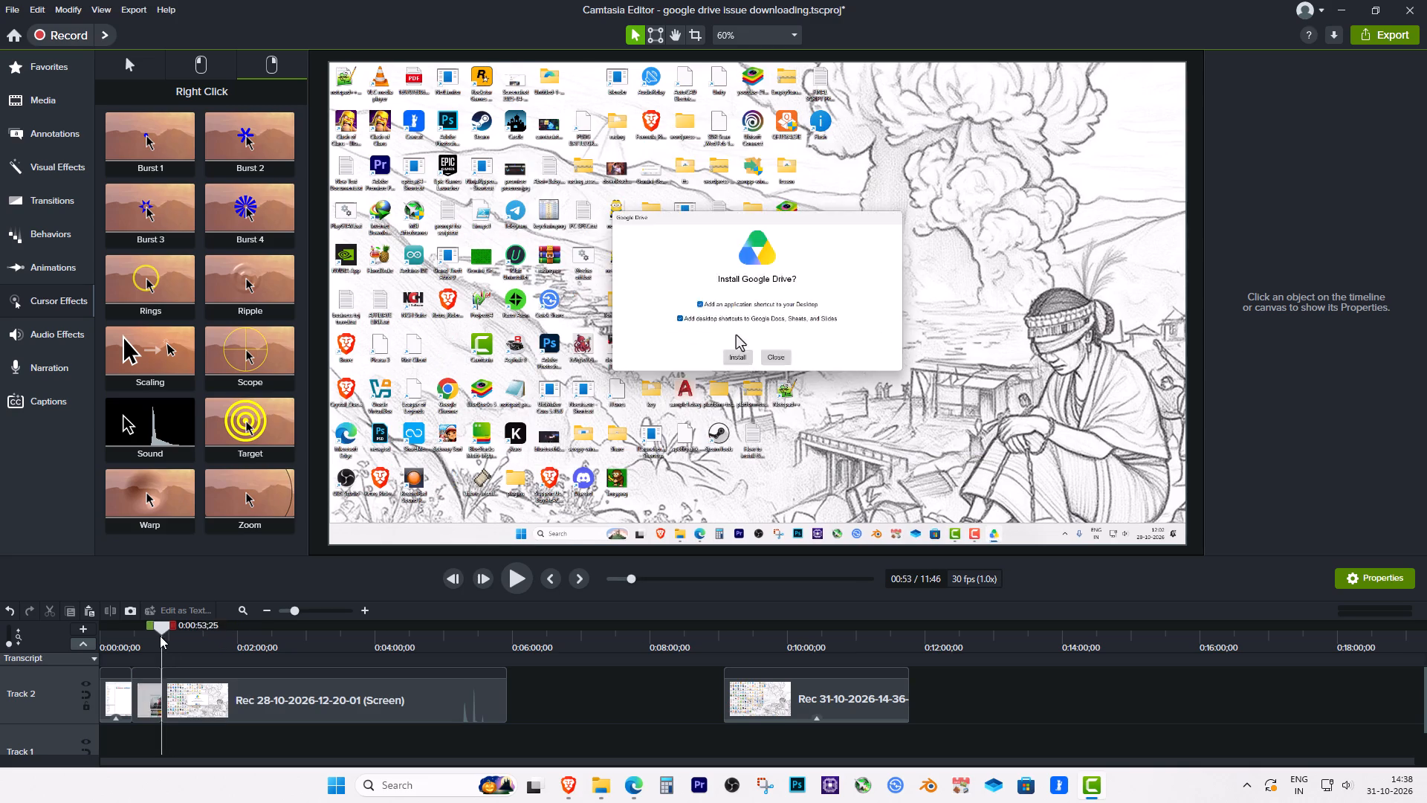
{"action": "left_click_drag", "start_coordinate": [160, 636], "coordinate": [175, 640]}
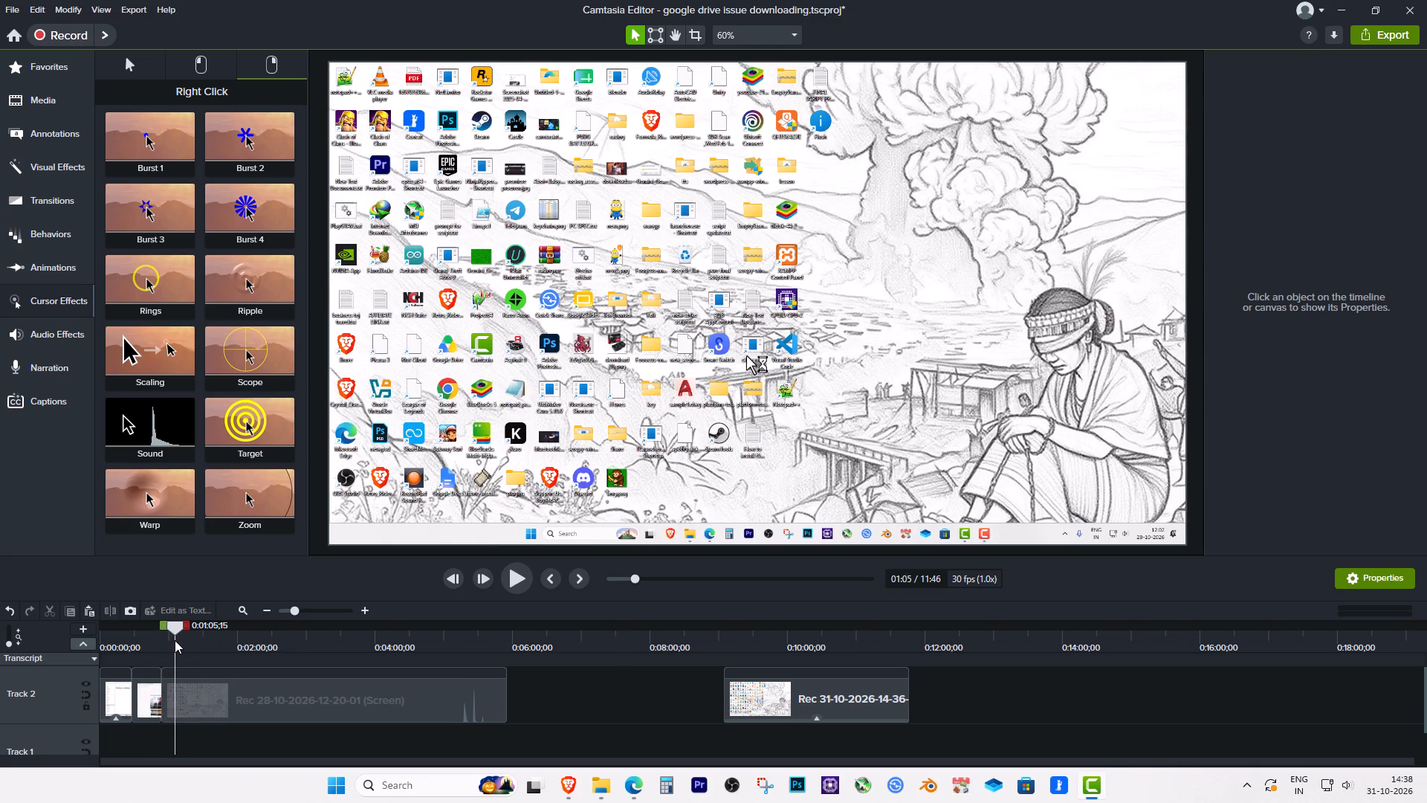
{"action": "left_click_drag", "start_coordinate": [175, 640], "coordinate": [192, 643]}
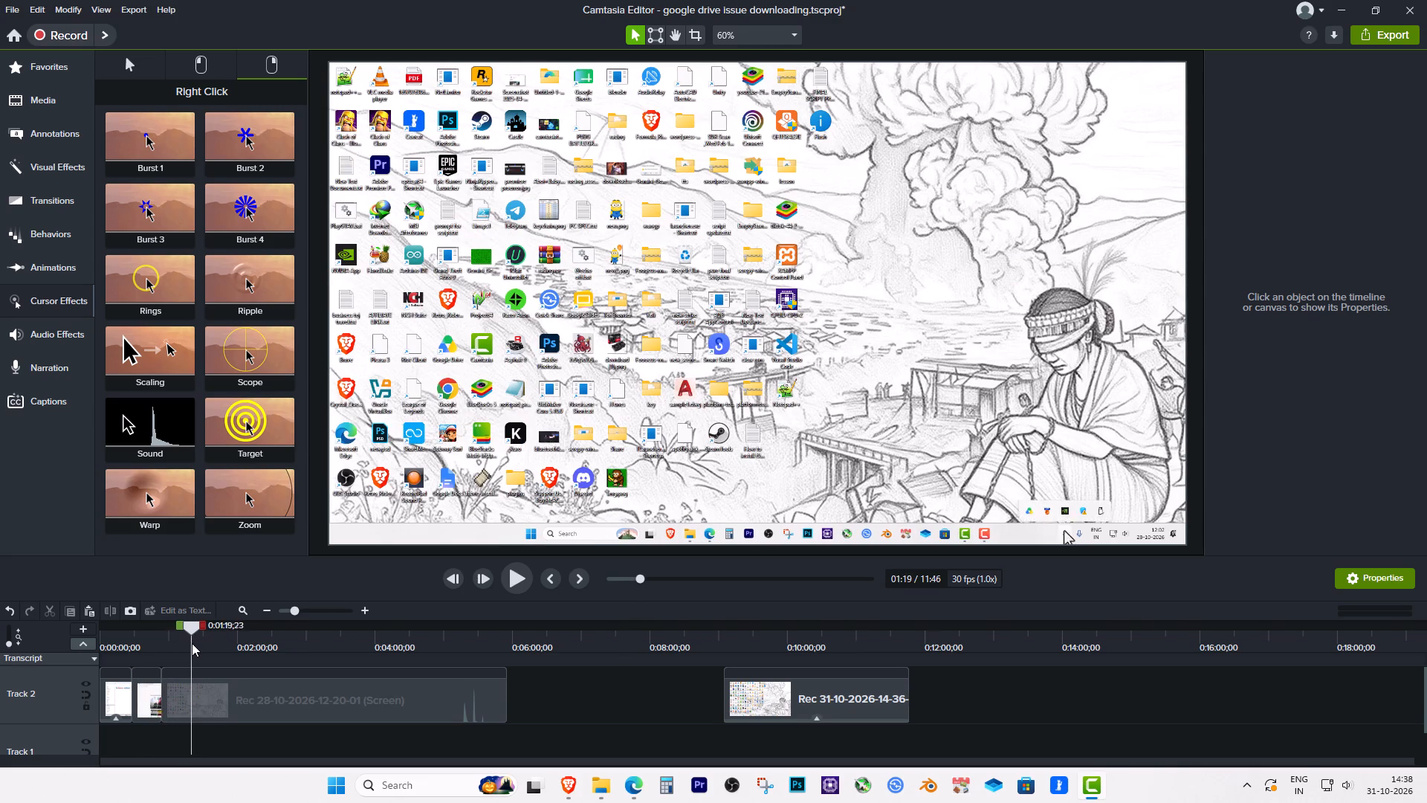
{"action": "left_click_drag", "start_coordinate": [192, 643], "coordinate": [190, 640]}
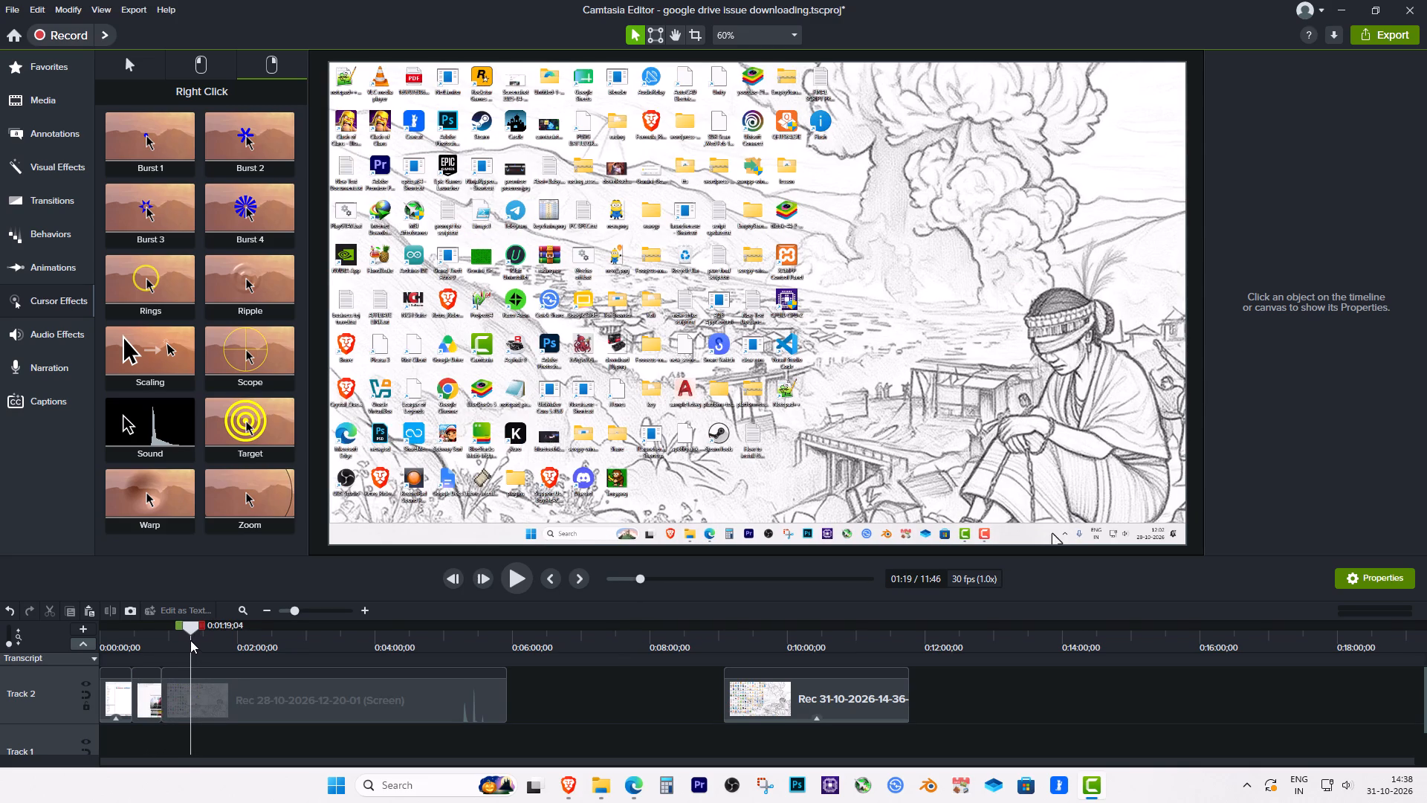
{"action": "left_click_drag", "start_coordinate": [190, 640], "coordinate": [190, 639]}
{"action": "left_click", "coordinate": [189, 677]}
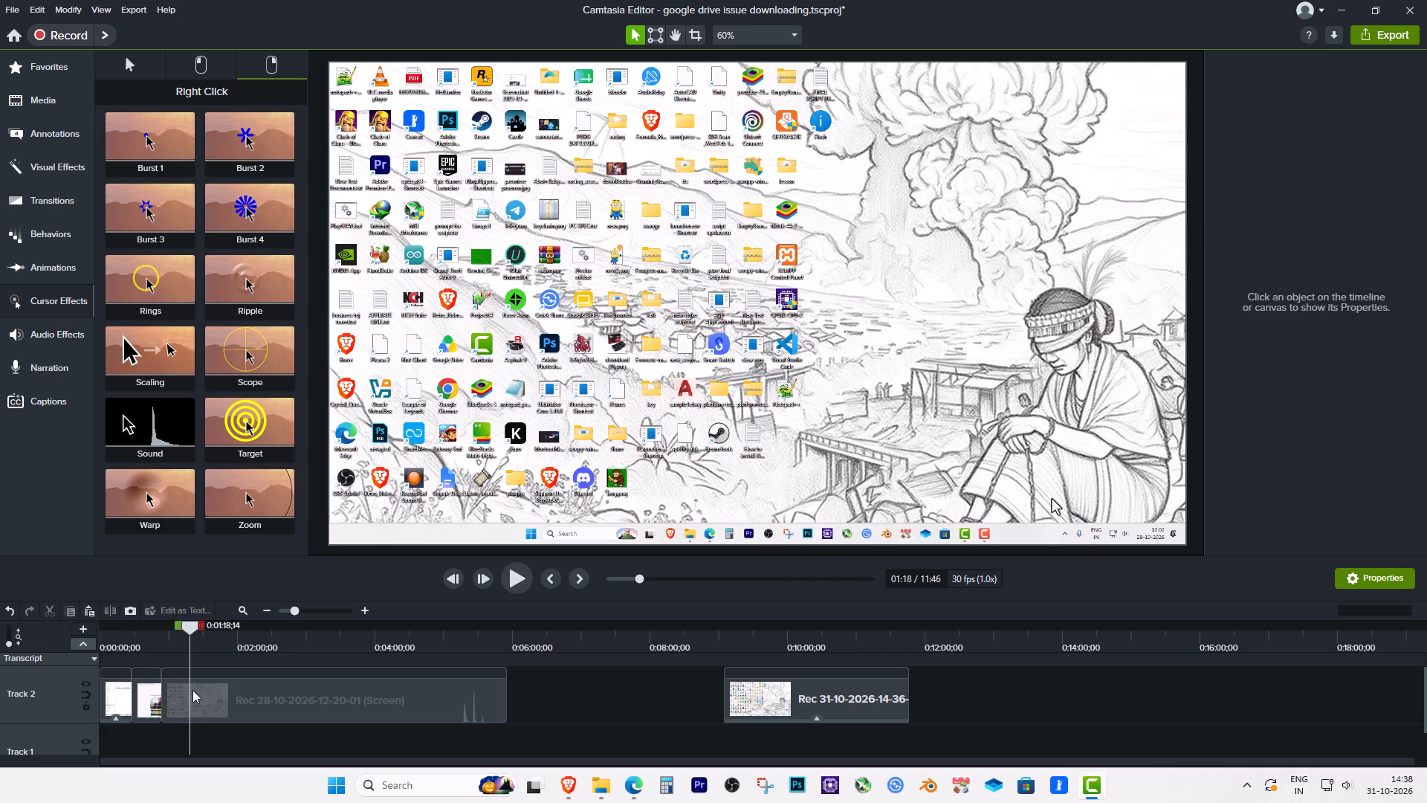
{"action": "left_click", "coordinate": [192, 690]}
{"action": "key", "text": "s"}
{"action": "left_click_drag", "start_coordinate": [190, 631], "coordinate": [239, 643]}
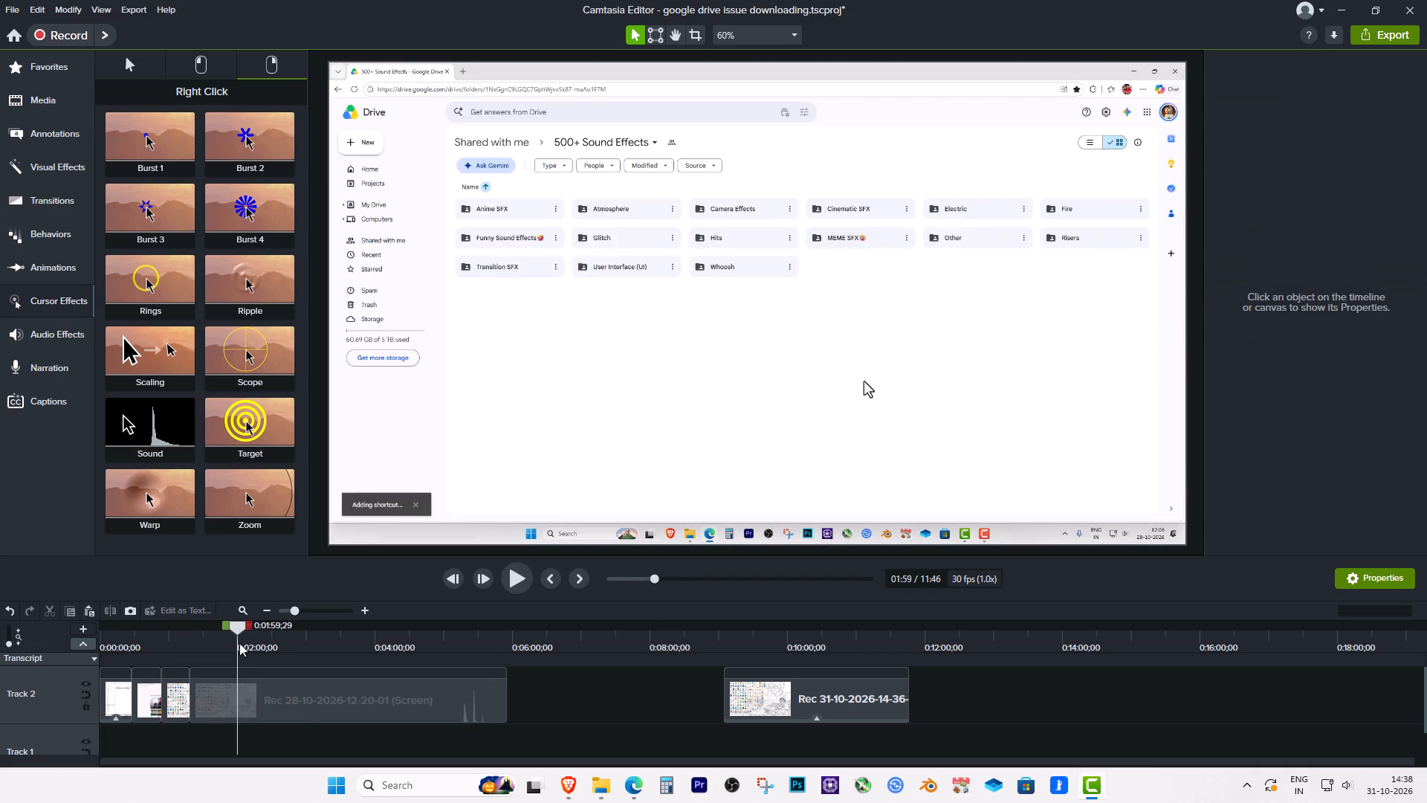
{"action": "left_click_drag", "start_coordinate": [239, 643], "coordinate": [487, 665]}
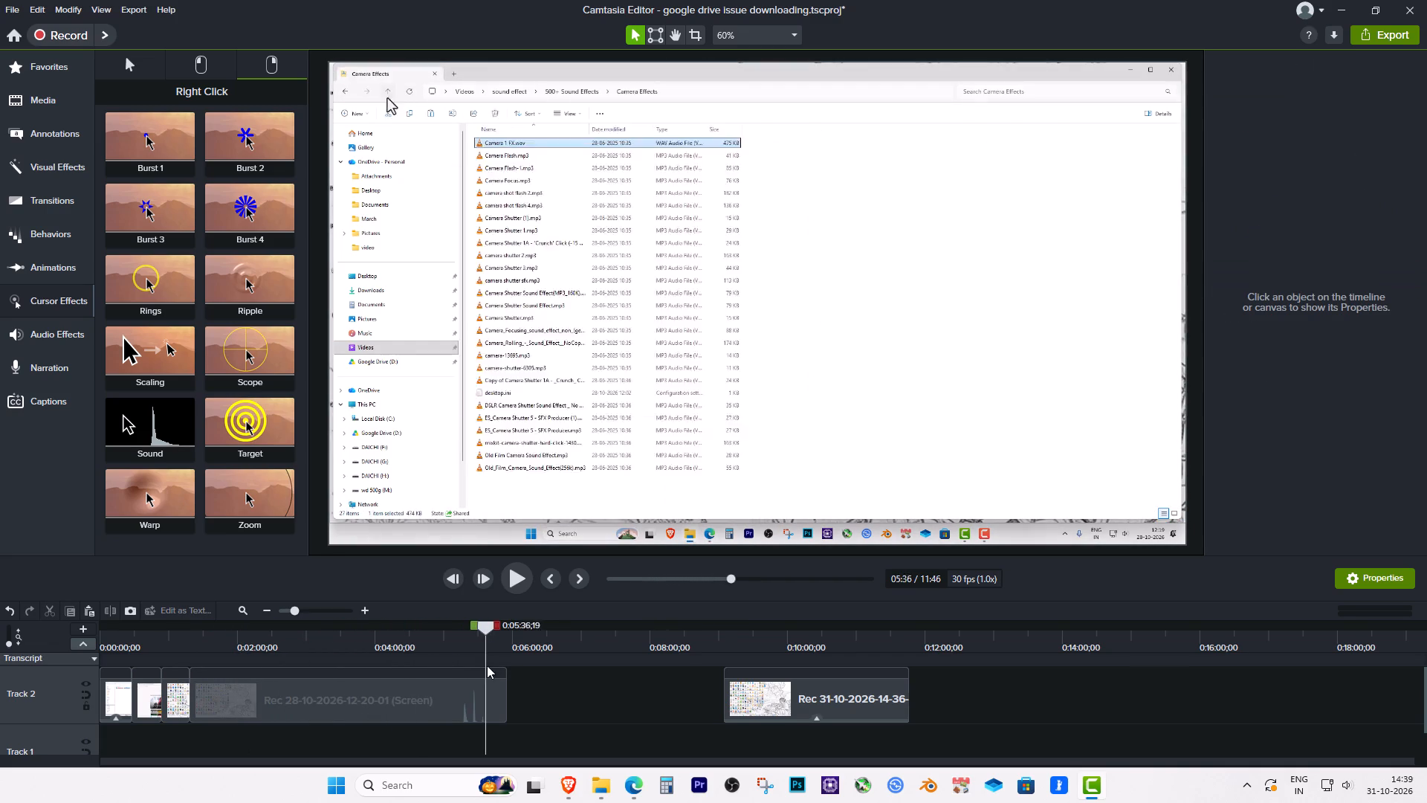
{"action": "left_click_drag", "start_coordinate": [487, 665], "coordinate": [496, 674]}
{"action": "left_click", "coordinate": [468, 696]}
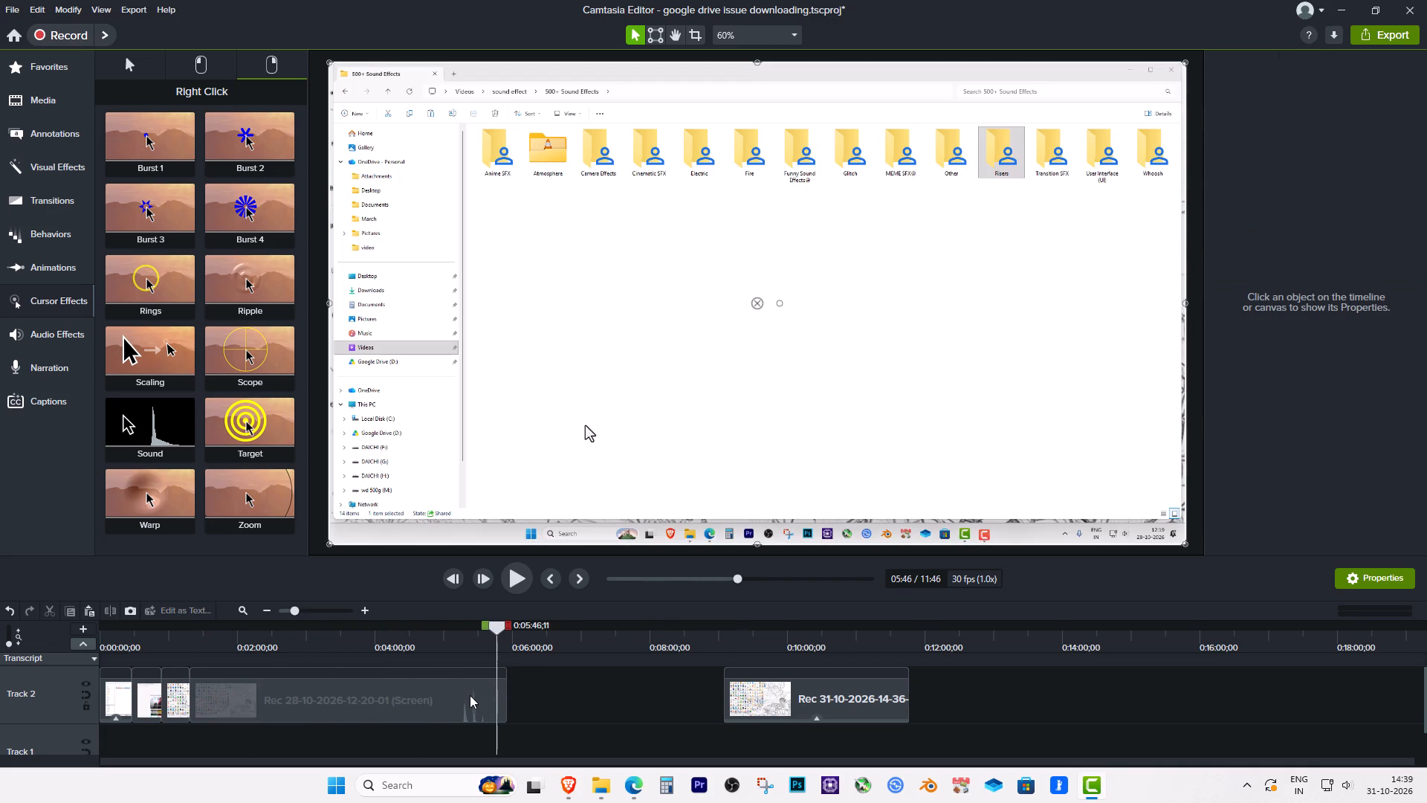
{"action": "key", "text": "Delete"}
{"action": "left_click_drag", "start_coordinate": [834, 700], "coordinate": [407, 688]}
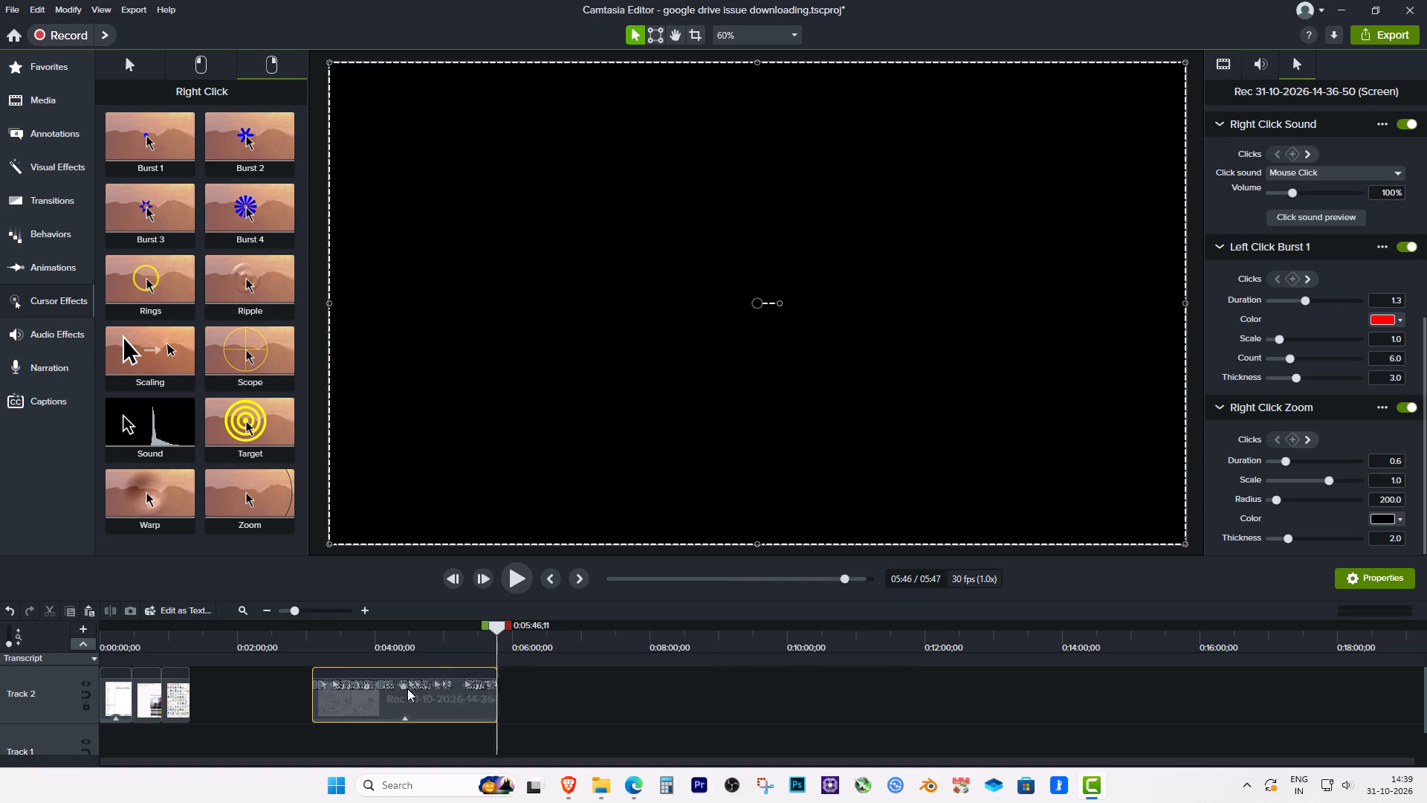
{"action": "left_click_drag", "start_coordinate": [407, 688], "coordinate": [300, 691]}
{"action": "left_click", "coordinate": [483, 710]}
{"action": "key", "text": "ctrl+s"}
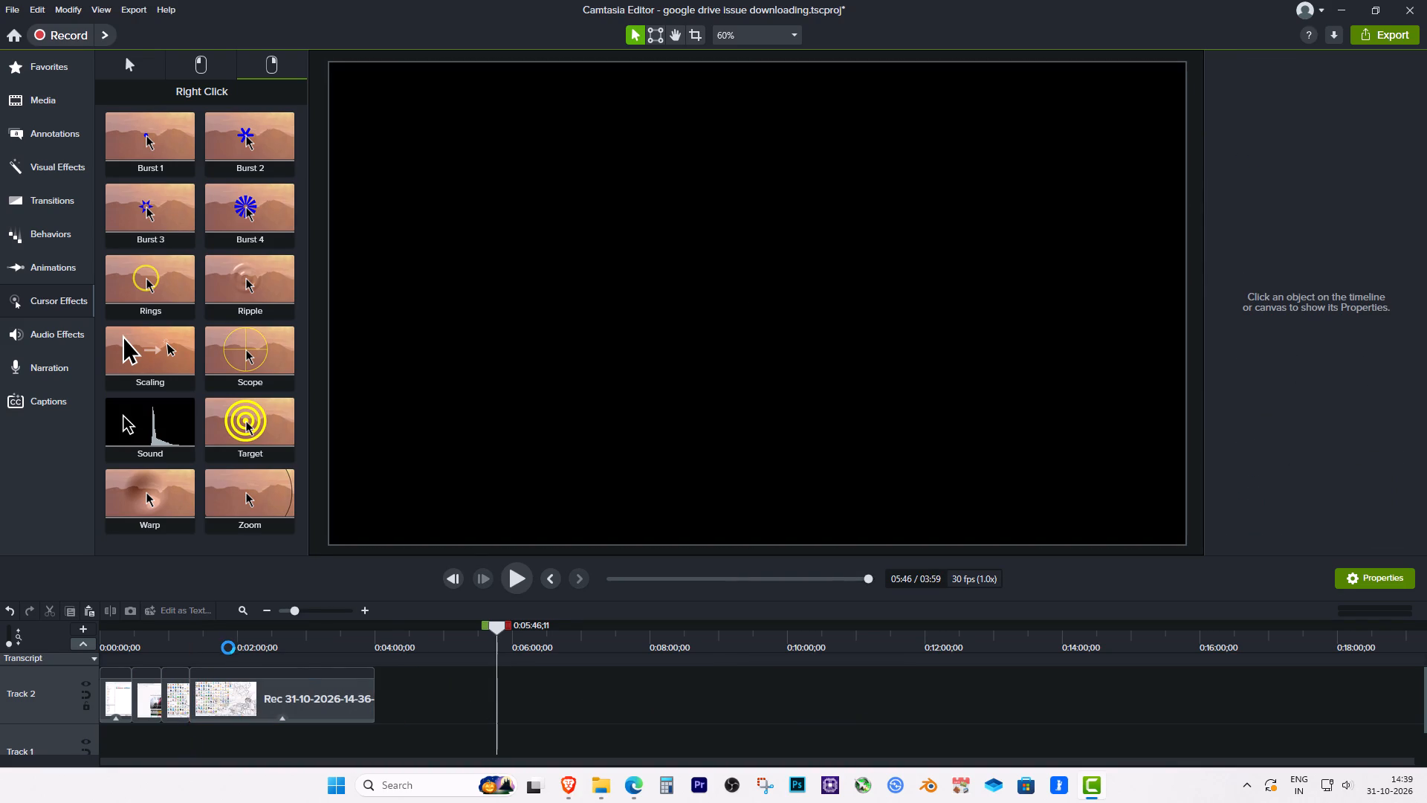
{"action": "left_click_drag", "start_coordinate": [233, 639], "coordinate": [69, 635]}
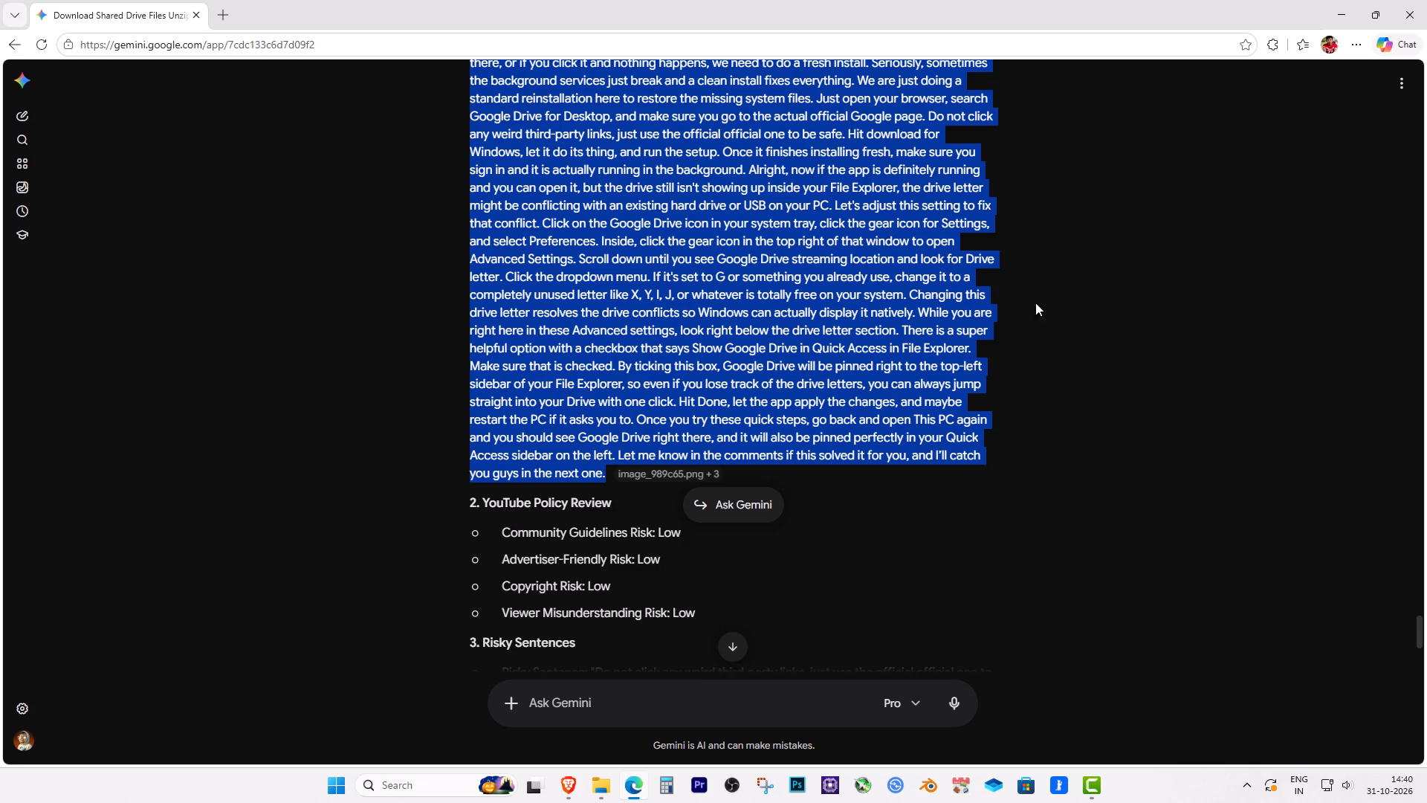
{"action": "scroll", "coordinate": [858, 387], "scroll_direction": "up", "scroll_amount": 2}
{"action": "scroll", "coordinate": [858, 387], "scroll_direction": "down", "scroll_amount": 1}
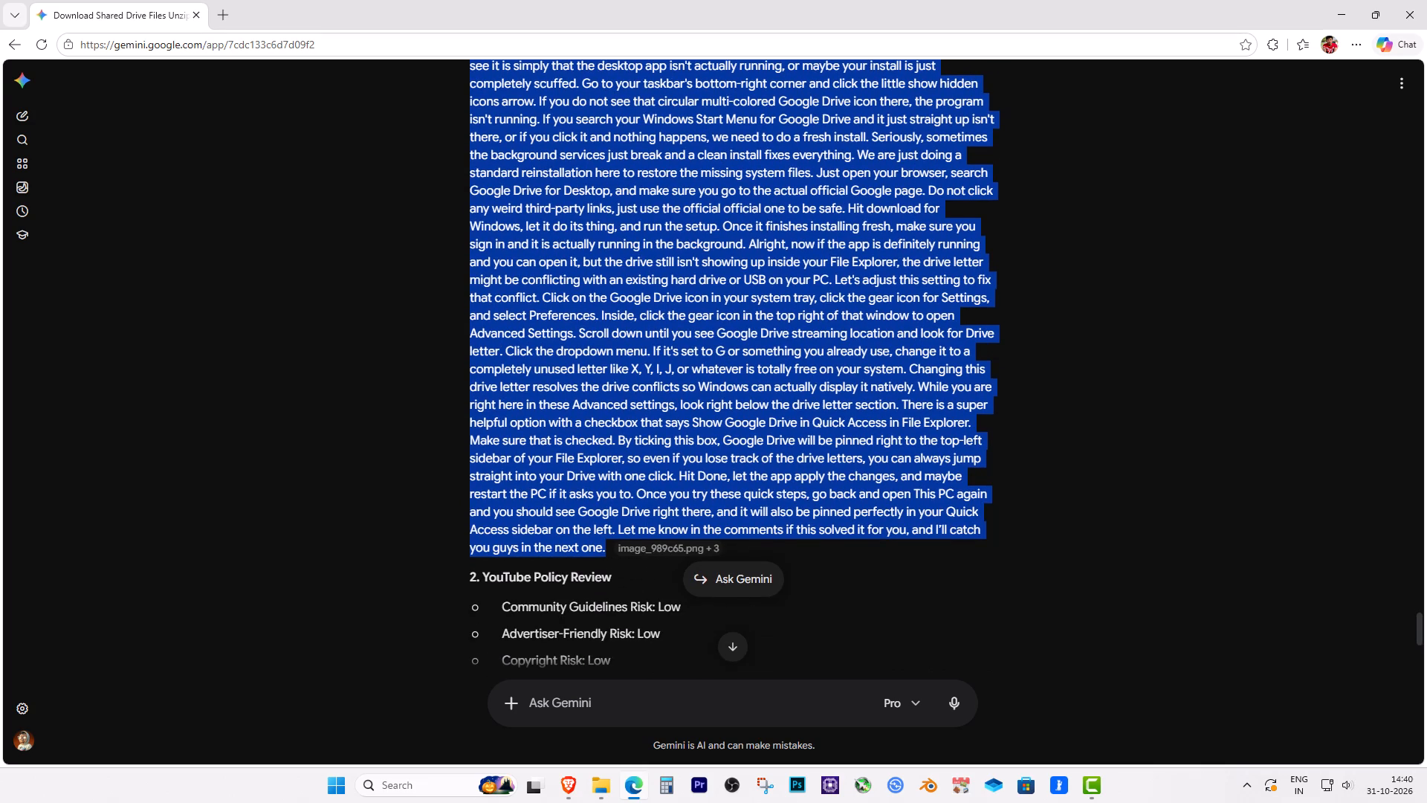
Return to Camtasia and save the project again.
{"action": "left_click", "coordinate": [1330, 15]}
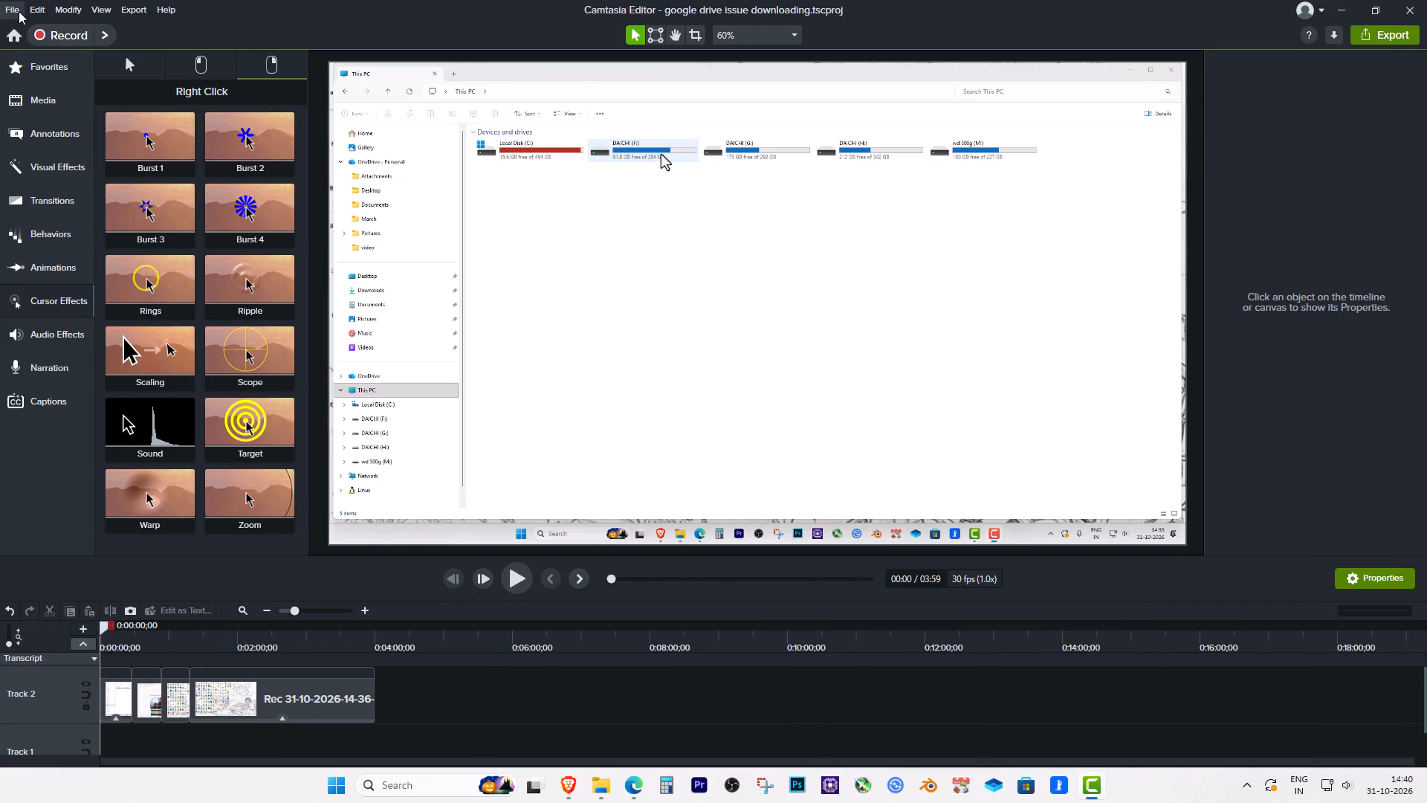
{"action": "left_click", "coordinate": [19, 11]}
{"action": "left_click", "coordinate": [36, 117]}
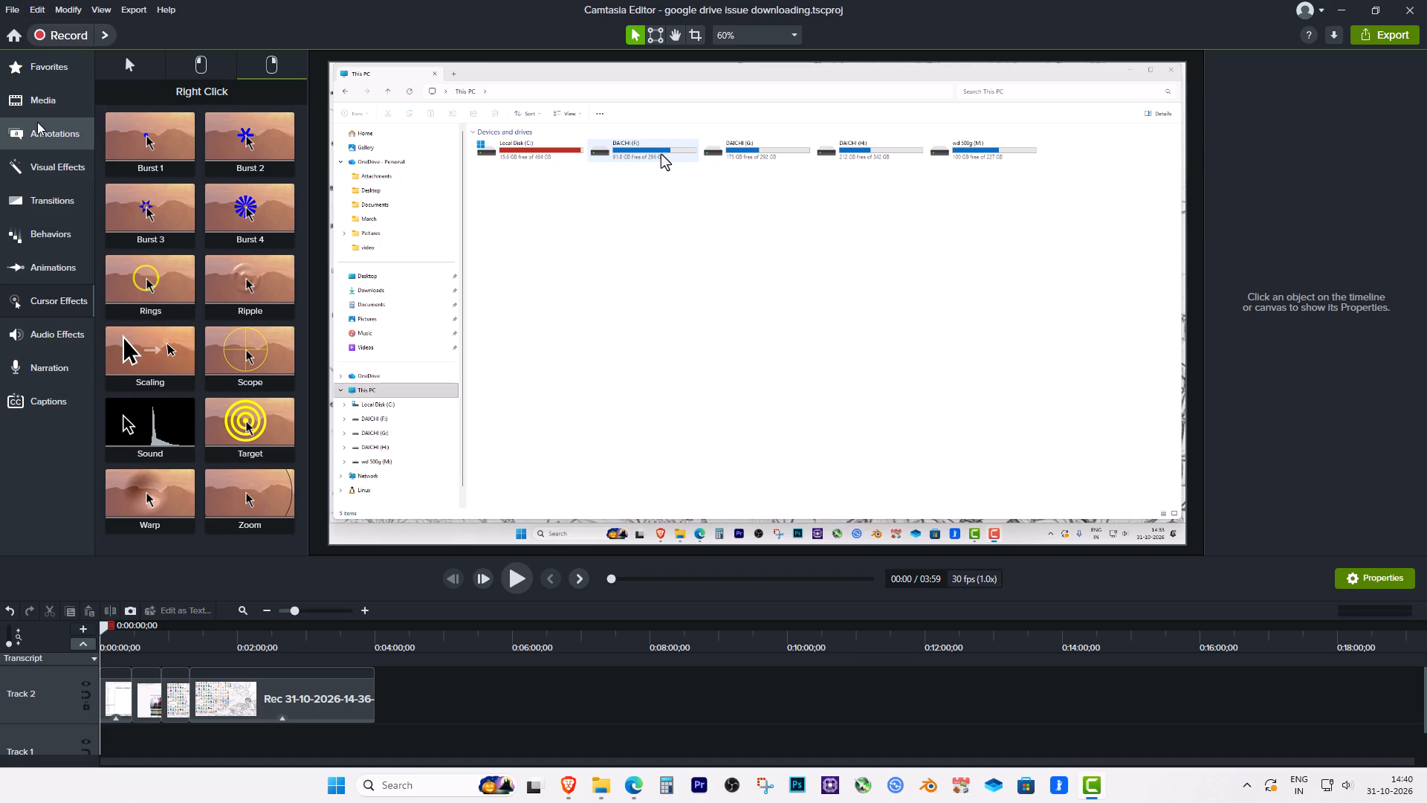
{"action": "left_click", "coordinate": [3, 4]}
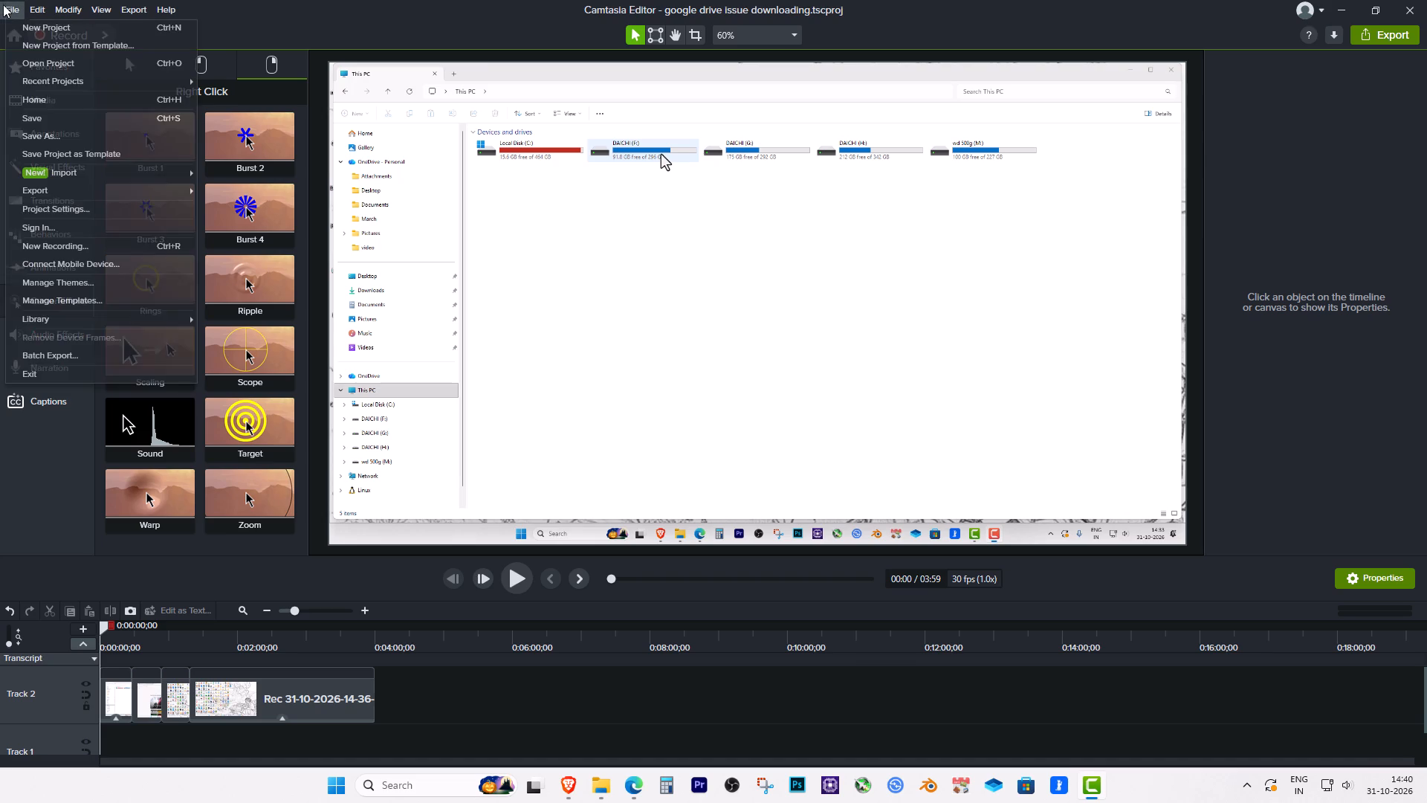
{"action": "left_click", "coordinate": [59, 121]}
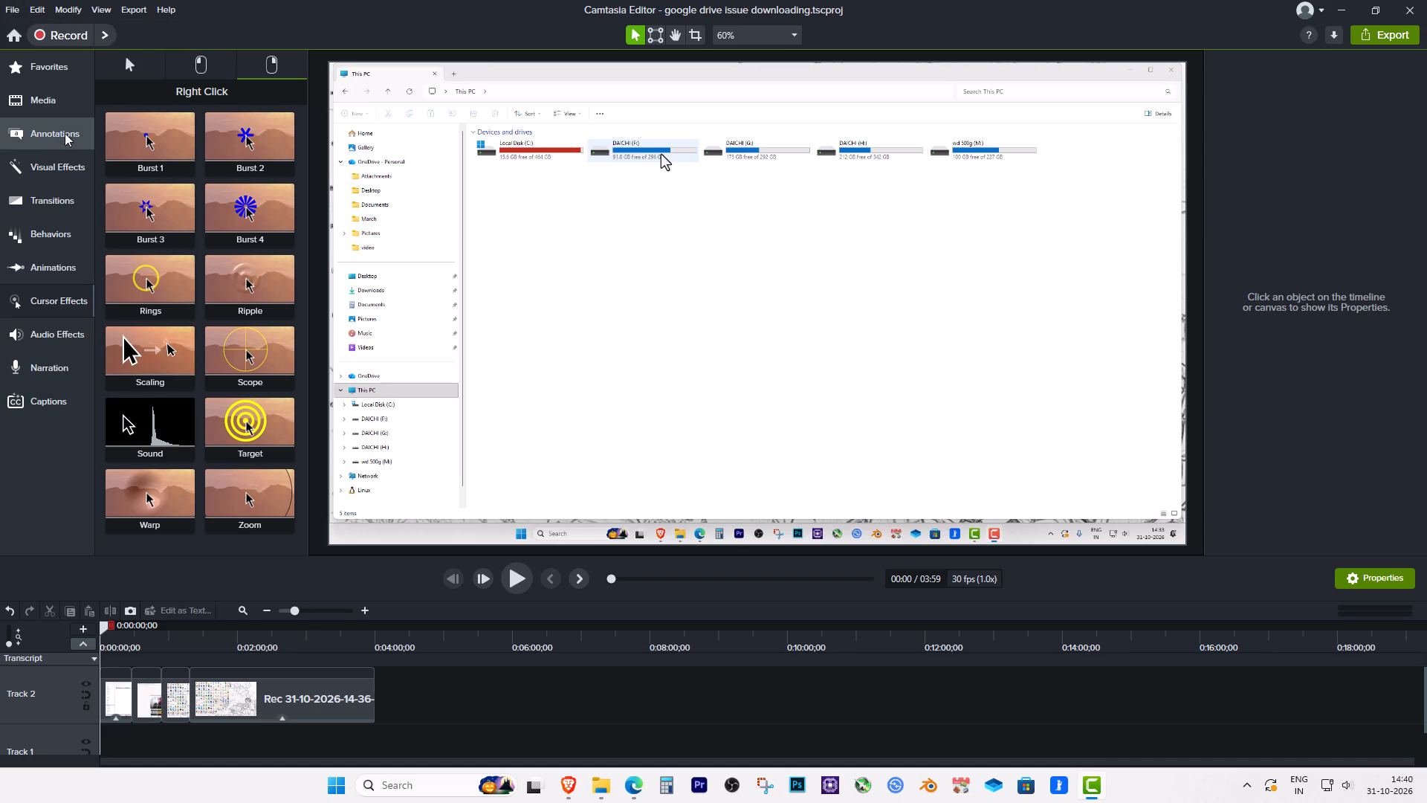
Find Voicebox through Windows search and launch it.
{"action": "left_click", "coordinate": [452, 783]}
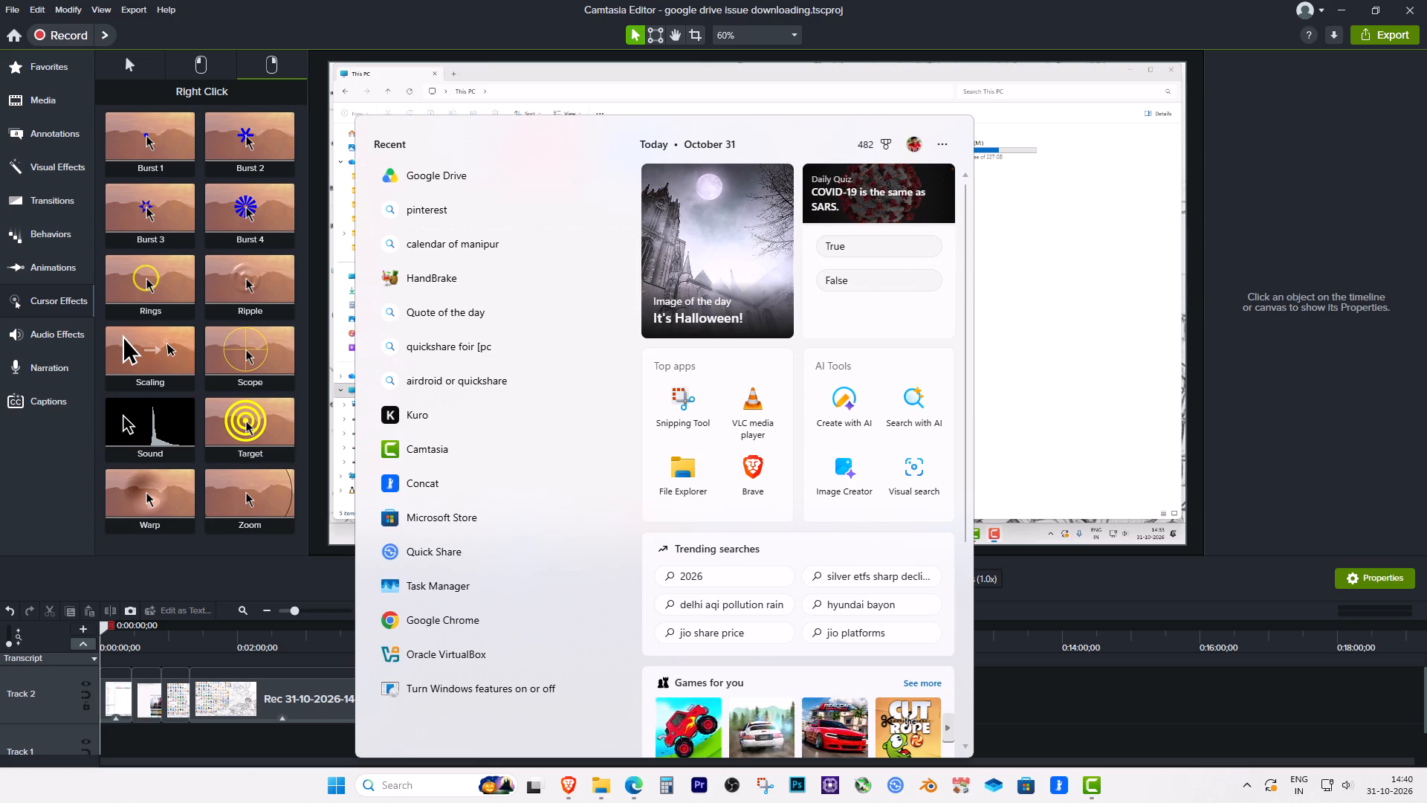
{"action": "key", "text": "a"}
{"action": "key", "text": "BackSpace"}
{"action": "type", "text": "voice"}
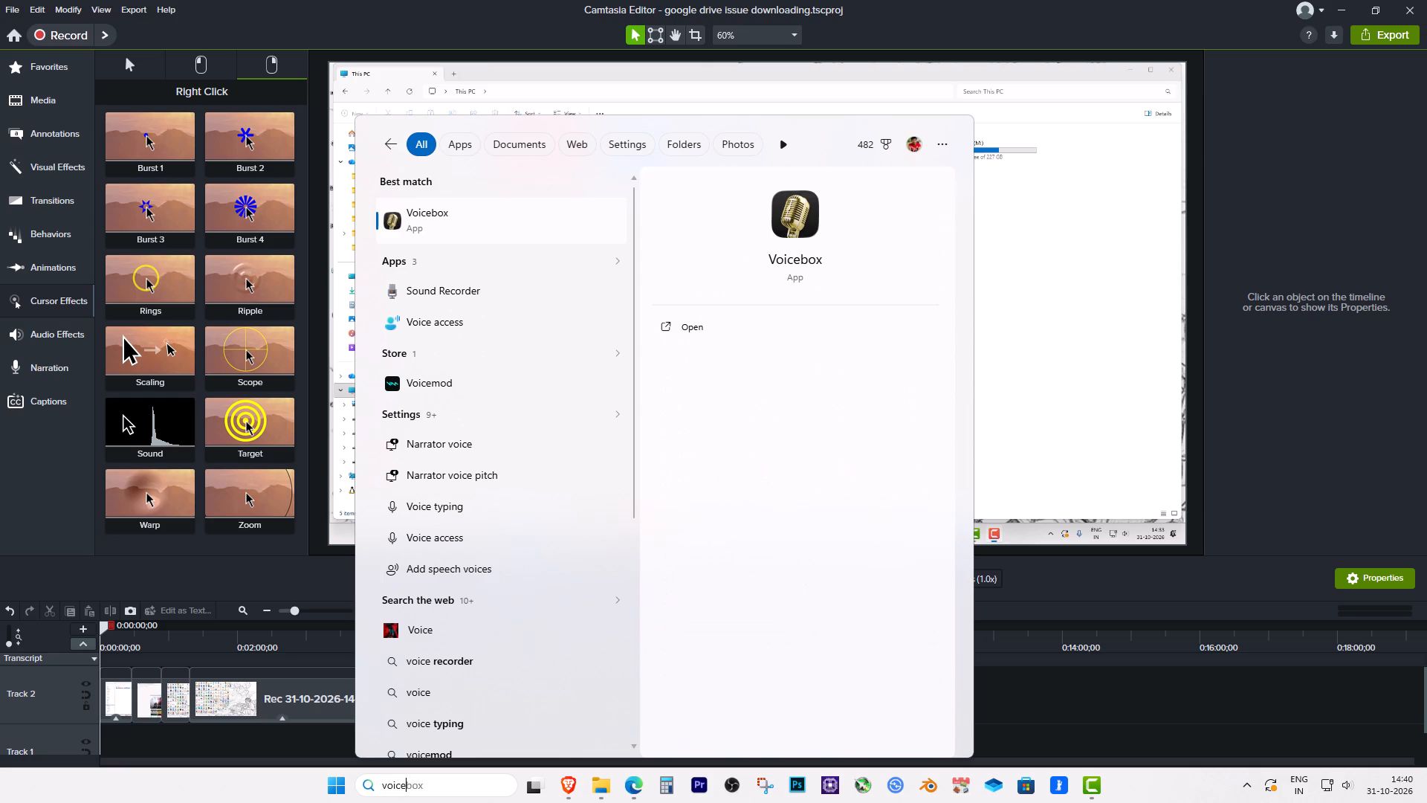
{"action": "key", "text": "Return"}
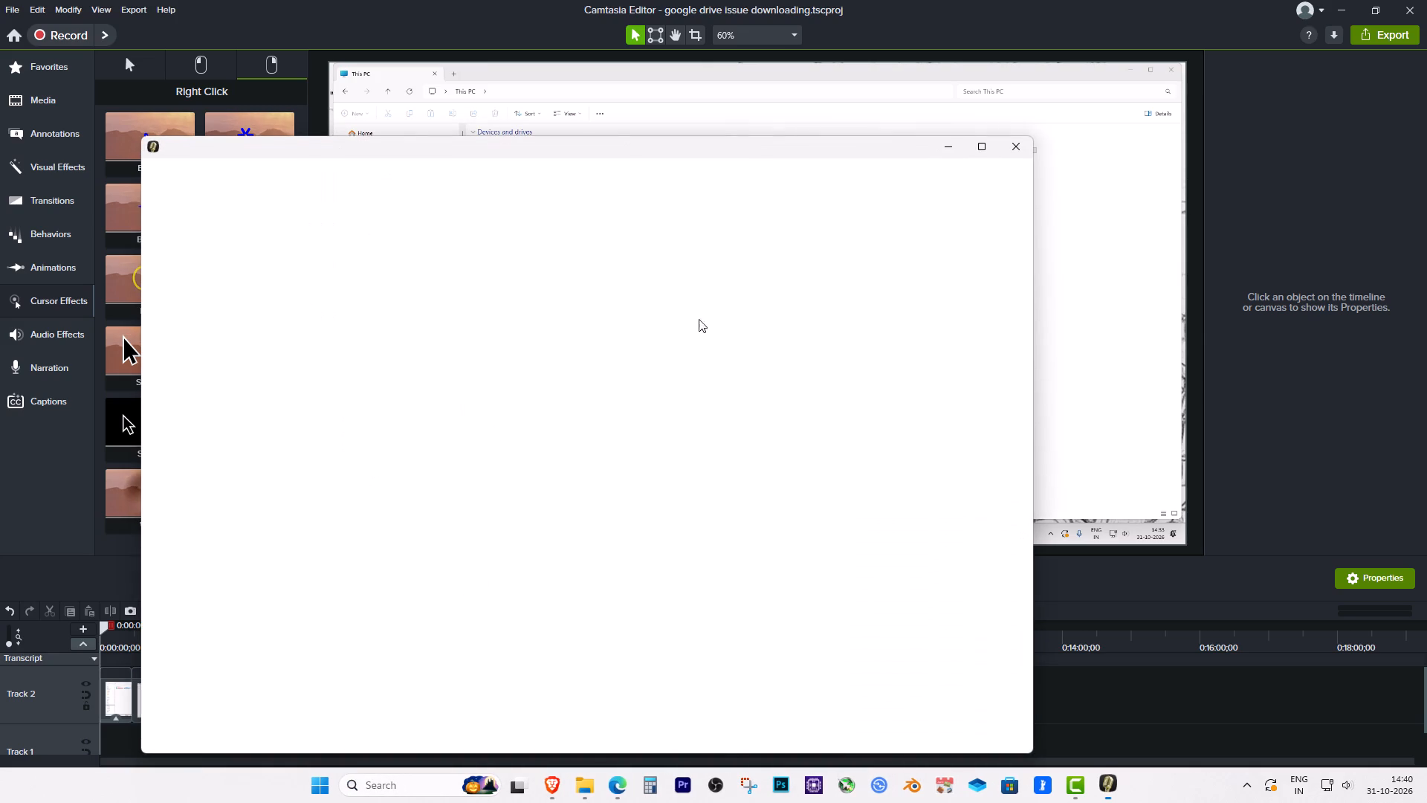
{"action": "left_click_drag", "start_coordinate": [606, 150], "coordinate": [627, 139]}
{"action": "left_click_drag", "start_coordinate": [616, 153], "coordinate": [639, 138]}
Switch to Edge, search for google in a new tab, open the Google India result and close the Bing results tab.
{"action": "left_click", "coordinate": [606, 780]}
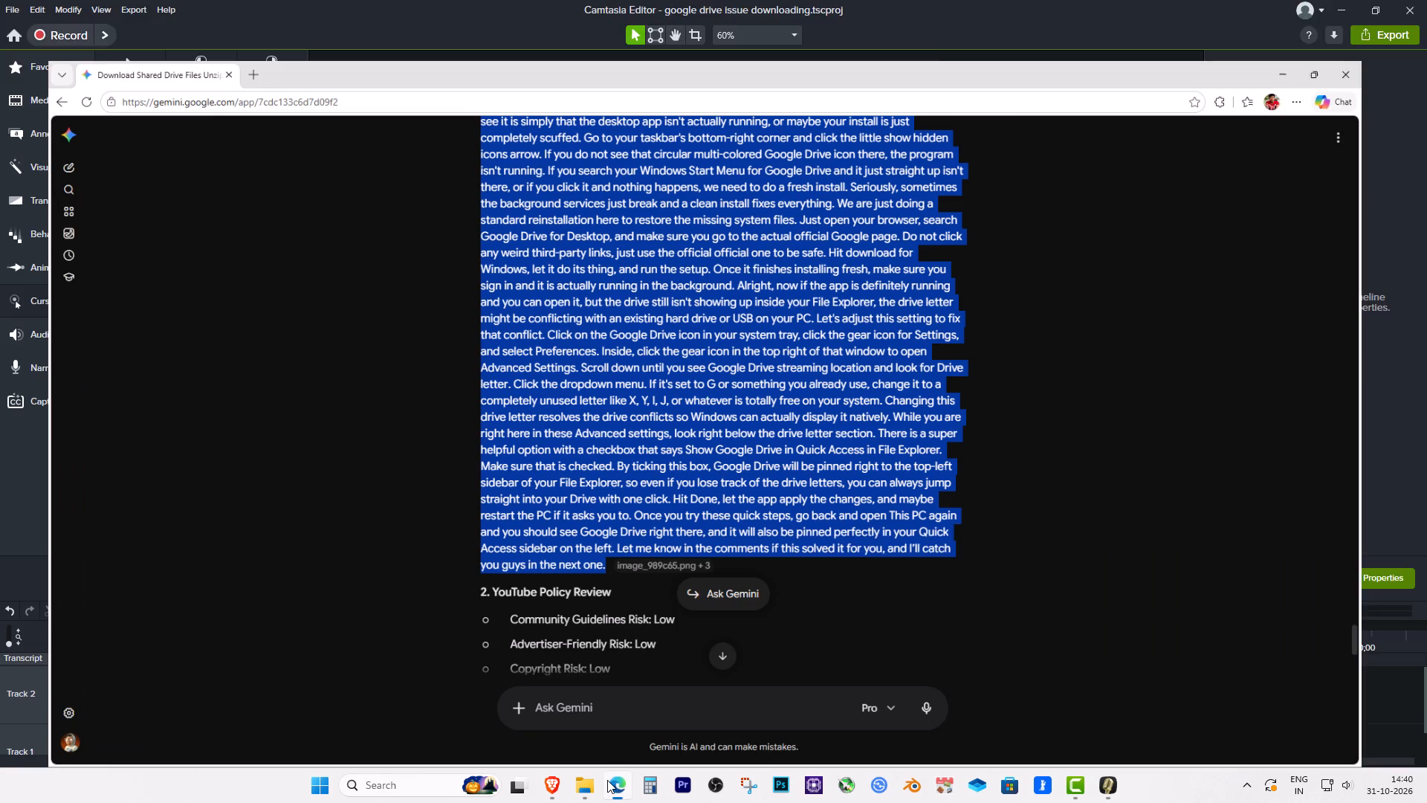
{"action": "left_click", "coordinate": [232, 20]}
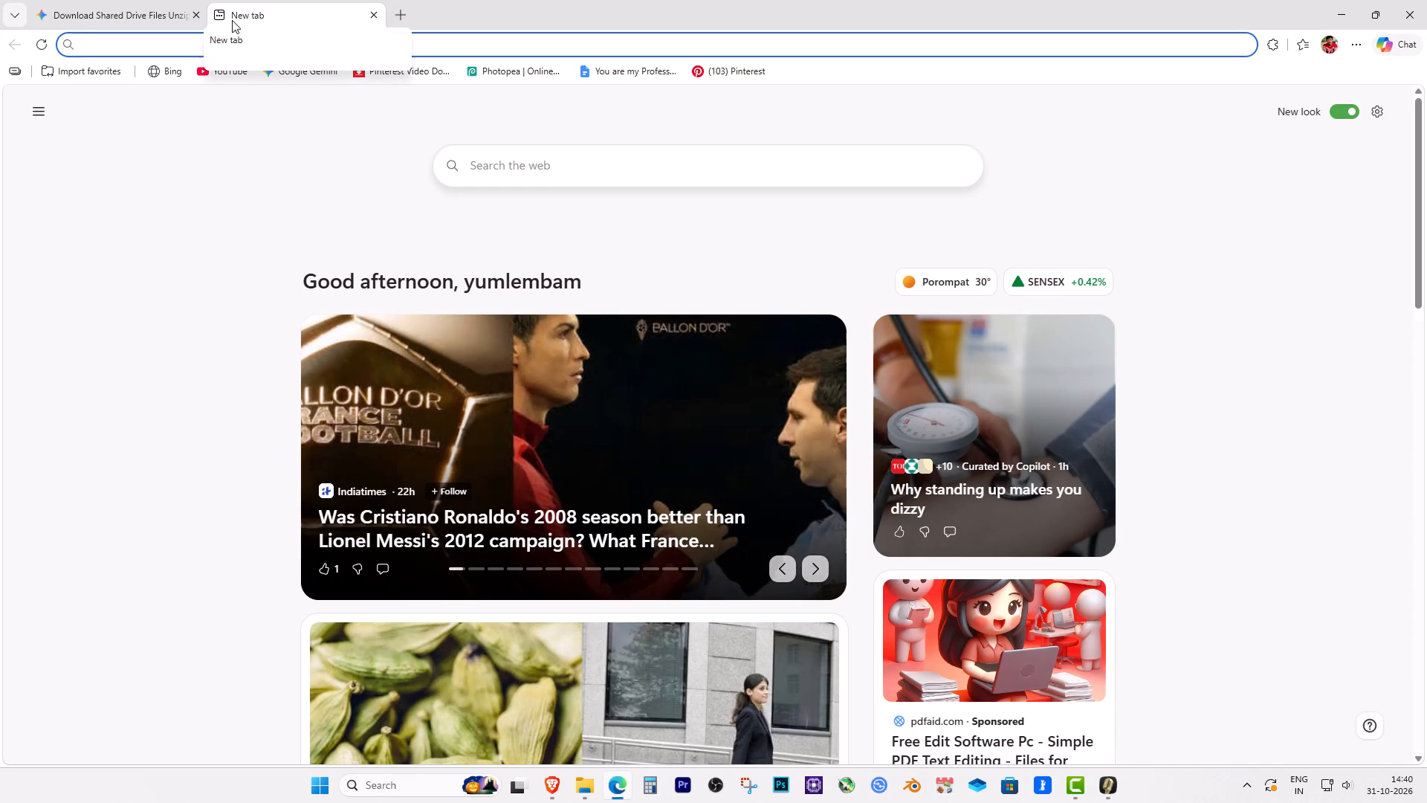
{"action": "type", "text": "goog"}
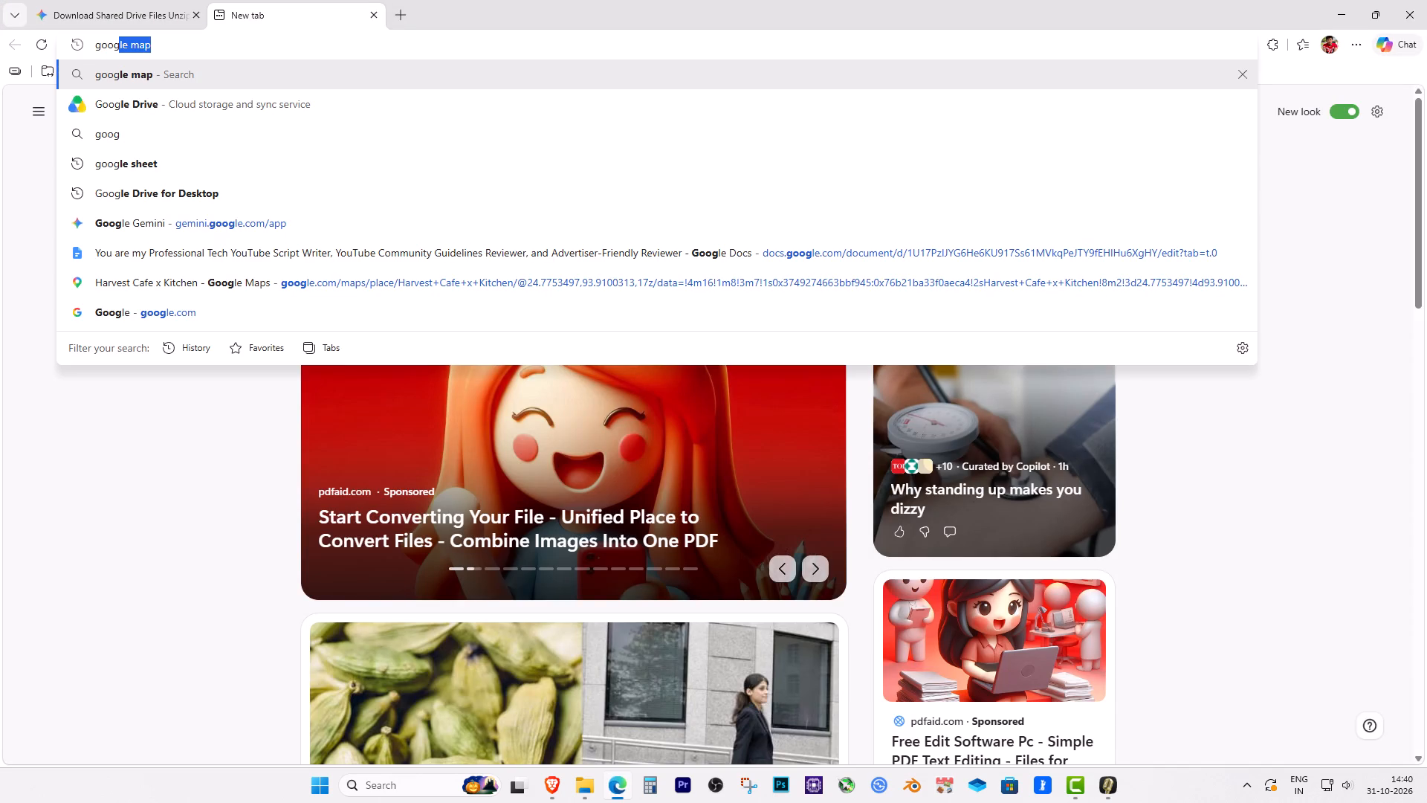
{"action": "key", "text": "e"}
{"action": "key", "text": "BackSpace"}
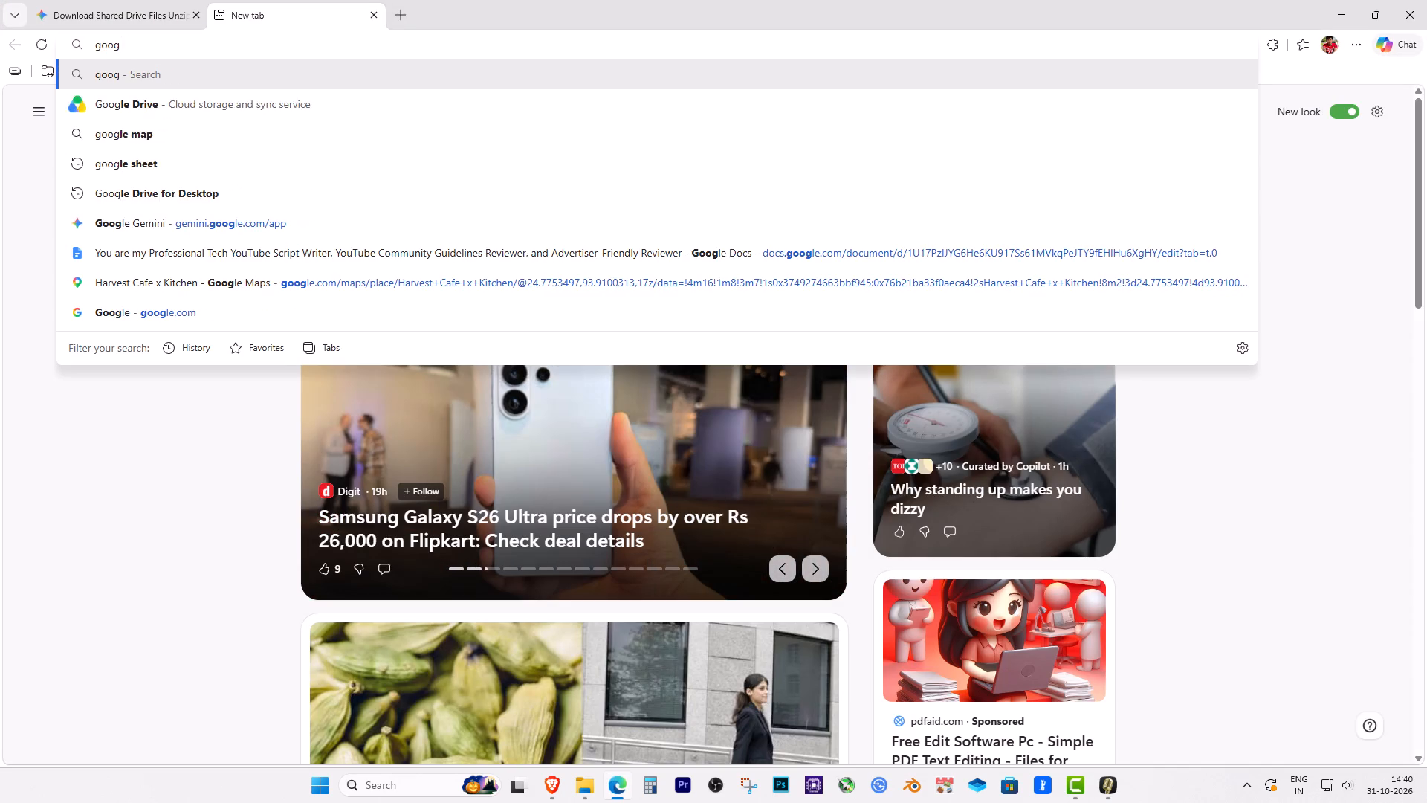
{"action": "type", "text": "le"}
{"action": "key", "text": "space"}
{"action": "key", "text": "Return"}
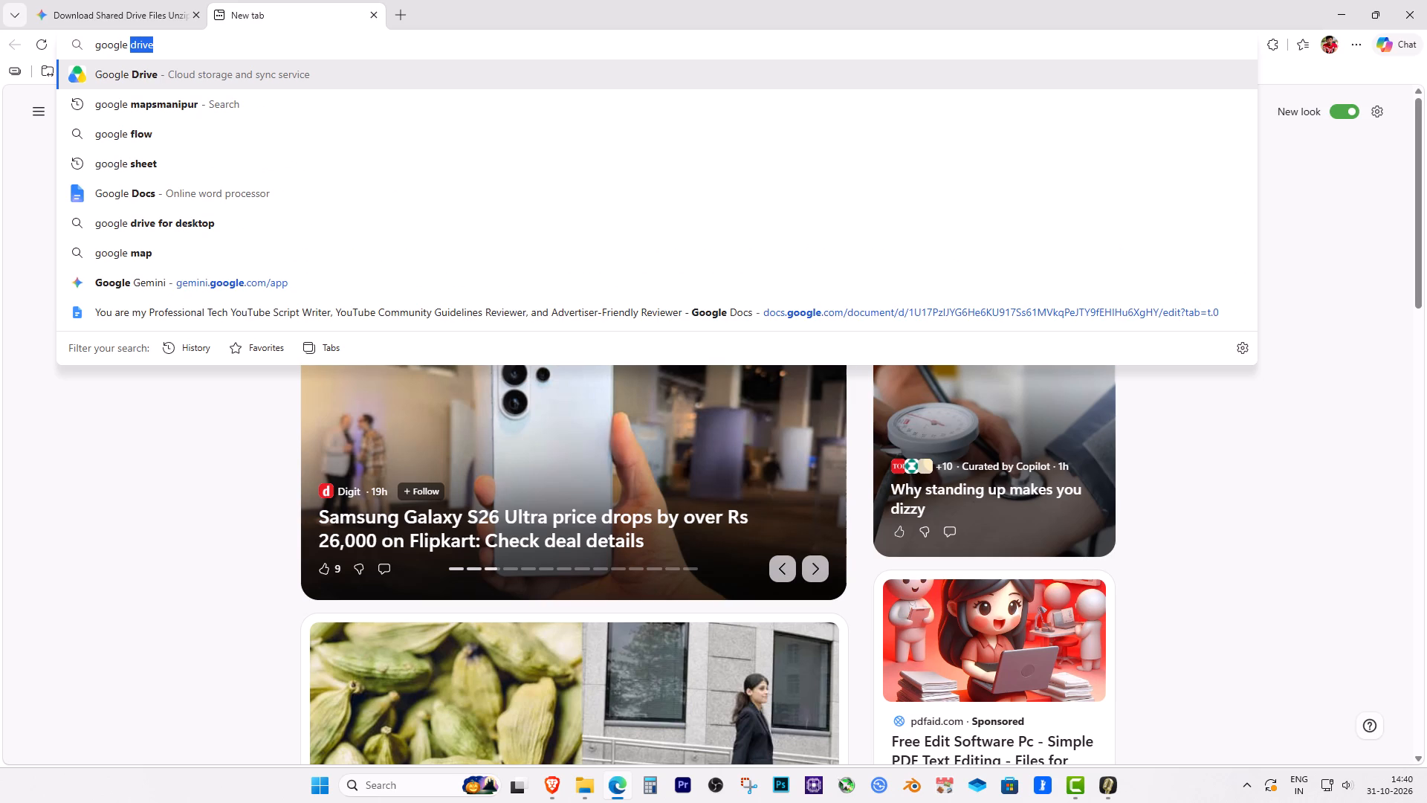
{"action": "left_click_drag", "start_coordinate": [249, 96], "coordinate": [247, 96]}
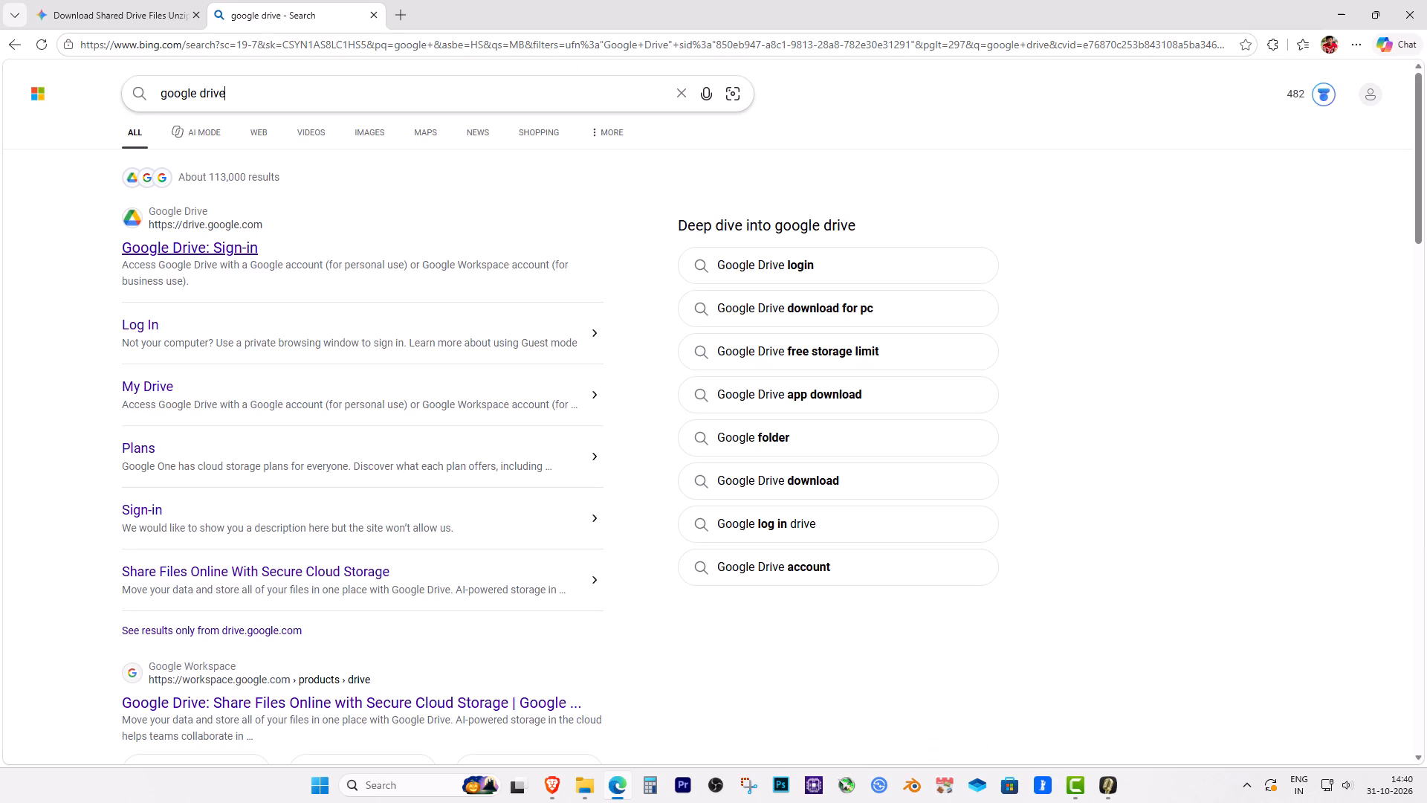
{"action": "left_click_drag", "start_coordinate": [247, 96], "coordinate": [199, 94]}
{"action": "key", "text": "BackSpace"}
{"action": "key", "text": "Return"}
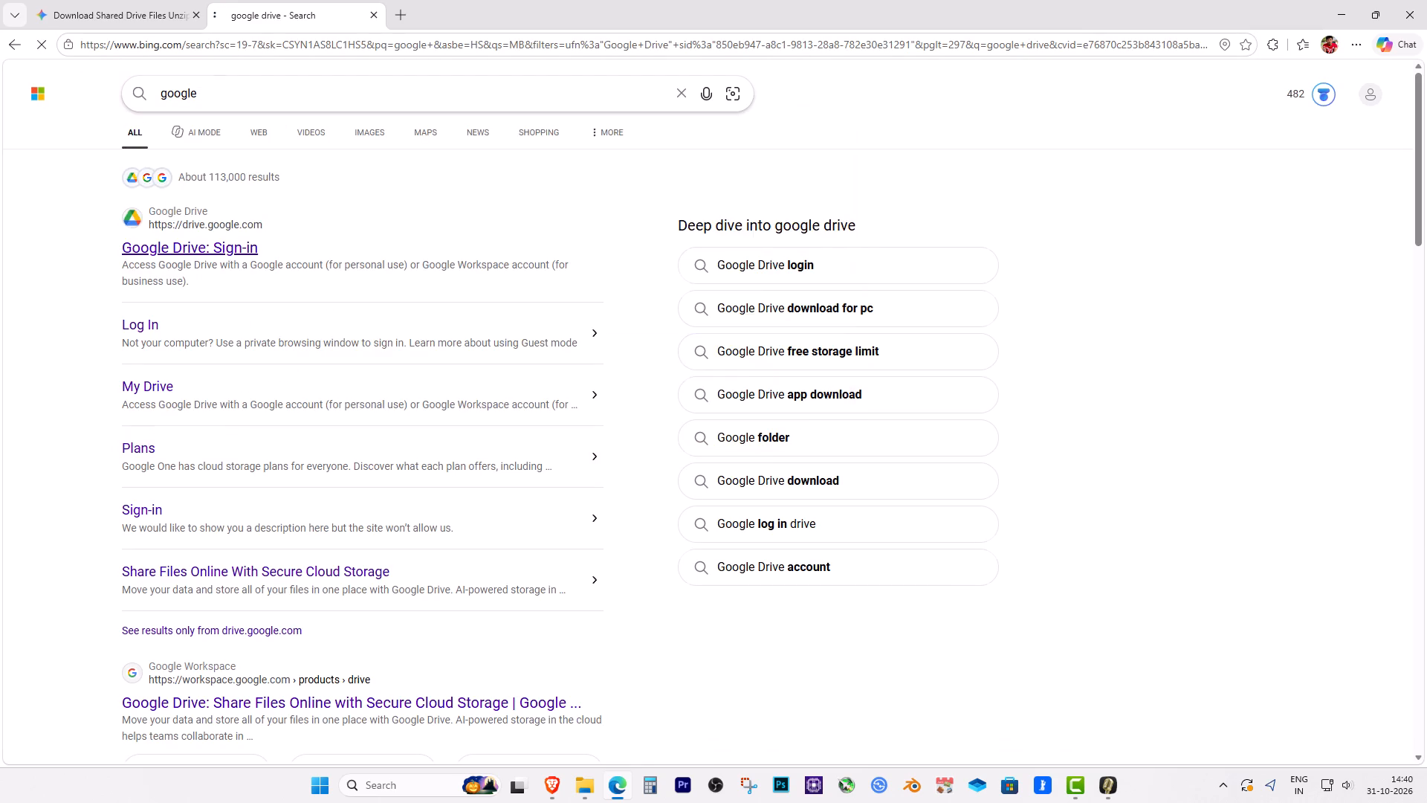
{"action": "left_click", "coordinate": [168, 301]}
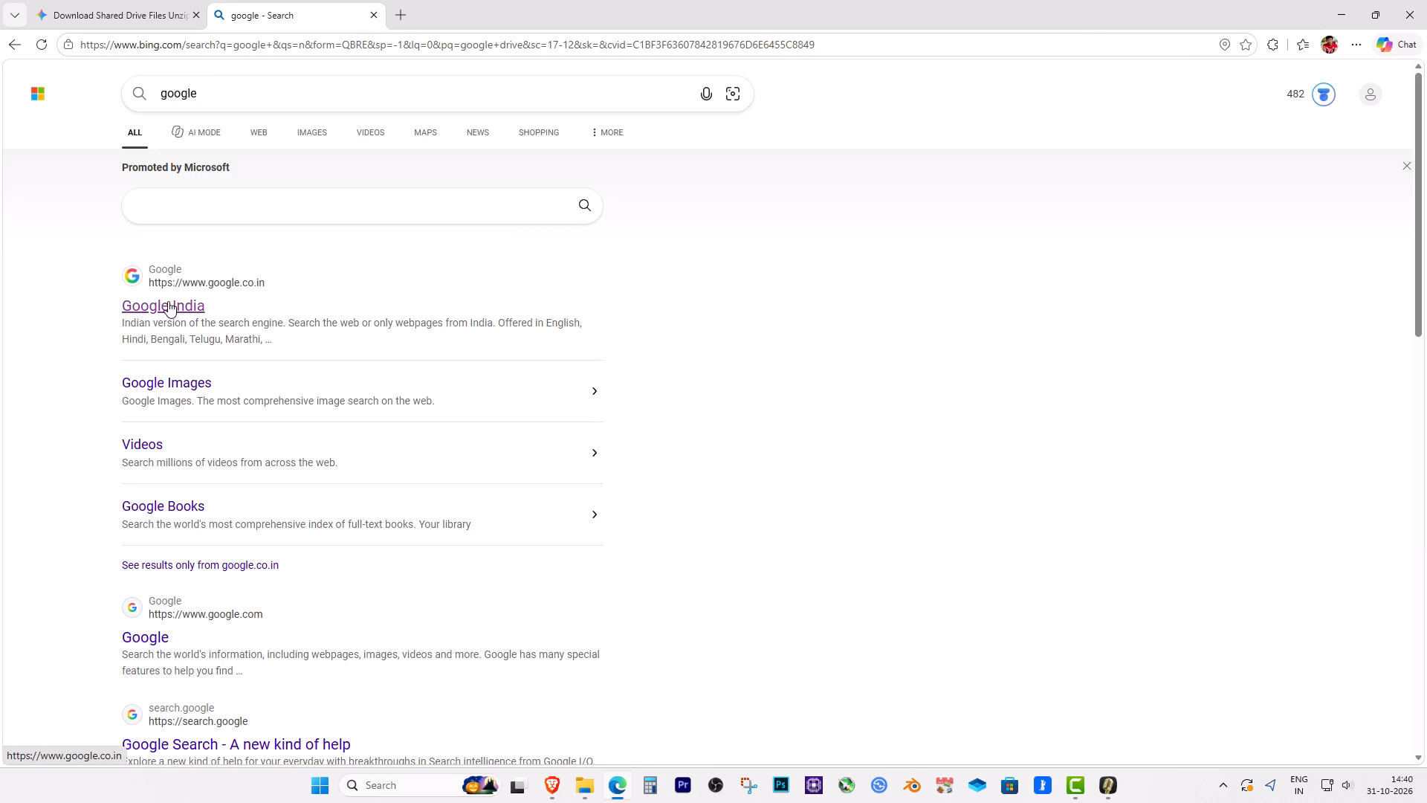
{"action": "left_click", "coordinate": [373, 13]}
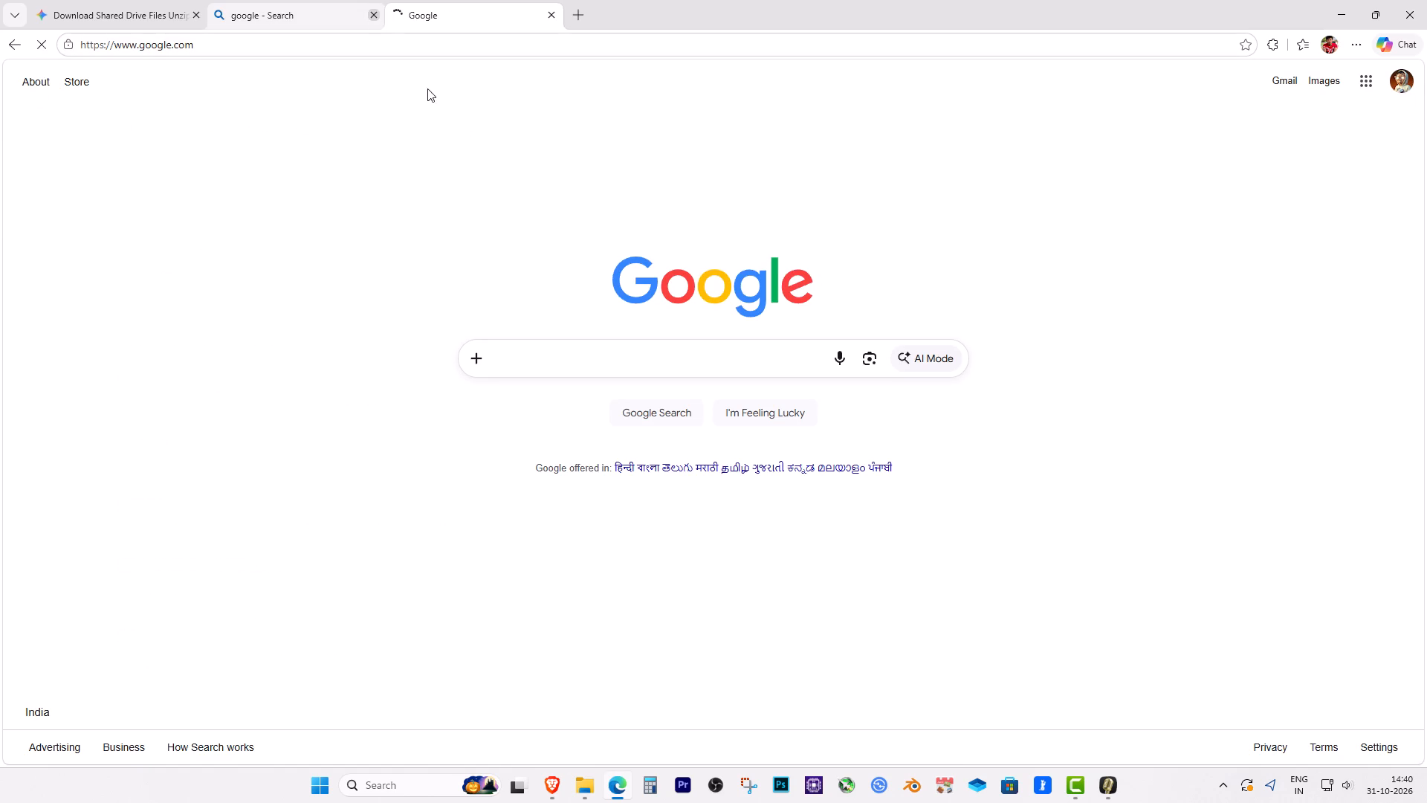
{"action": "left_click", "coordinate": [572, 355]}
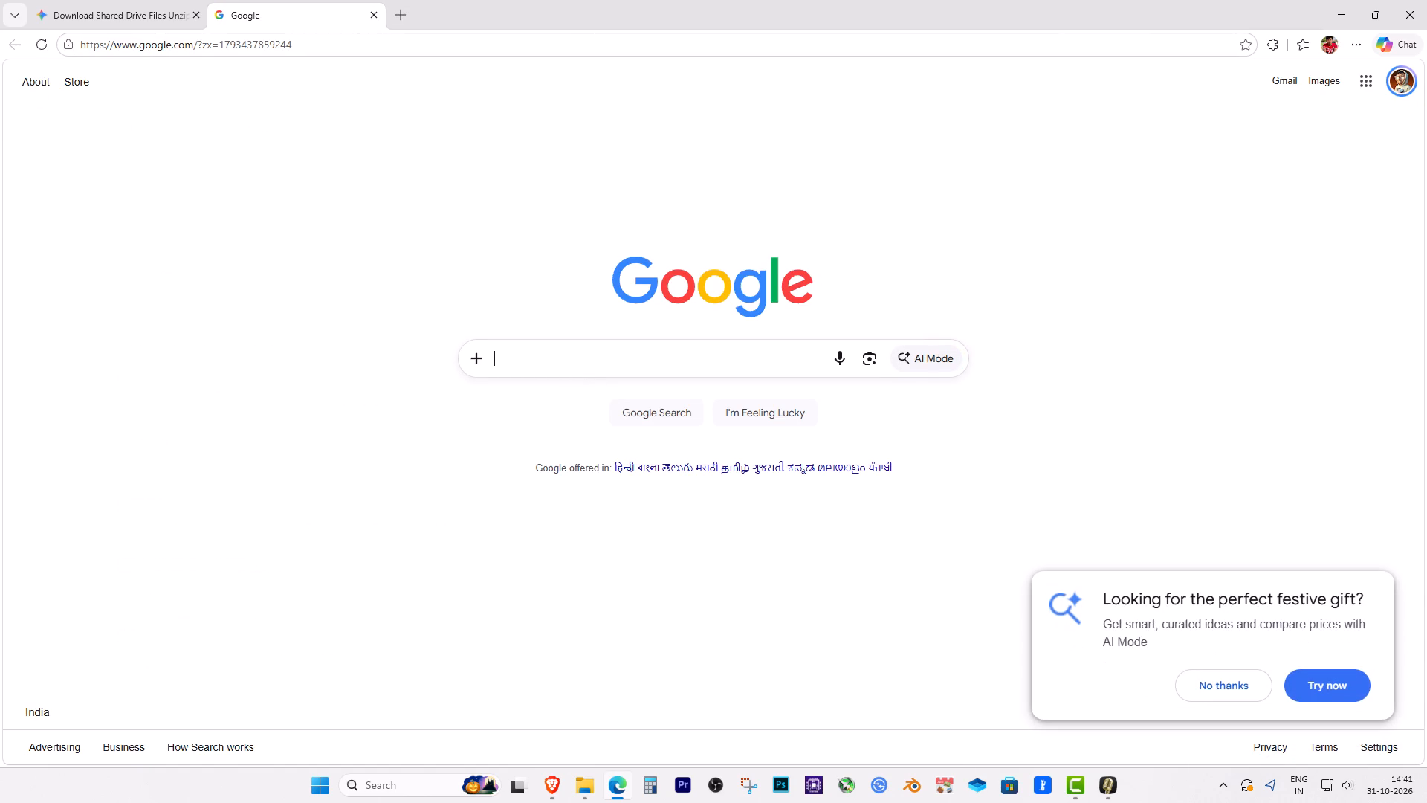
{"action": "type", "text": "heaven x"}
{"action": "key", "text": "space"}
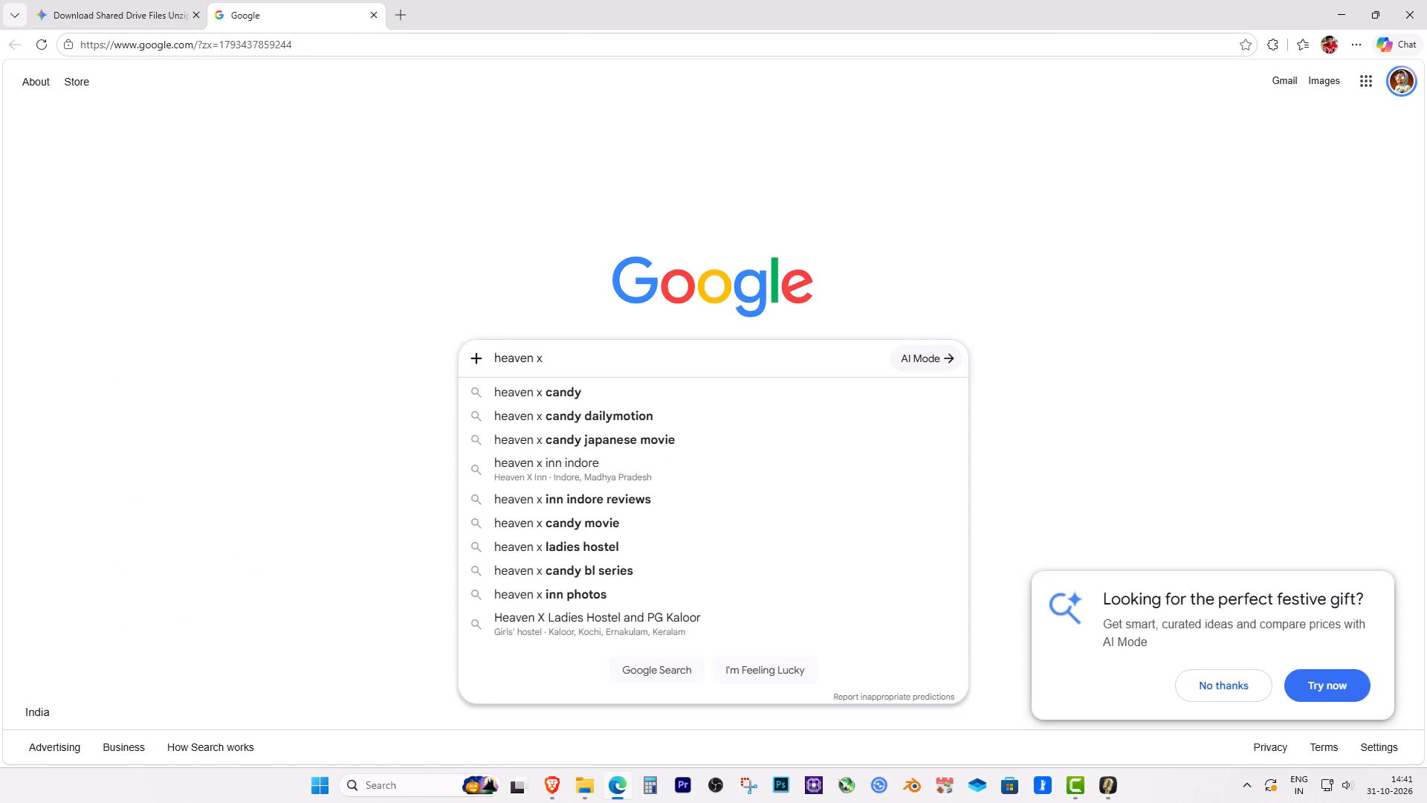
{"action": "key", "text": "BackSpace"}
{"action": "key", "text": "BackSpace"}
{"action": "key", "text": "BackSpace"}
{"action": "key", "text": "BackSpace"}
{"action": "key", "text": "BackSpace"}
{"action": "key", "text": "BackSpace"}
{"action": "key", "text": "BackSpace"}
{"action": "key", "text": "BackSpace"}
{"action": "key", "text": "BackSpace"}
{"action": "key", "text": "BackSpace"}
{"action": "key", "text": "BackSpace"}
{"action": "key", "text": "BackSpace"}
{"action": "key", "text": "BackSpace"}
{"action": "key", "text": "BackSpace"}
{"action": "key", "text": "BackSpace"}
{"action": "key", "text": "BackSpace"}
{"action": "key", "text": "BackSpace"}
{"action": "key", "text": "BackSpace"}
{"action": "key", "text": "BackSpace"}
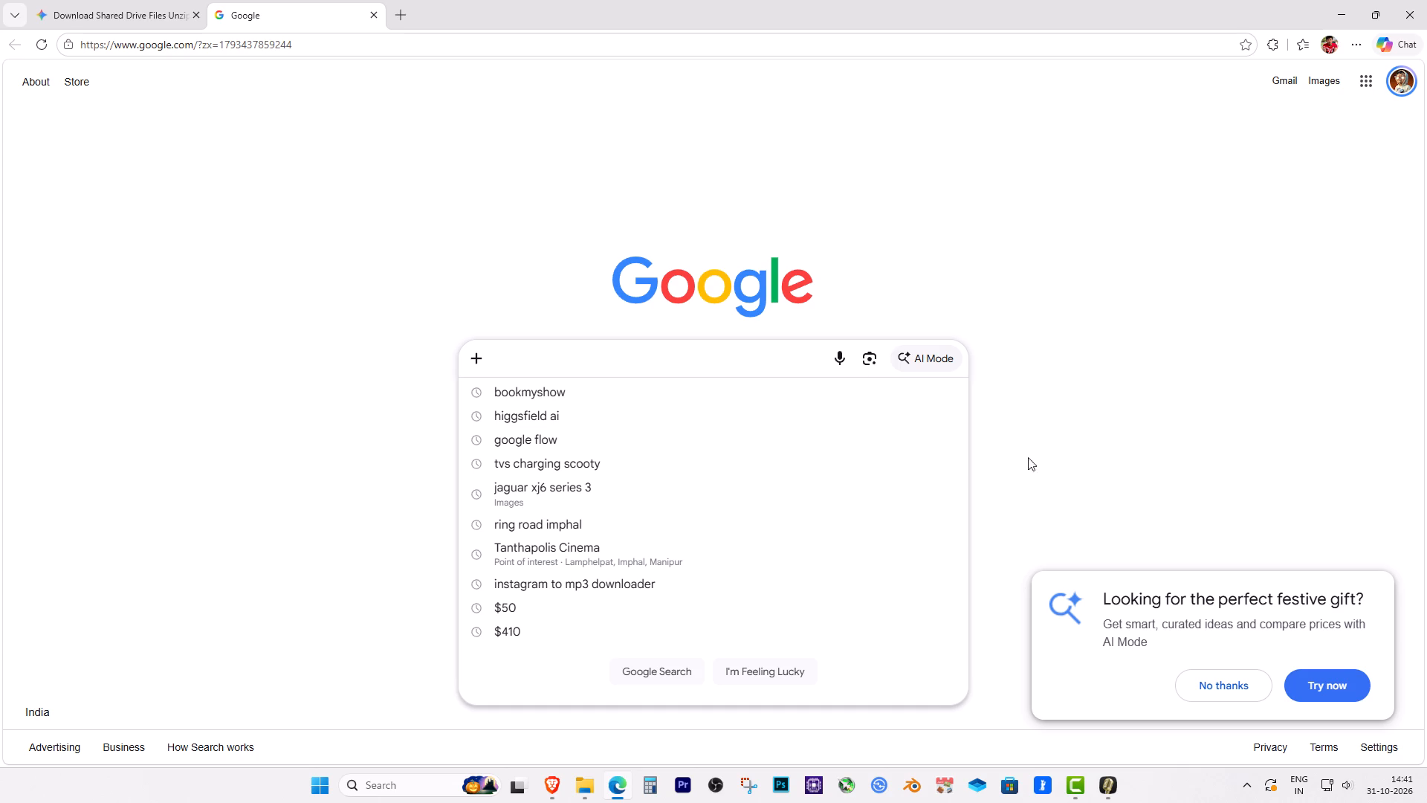
Check Voicebox's startup progress and return to the Google page in Edge.
{"action": "left_click", "coordinate": [1107, 785]}
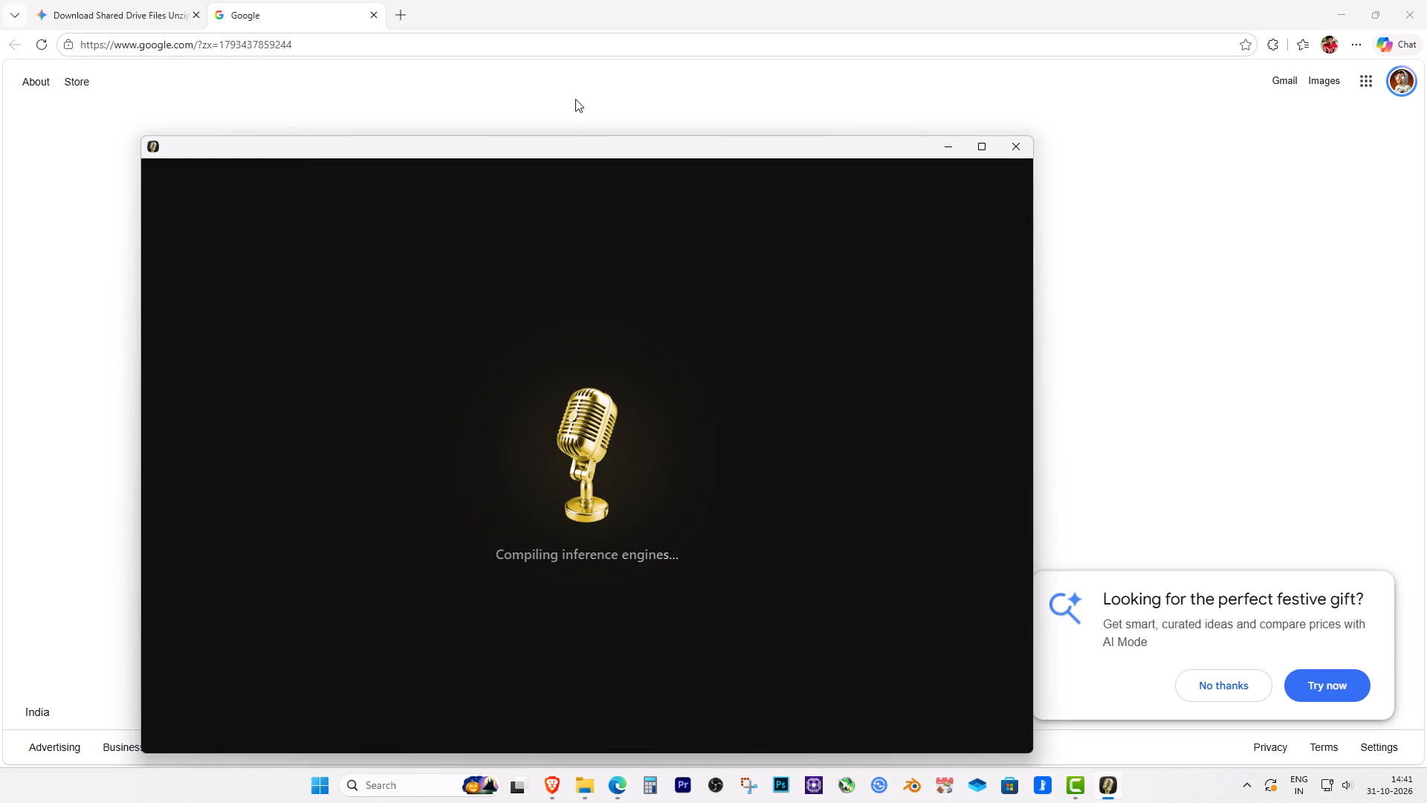
{"action": "left_click", "coordinate": [644, 14]}
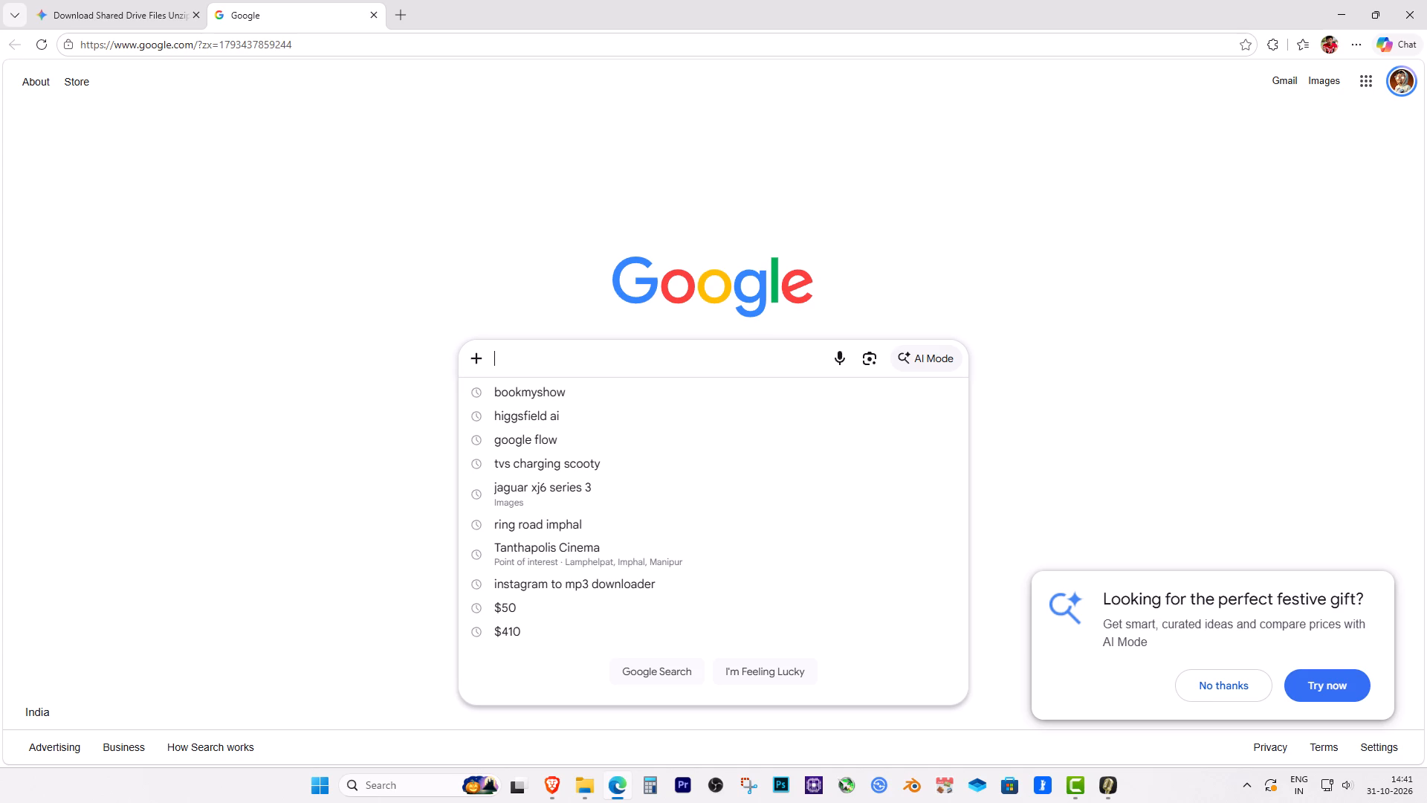
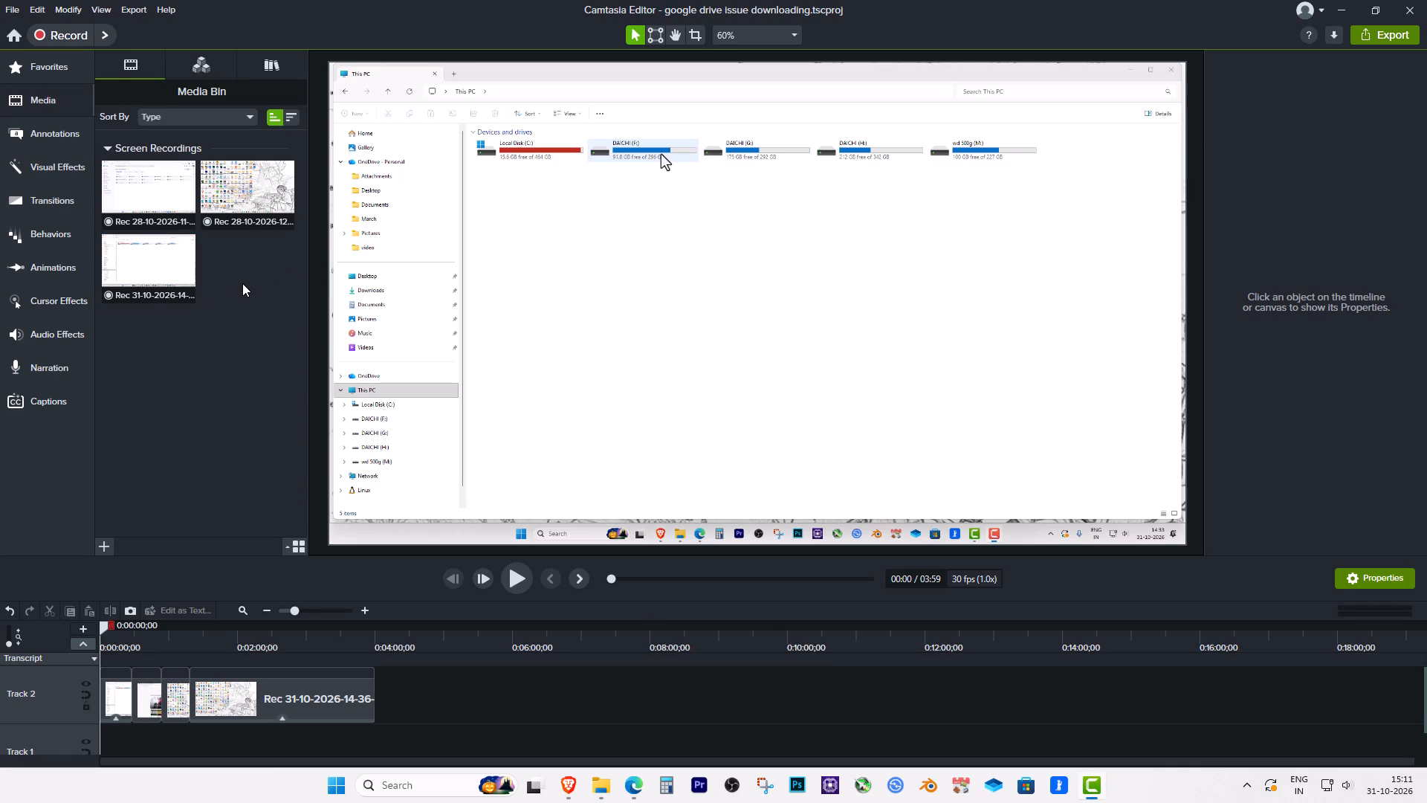
{"action": "right_click", "coordinate": [242, 283]}
{"action": "left_click", "coordinate": [288, 299]}
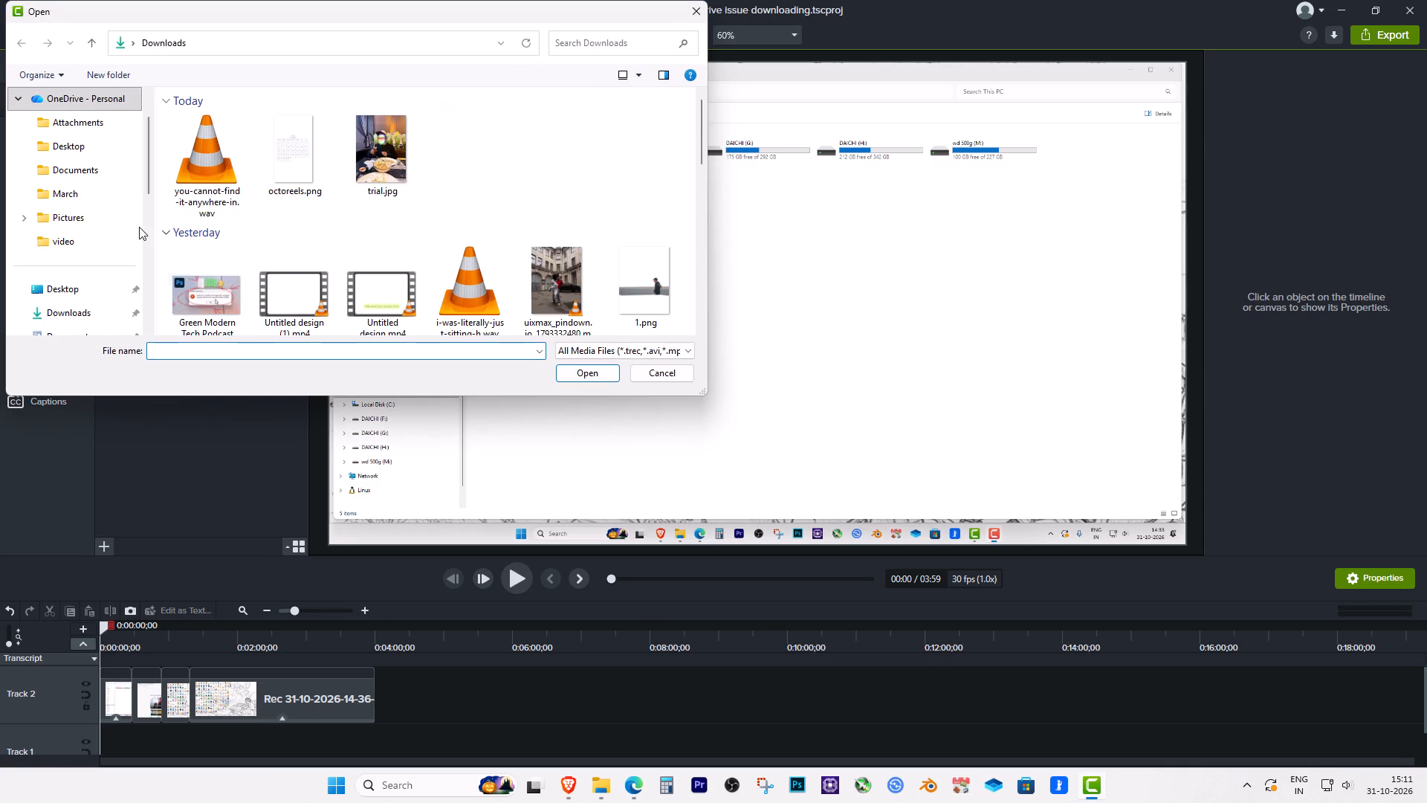
{"action": "double_click", "coordinate": [214, 164]}
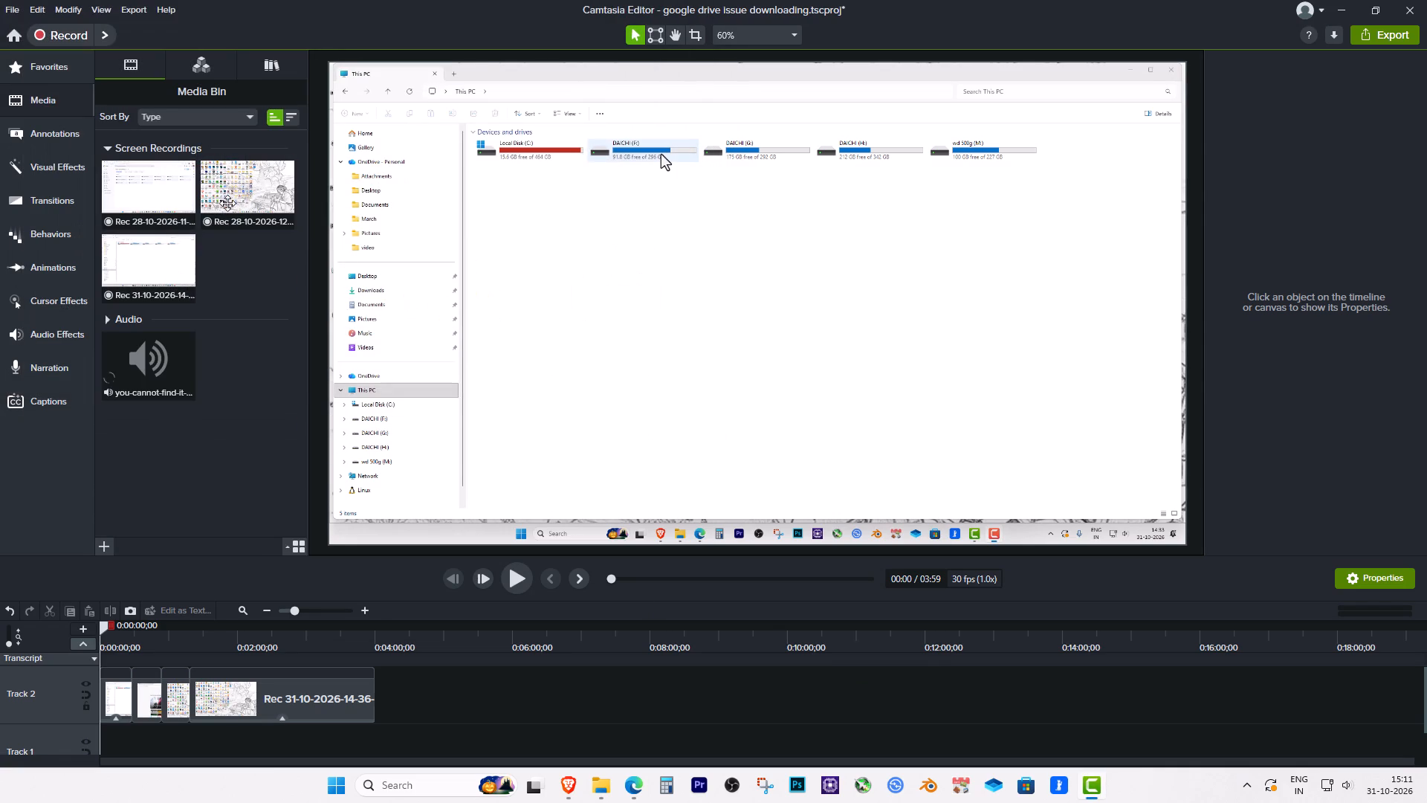
{"action": "left_click_drag", "start_coordinate": [149, 372], "coordinate": [86, 726]}
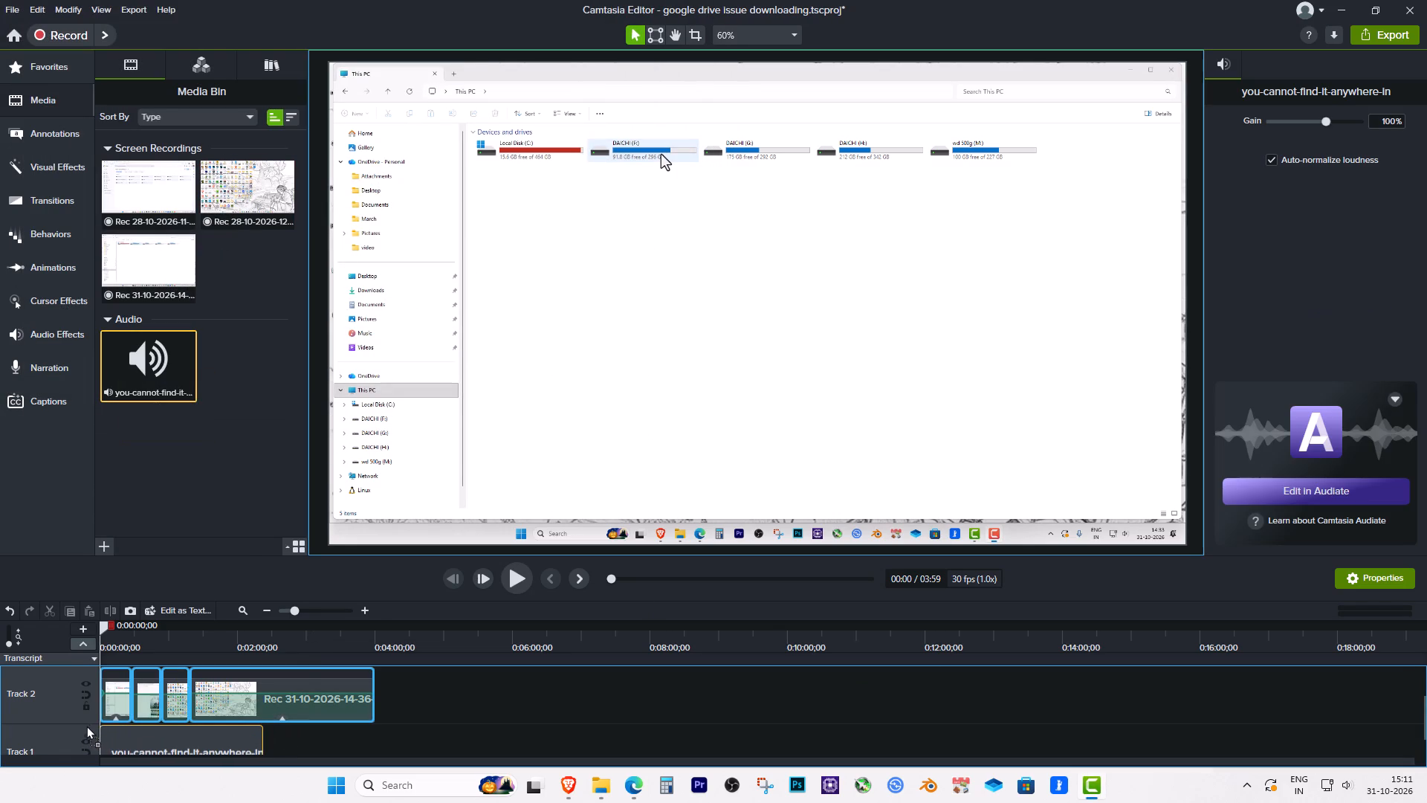
{"action": "left_click_drag", "start_coordinate": [86, 726], "coordinate": [84, 734]}
{"action": "scroll", "coordinate": [355, 729], "scroll_direction": "down", "scroll_amount": 2}
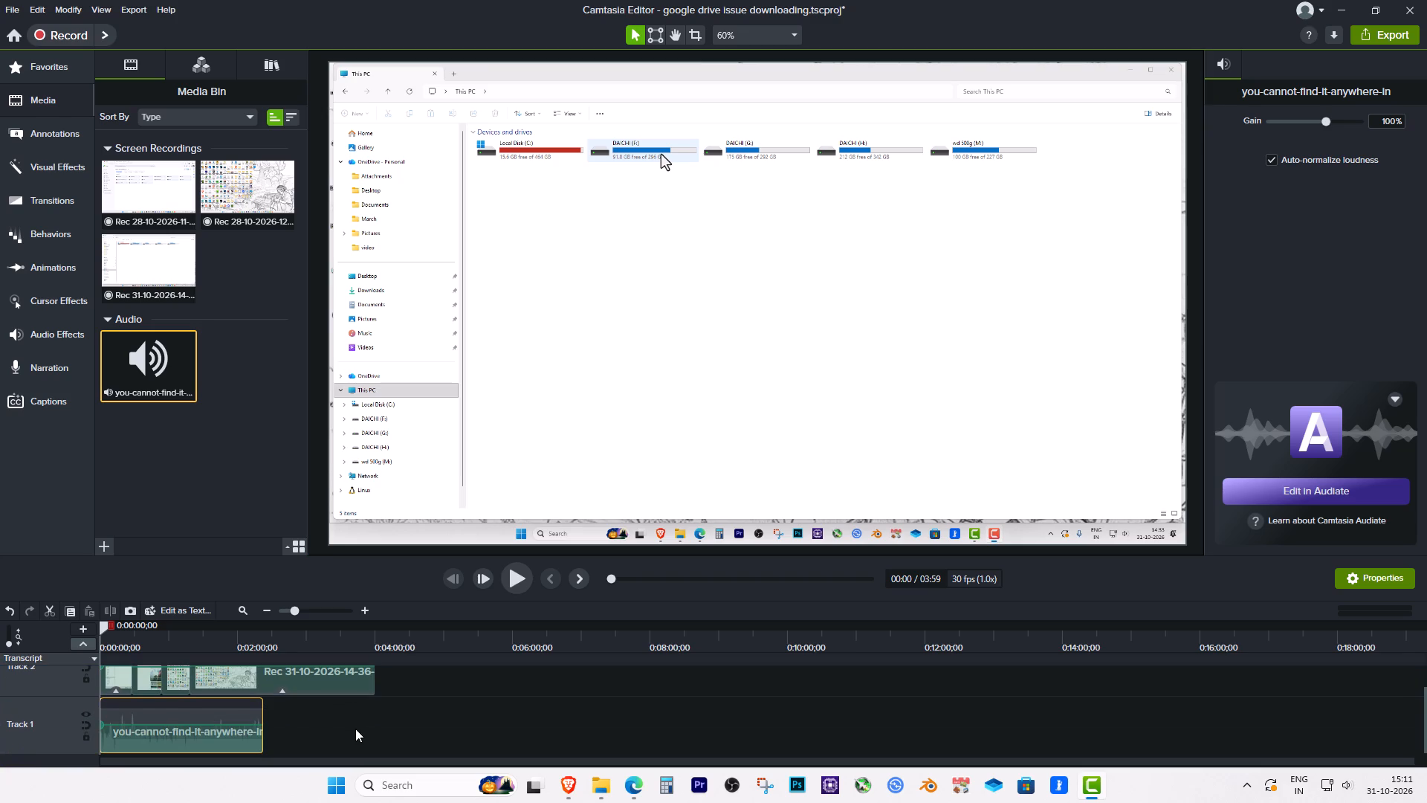
Play the first few seconds of the timeline to preview the voiceover with the recording.
{"action": "left_click", "coordinate": [513, 579]}
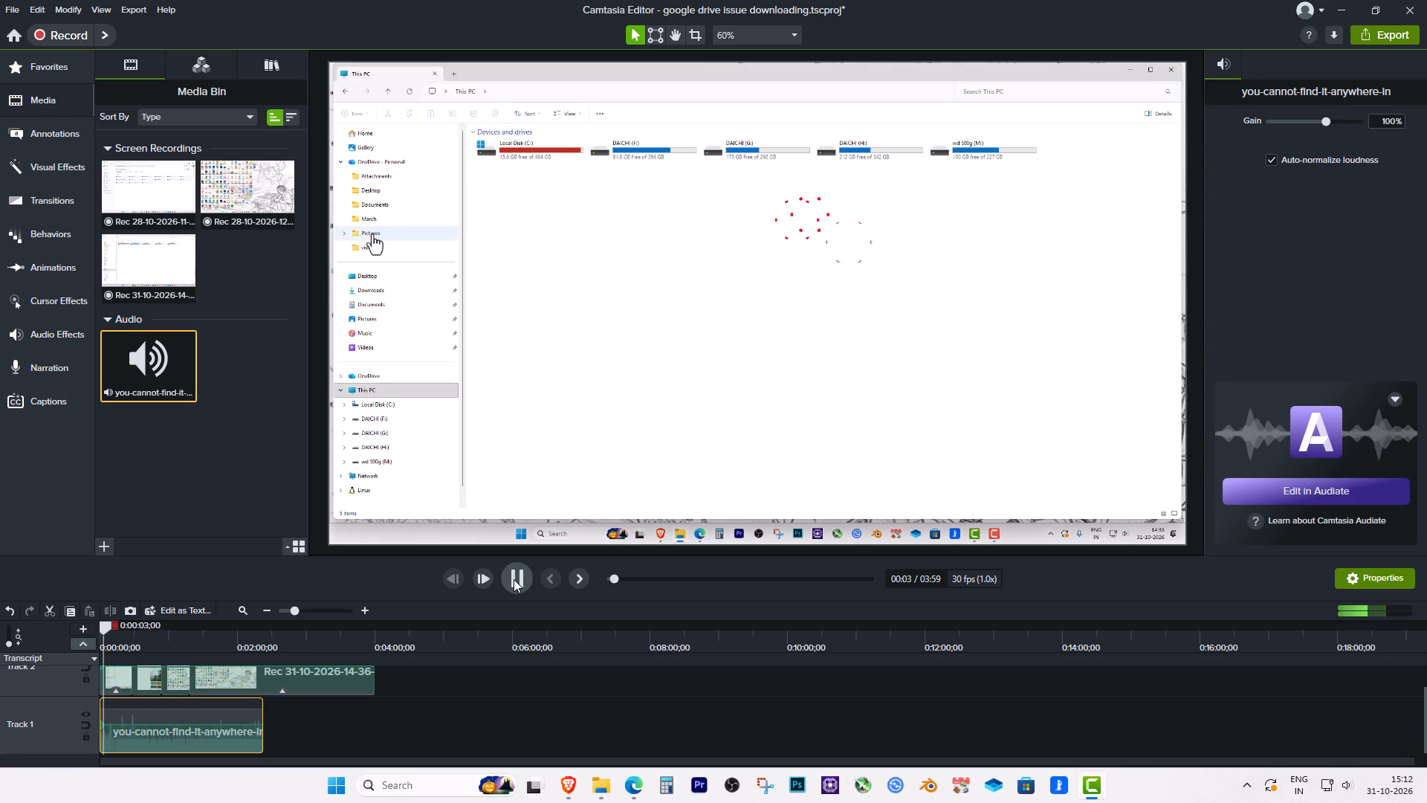
{"action": "left_click", "coordinate": [514, 579]}
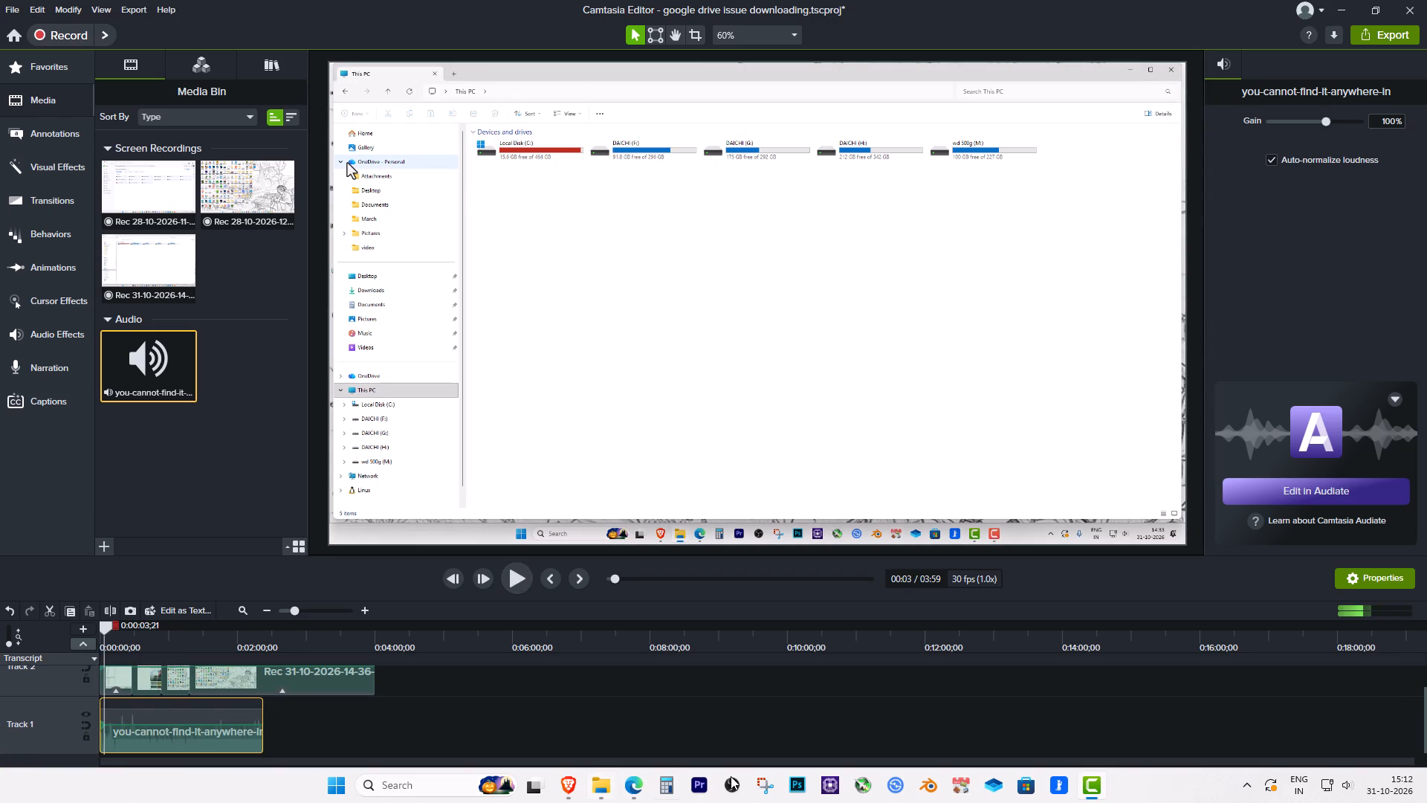
Switch to Edge, open Canva in a new tab, create a blank Landscape Video design, and close the Canva home tab.
{"action": "left_click", "coordinate": [629, 781]}
{"action": "left_click", "coordinate": [217, 17]}
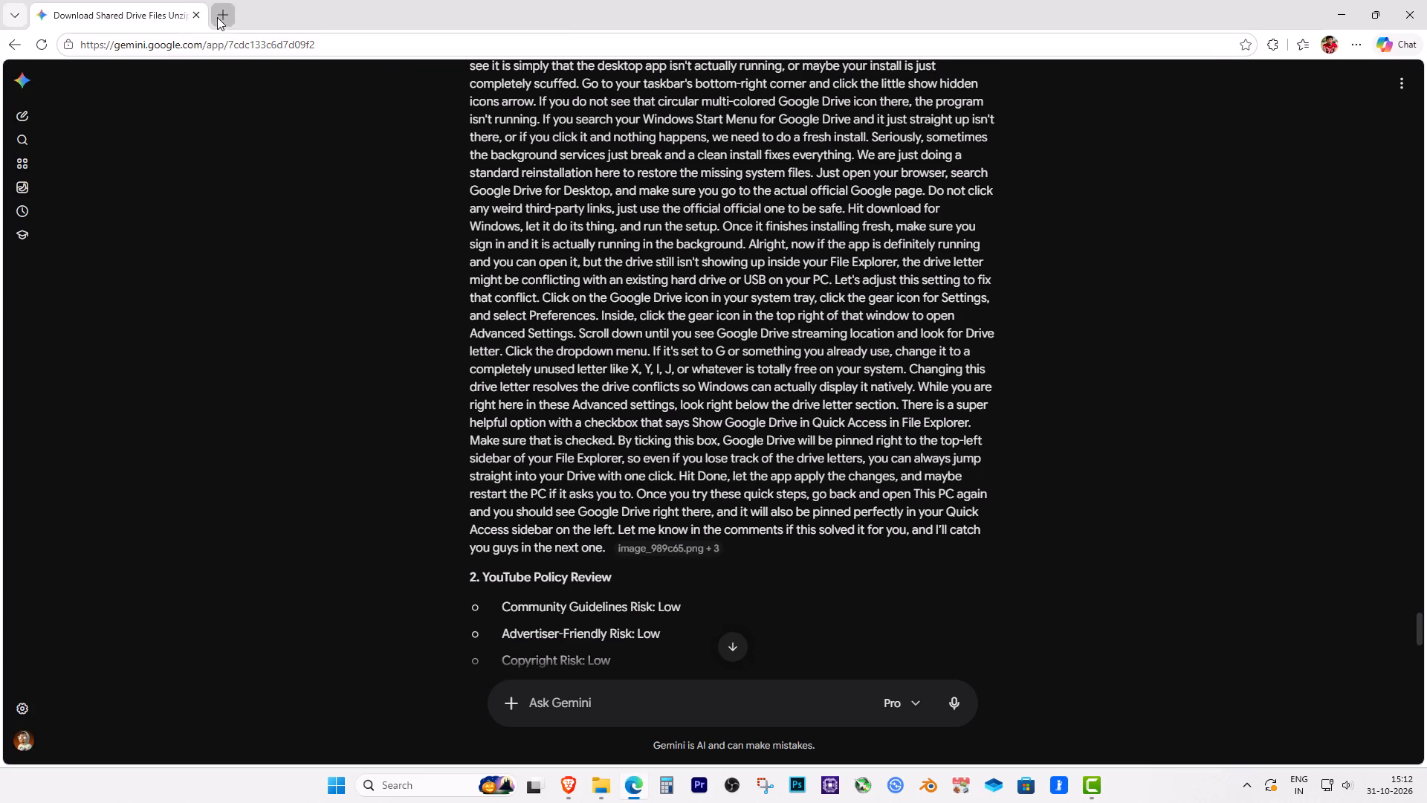
{"action": "type", "text": "canva"}
{"action": "key", "text": "Return"}
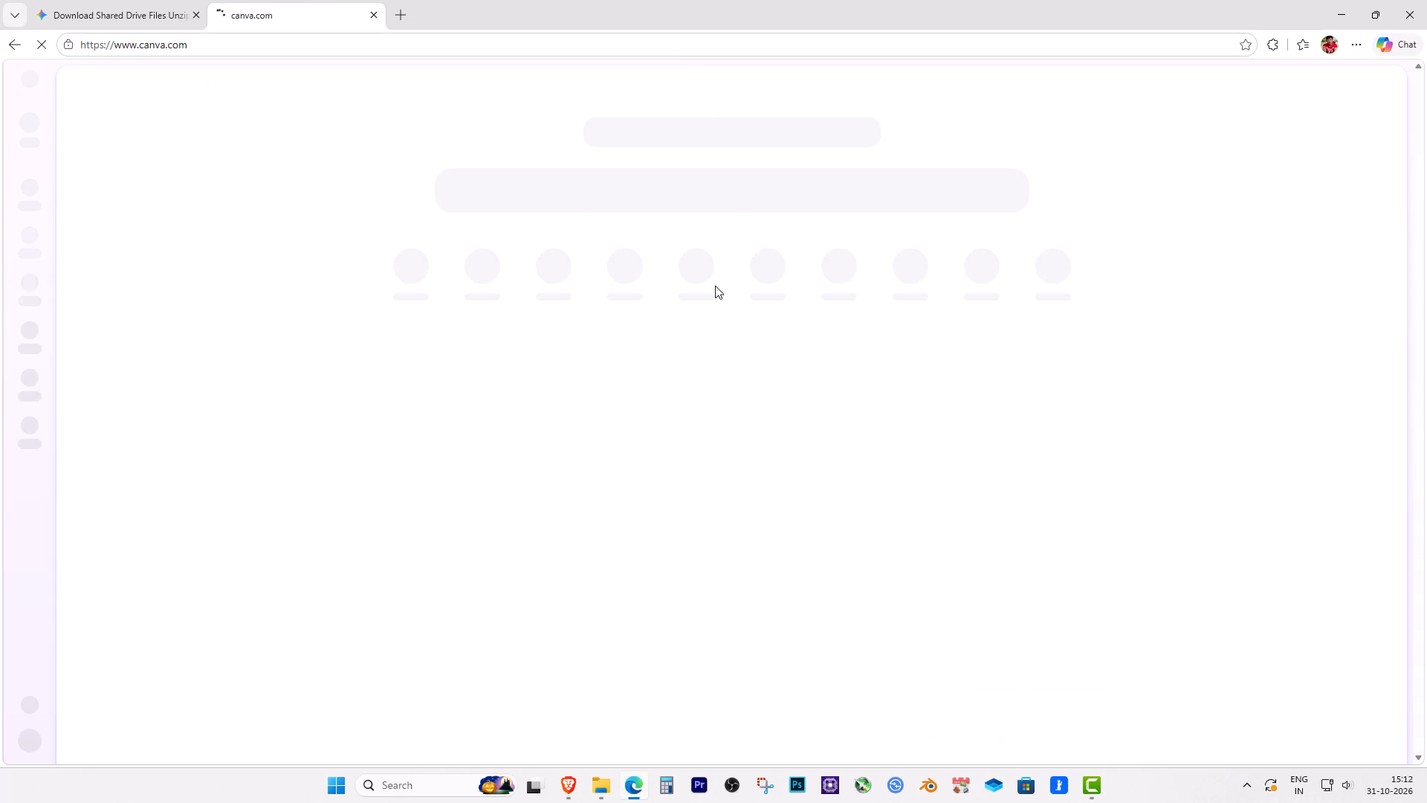
{"action": "left_click", "coordinate": [517, 323]}
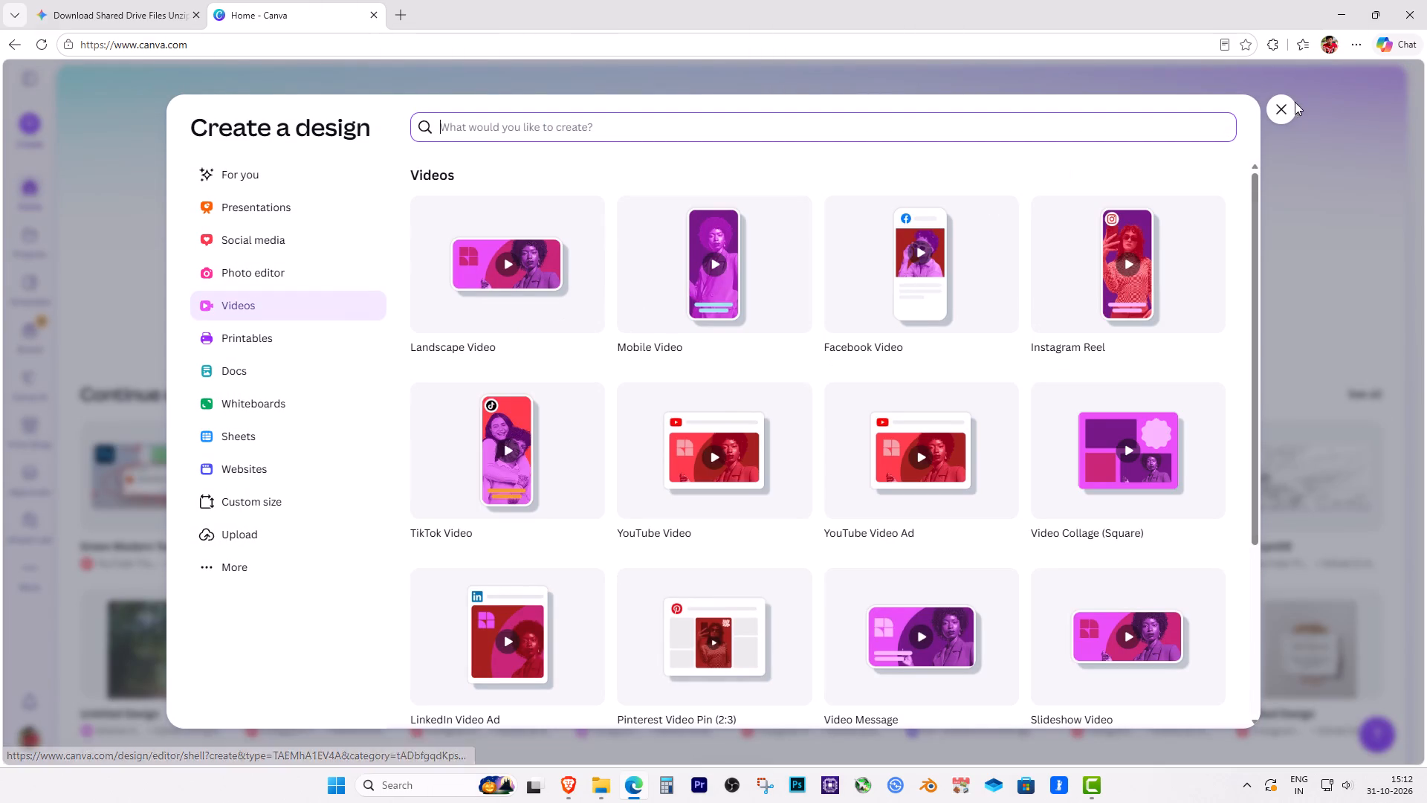
{"action": "left_click", "coordinate": [528, 302]}
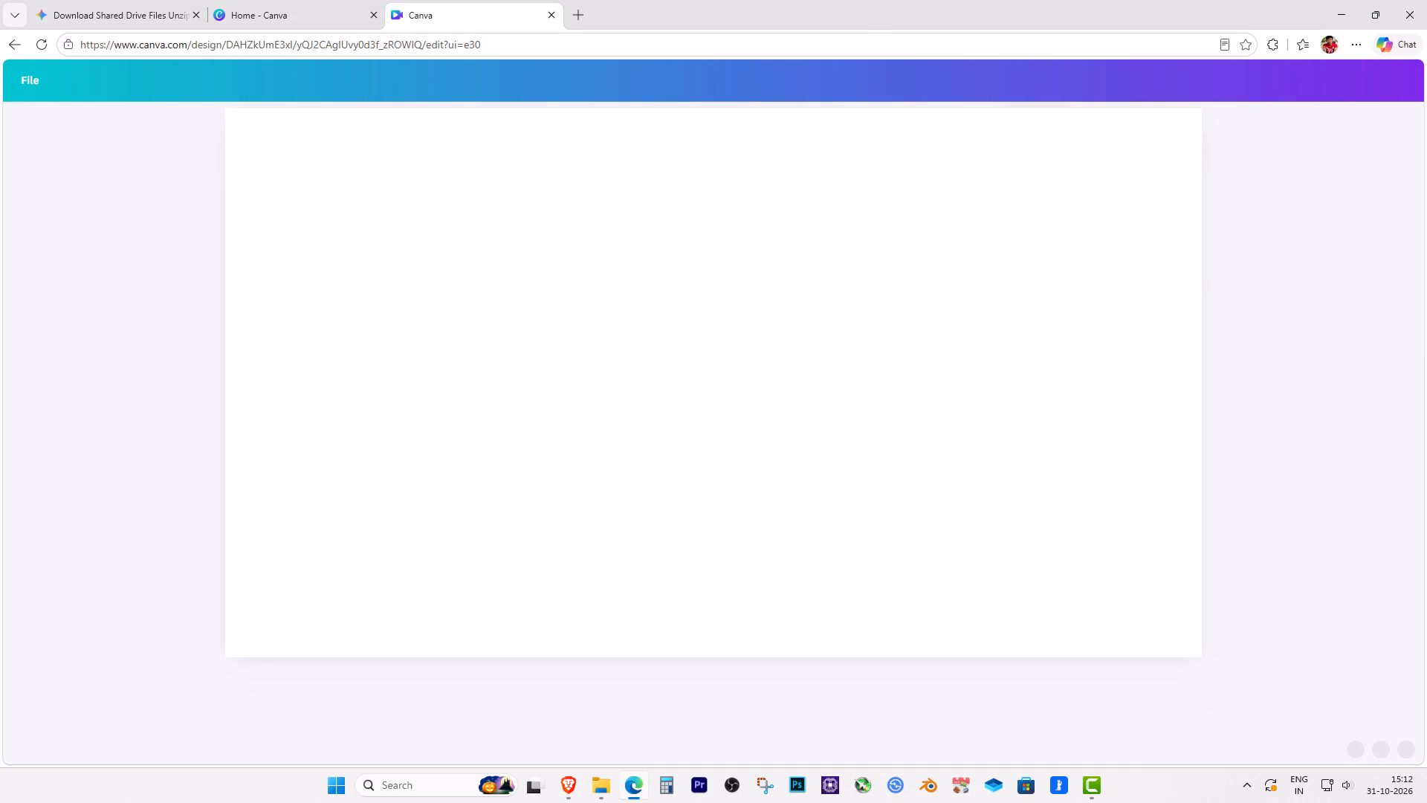
{"action": "left_click", "coordinate": [374, 12]}
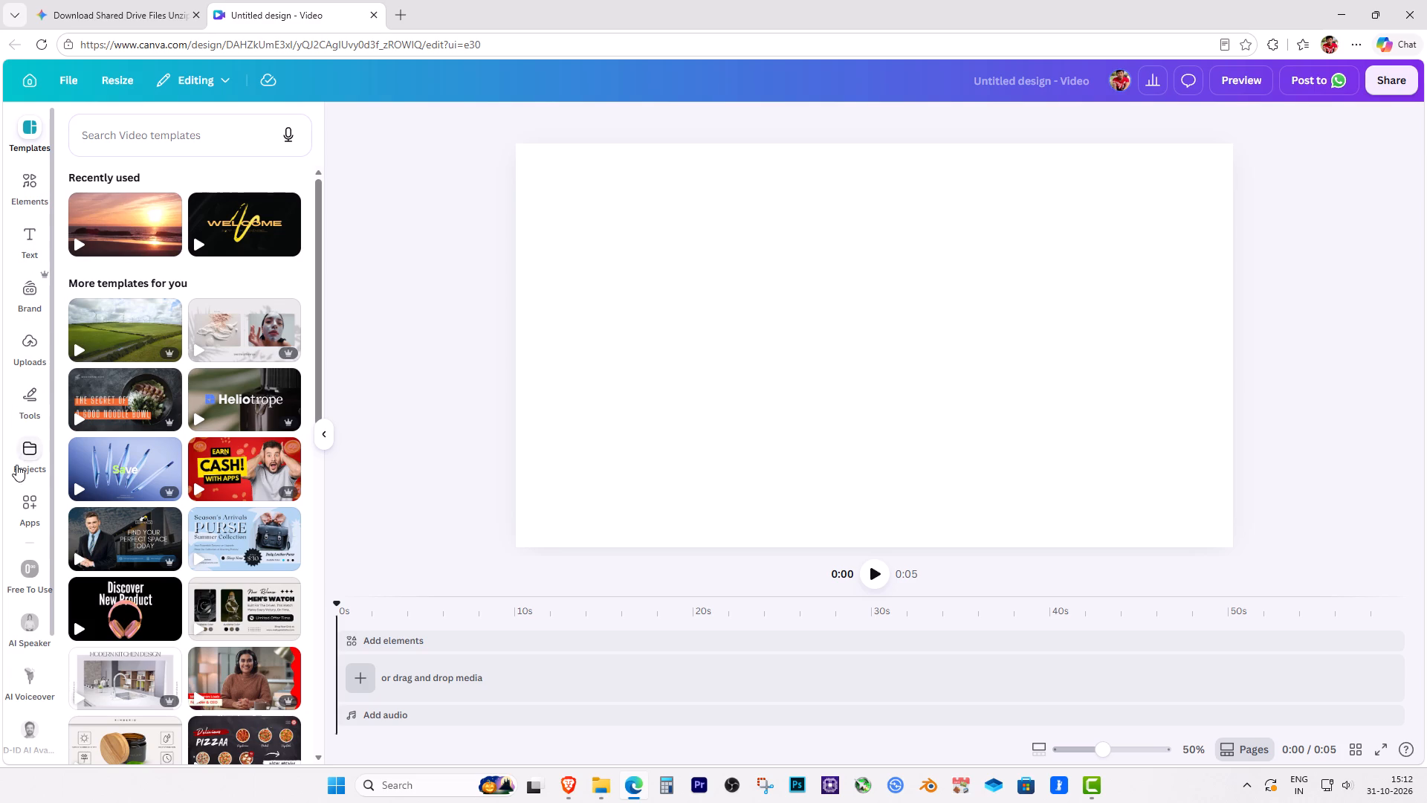
Upload you-cannot-find-it-anywhere-in.wav from Downloads to Canva and place it at the start of the audio track.
{"action": "left_click", "coordinate": [25, 339]}
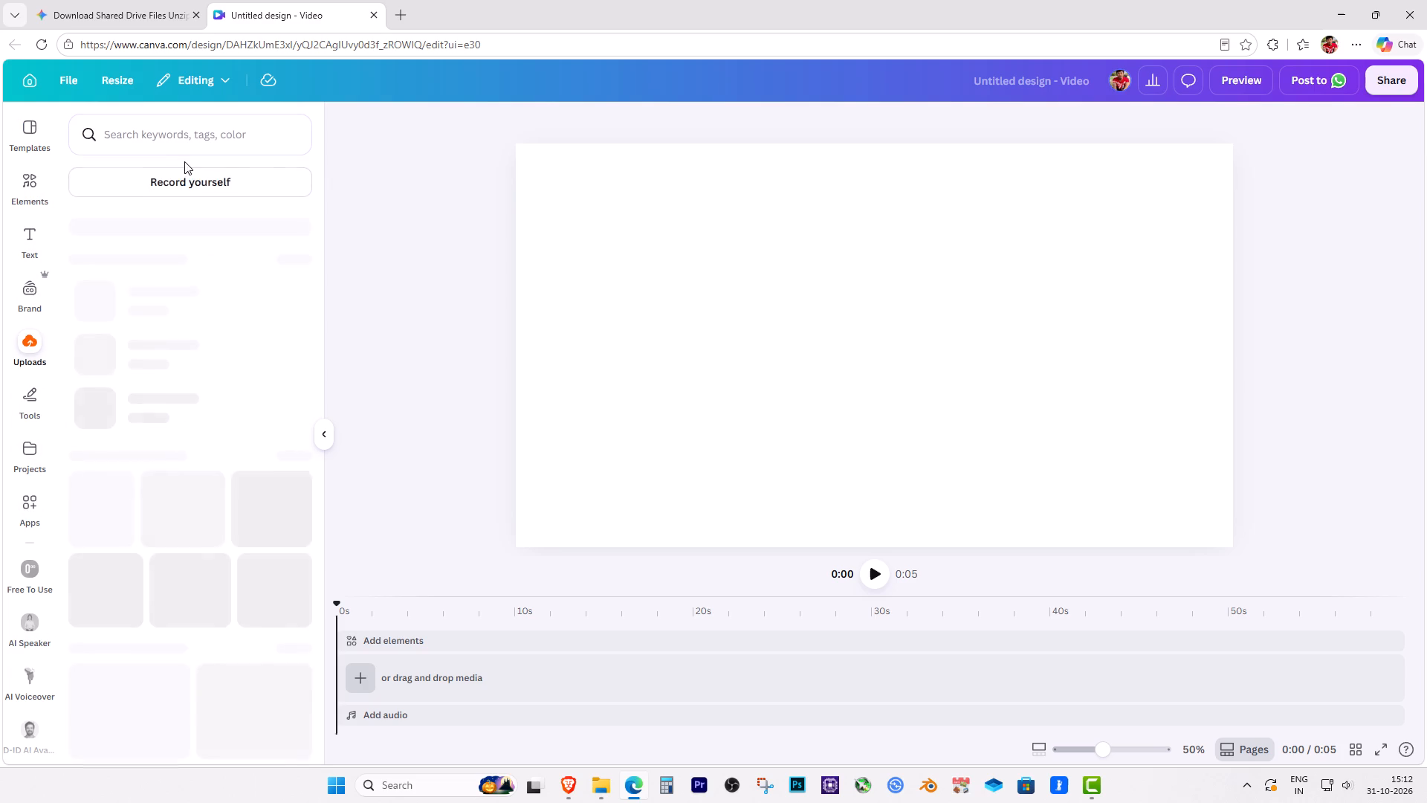
{"action": "left_click", "coordinate": [180, 178]}
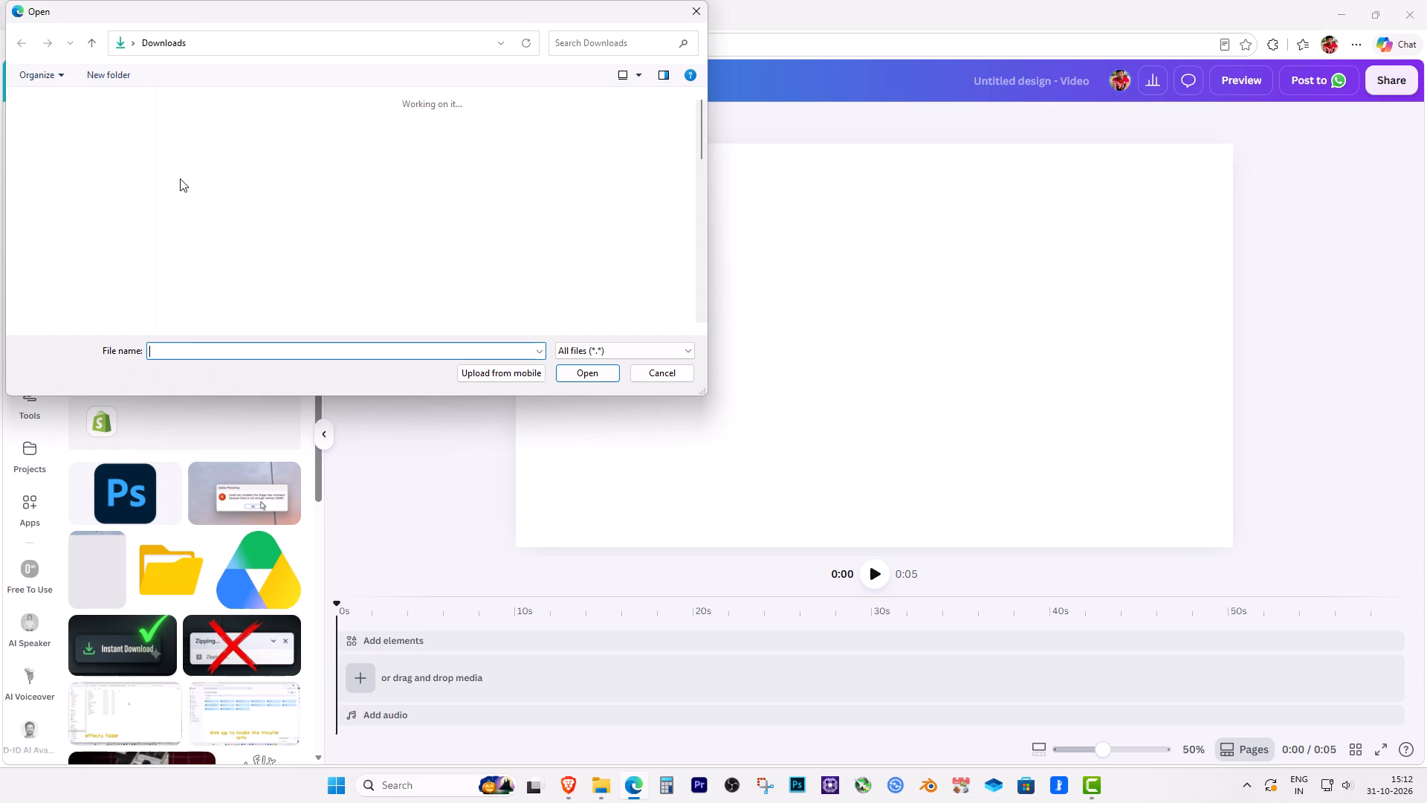
{"action": "double_click", "coordinate": [204, 170]}
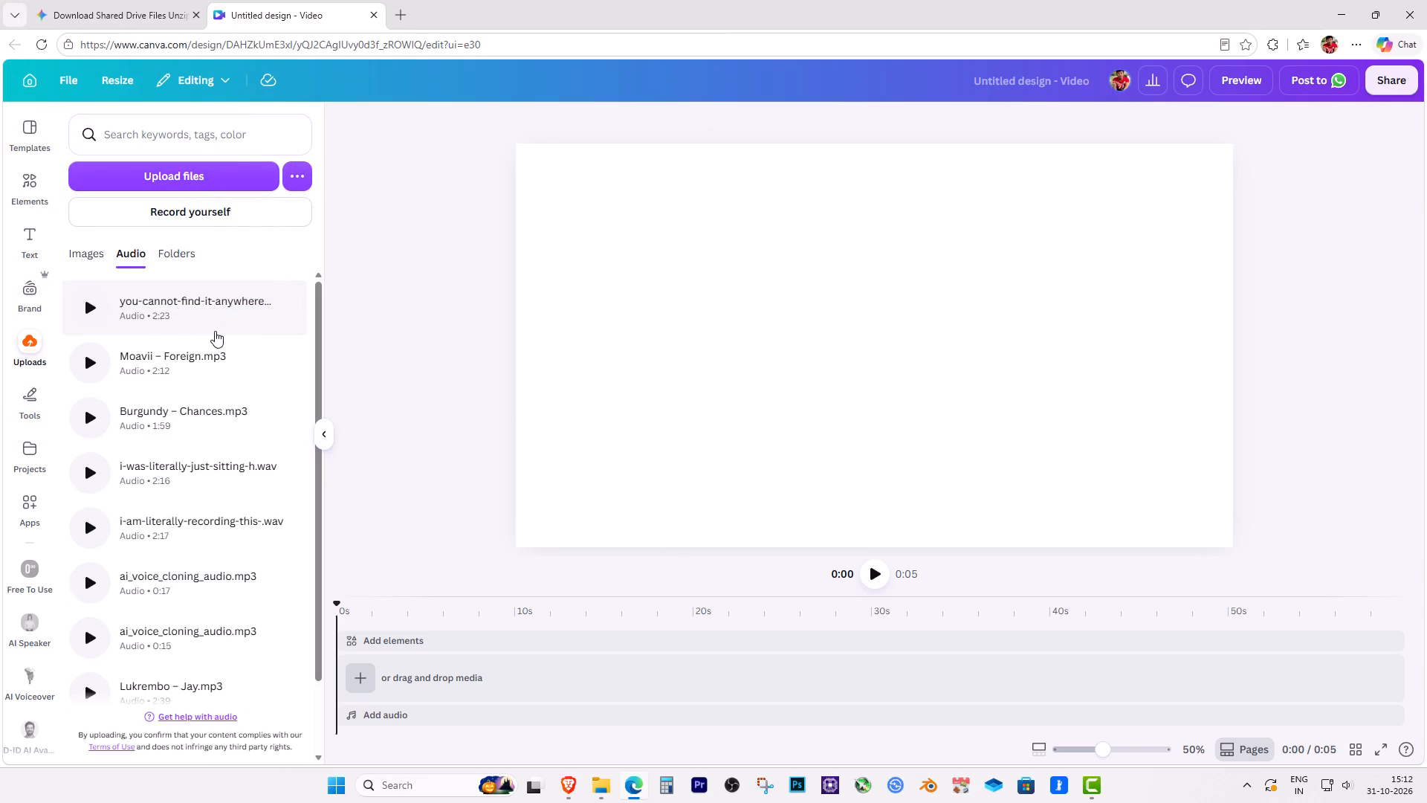
{"action": "left_click_drag", "start_coordinate": [197, 309], "coordinate": [371, 712]}
{"action": "left_click_drag", "start_coordinate": [544, 713], "coordinate": [453, 715]}
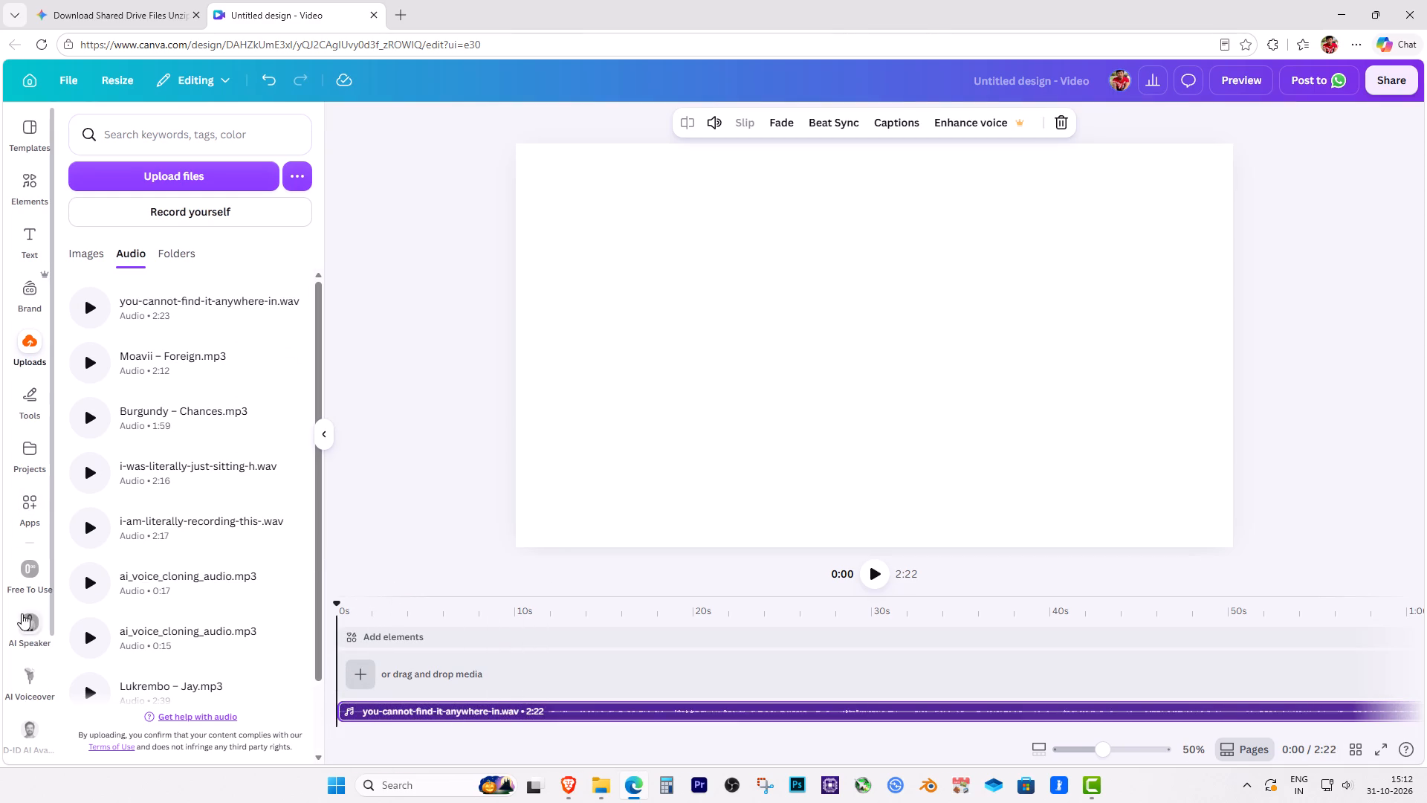
Look through Canva's available tools and apps for one to use with the voiceover.
{"action": "scroll", "coordinate": [28, 698], "scroll_direction": "down", "scroll_amount": 4}
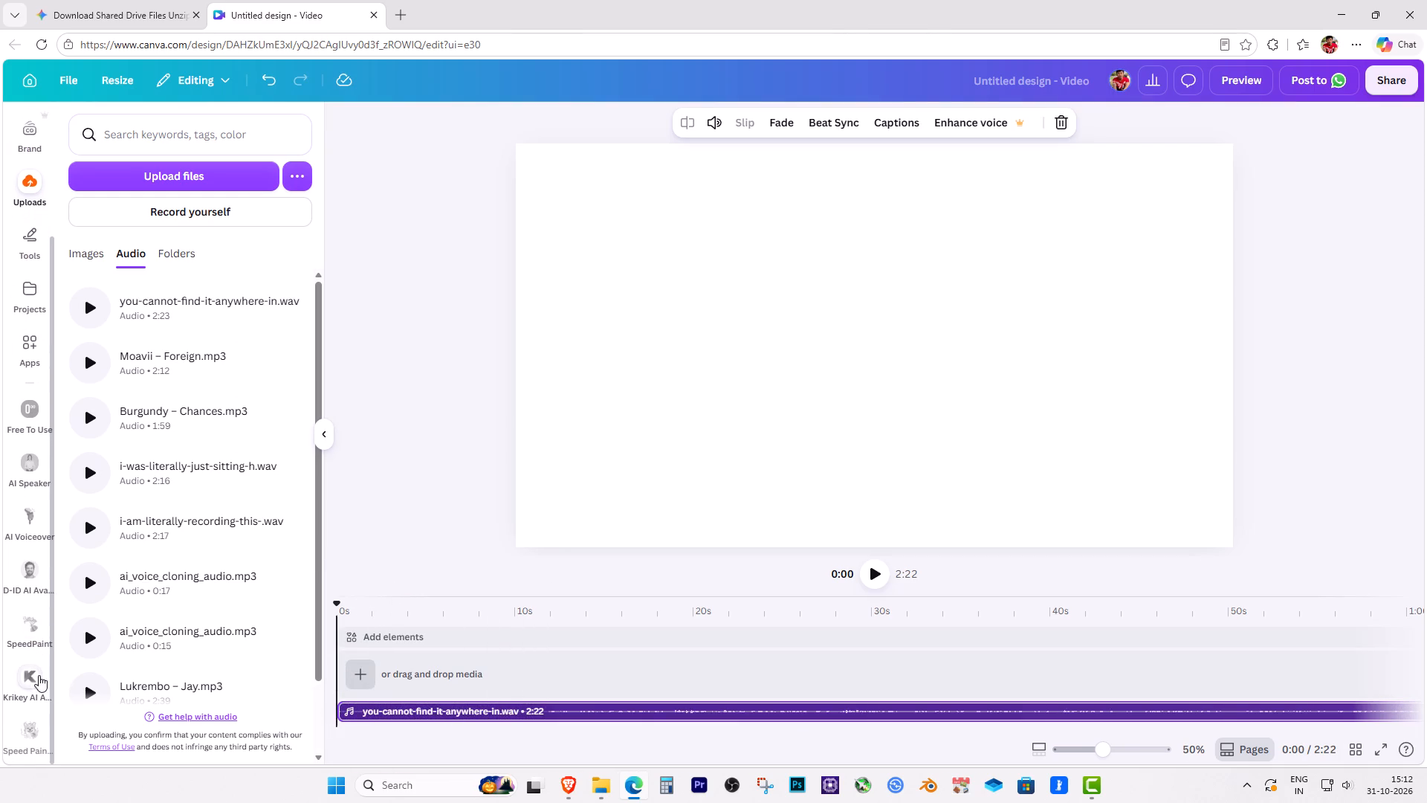
{"action": "scroll", "coordinate": [17, 645], "scroll_direction": "up", "scroll_amount": 2}
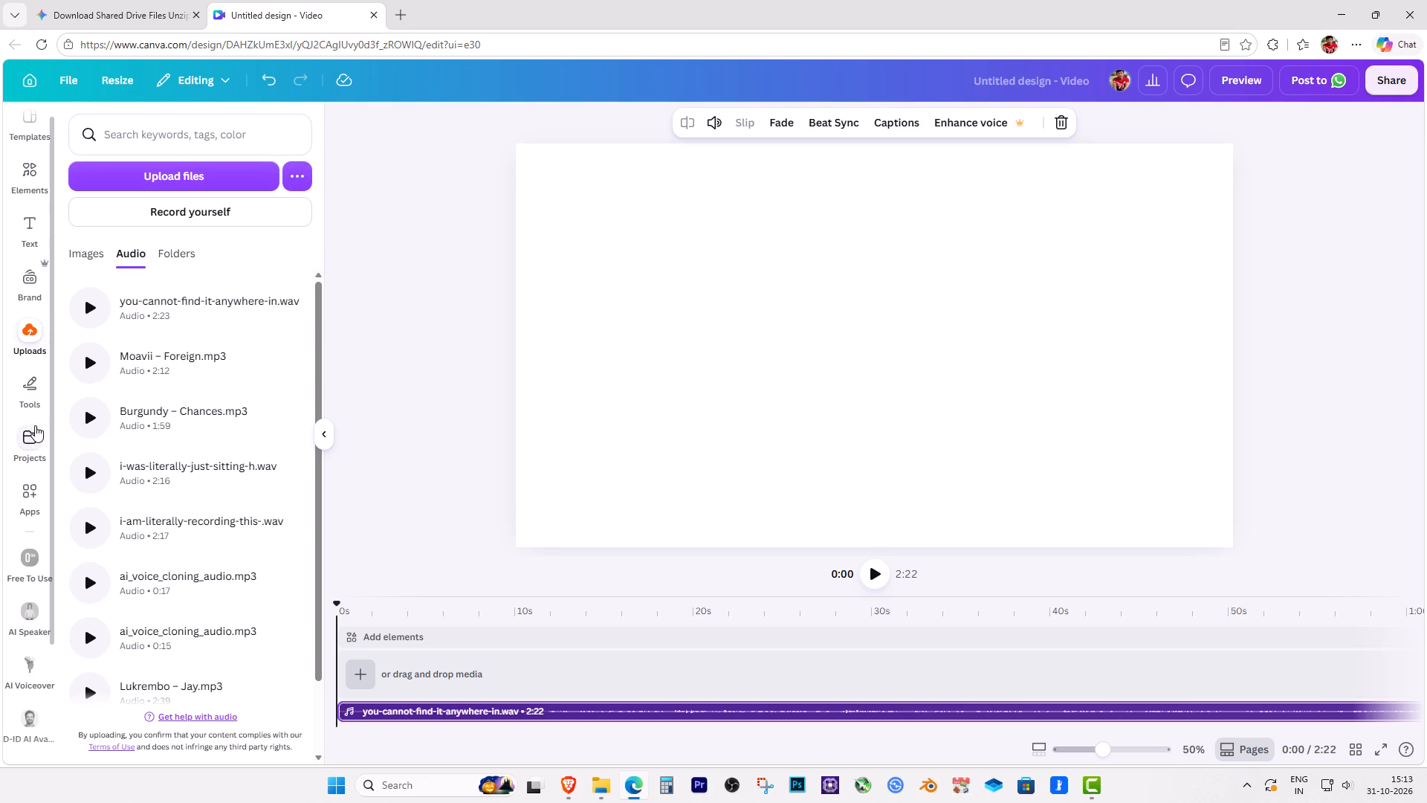
{"action": "left_click", "coordinate": [32, 488]}
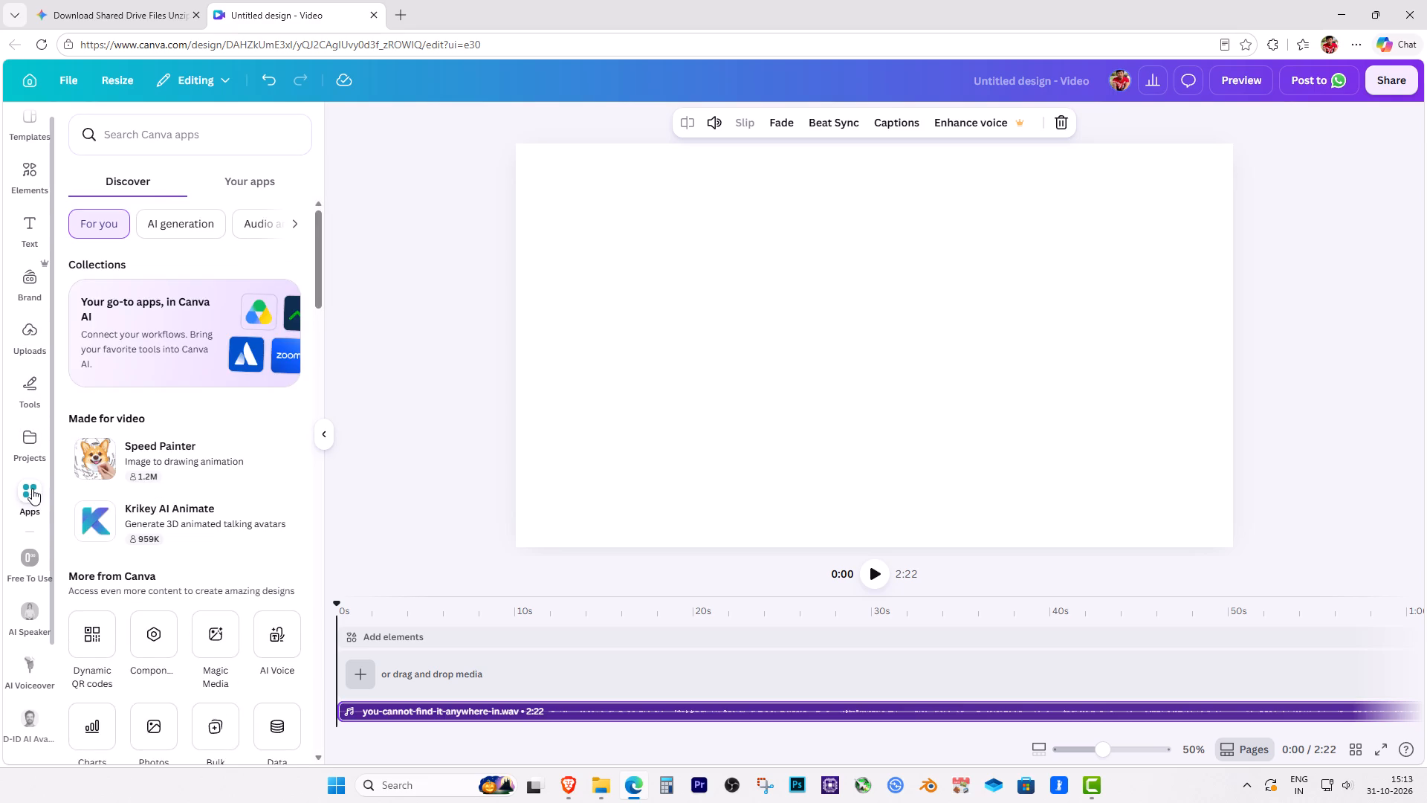
{"action": "scroll", "coordinate": [38, 621], "scroll_direction": "down", "scroll_amount": 1}
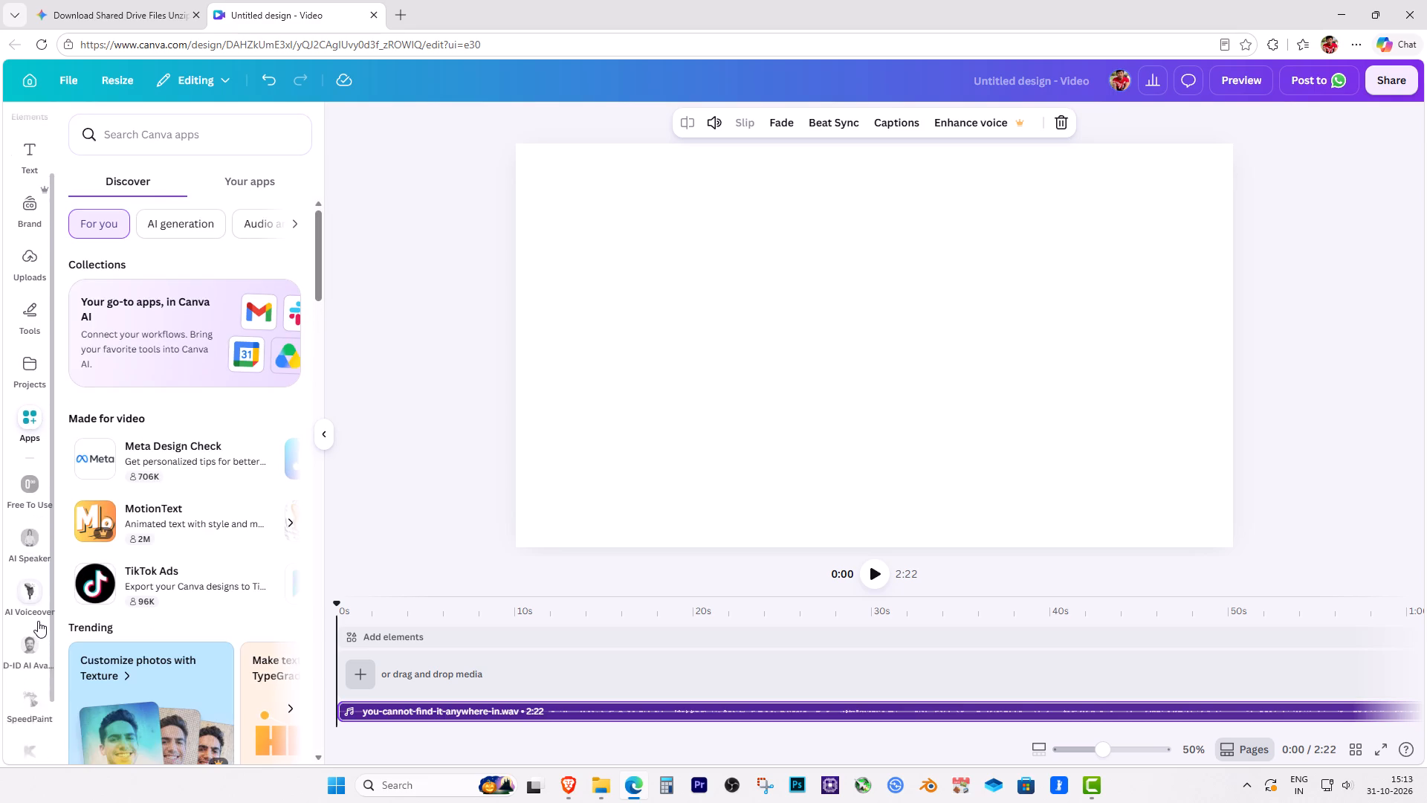
{"action": "scroll", "coordinate": [38, 621], "scroll_direction": "down", "scroll_amount": 2}
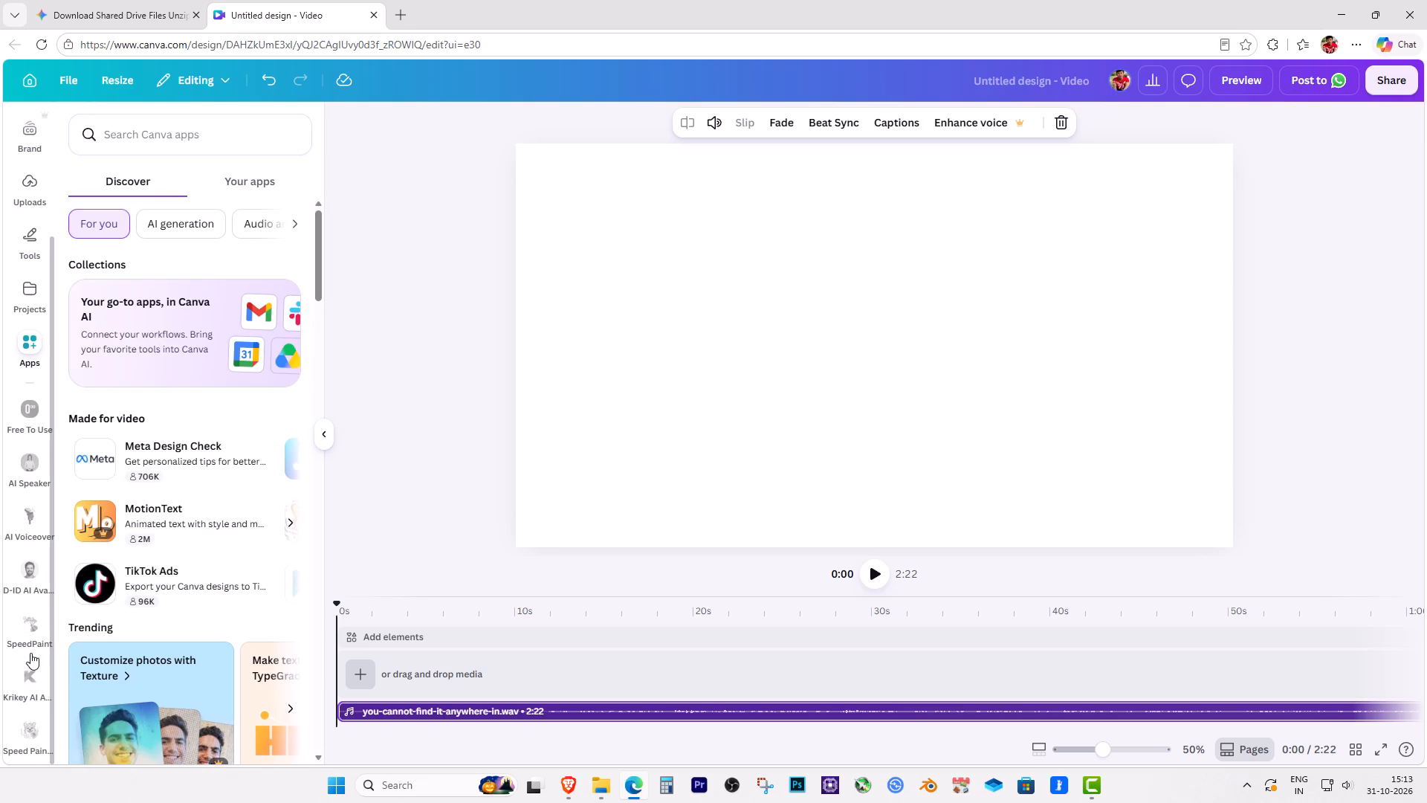
{"action": "scroll", "coordinate": [29, 651], "scroll_direction": "up", "scroll_amount": 4}
{"action": "scroll", "coordinate": [28, 645], "scroll_direction": "down", "scroll_amount": 4}
{"action": "scroll", "coordinate": [29, 591], "scroll_direction": "up", "scroll_amount": 4}
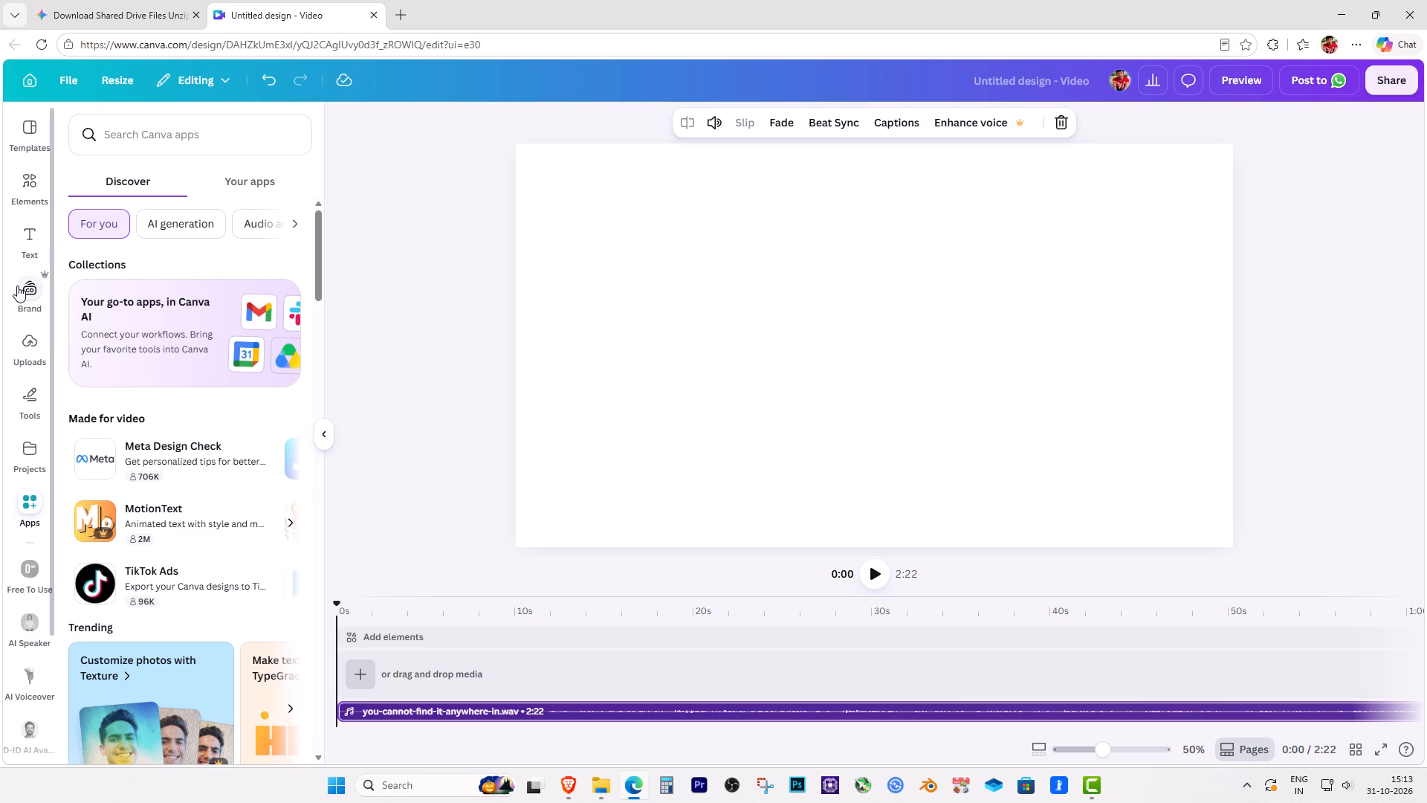
Find the dynamic text option for captions and open the Captions feature for the voiceover.
{"action": "left_click", "coordinate": [24, 196]}
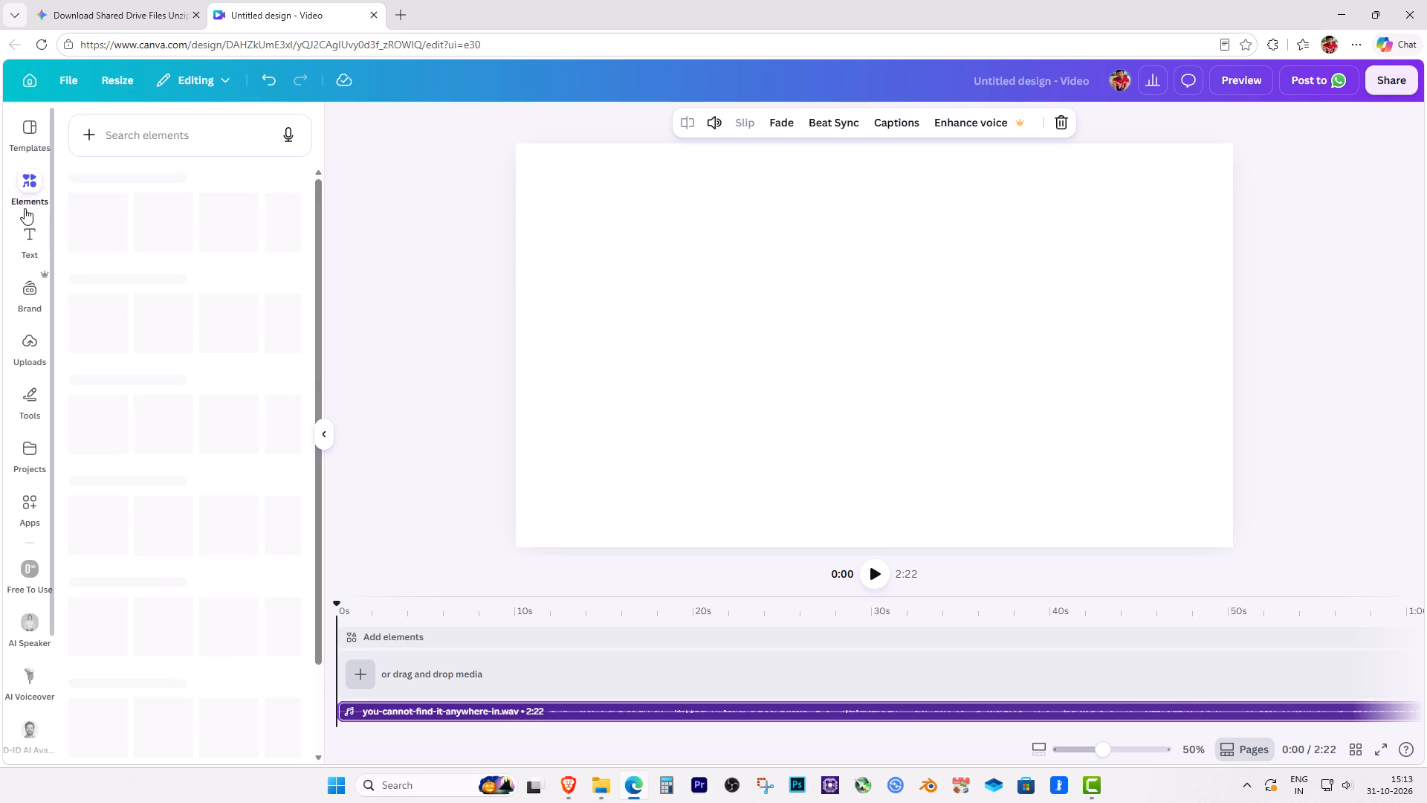
{"action": "left_click", "coordinate": [26, 233]}
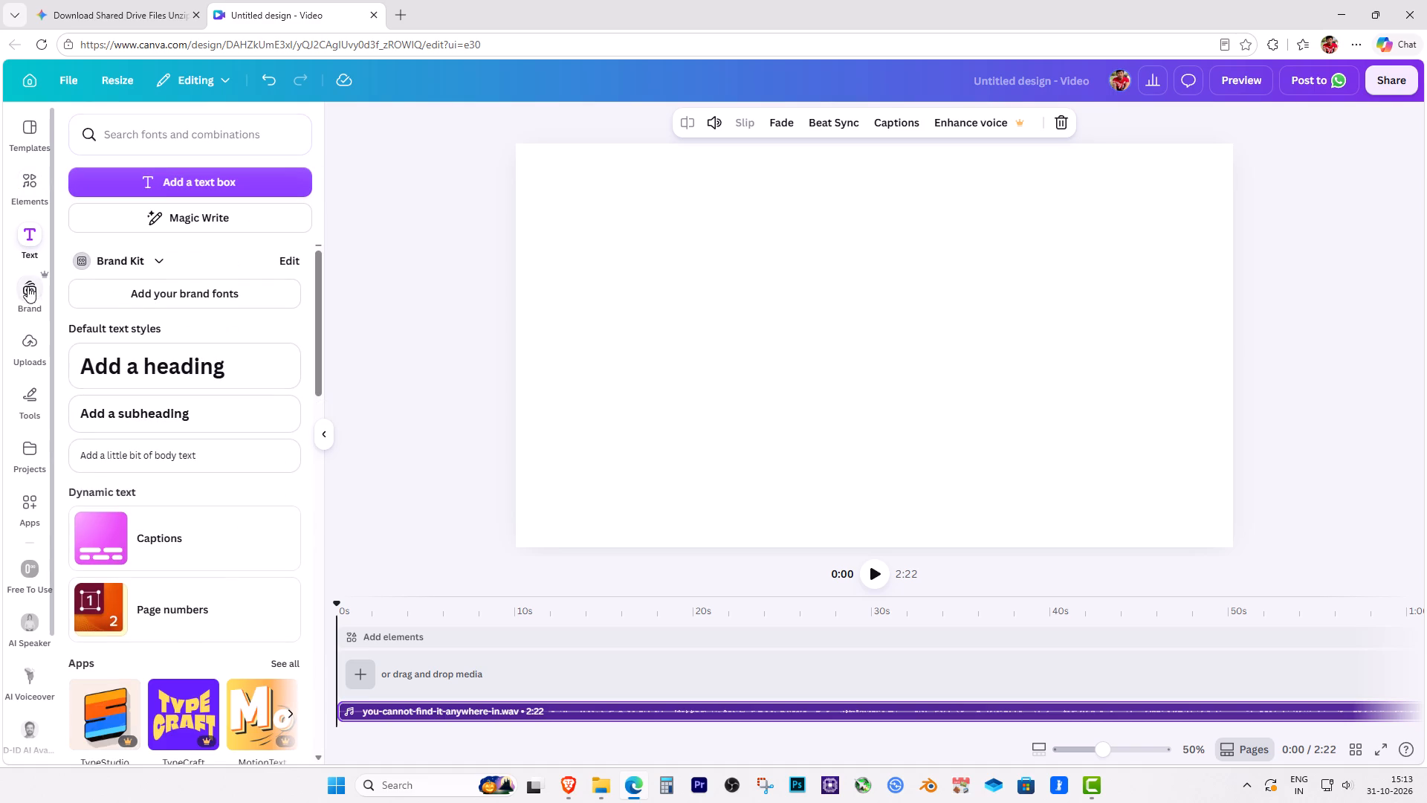
{"action": "scroll", "coordinate": [199, 529], "scroll_direction": "down", "scroll_amount": 4}
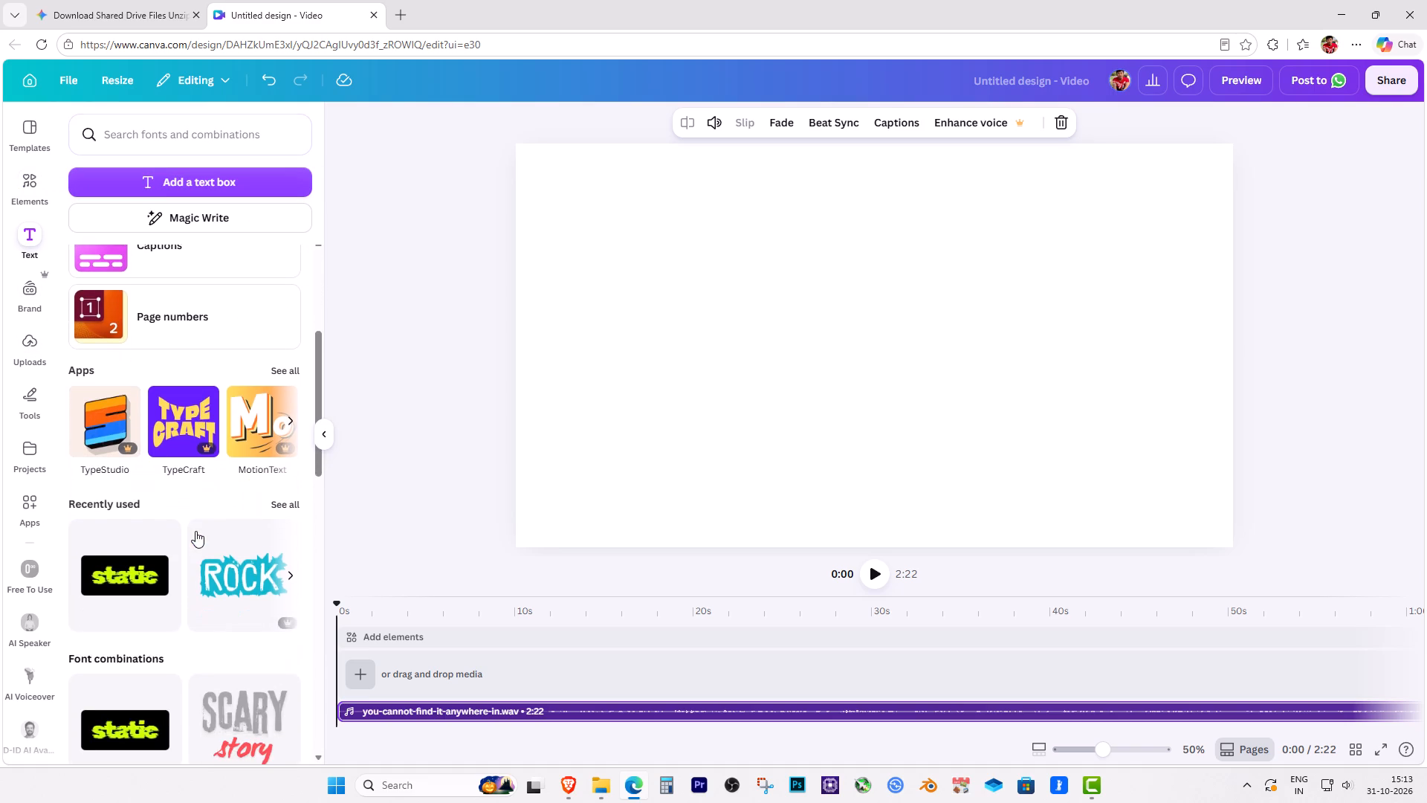
{"action": "scroll", "coordinate": [195, 531], "scroll_direction": "up", "scroll_amount": 3}
{"action": "left_click", "coordinate": [153, 477]}
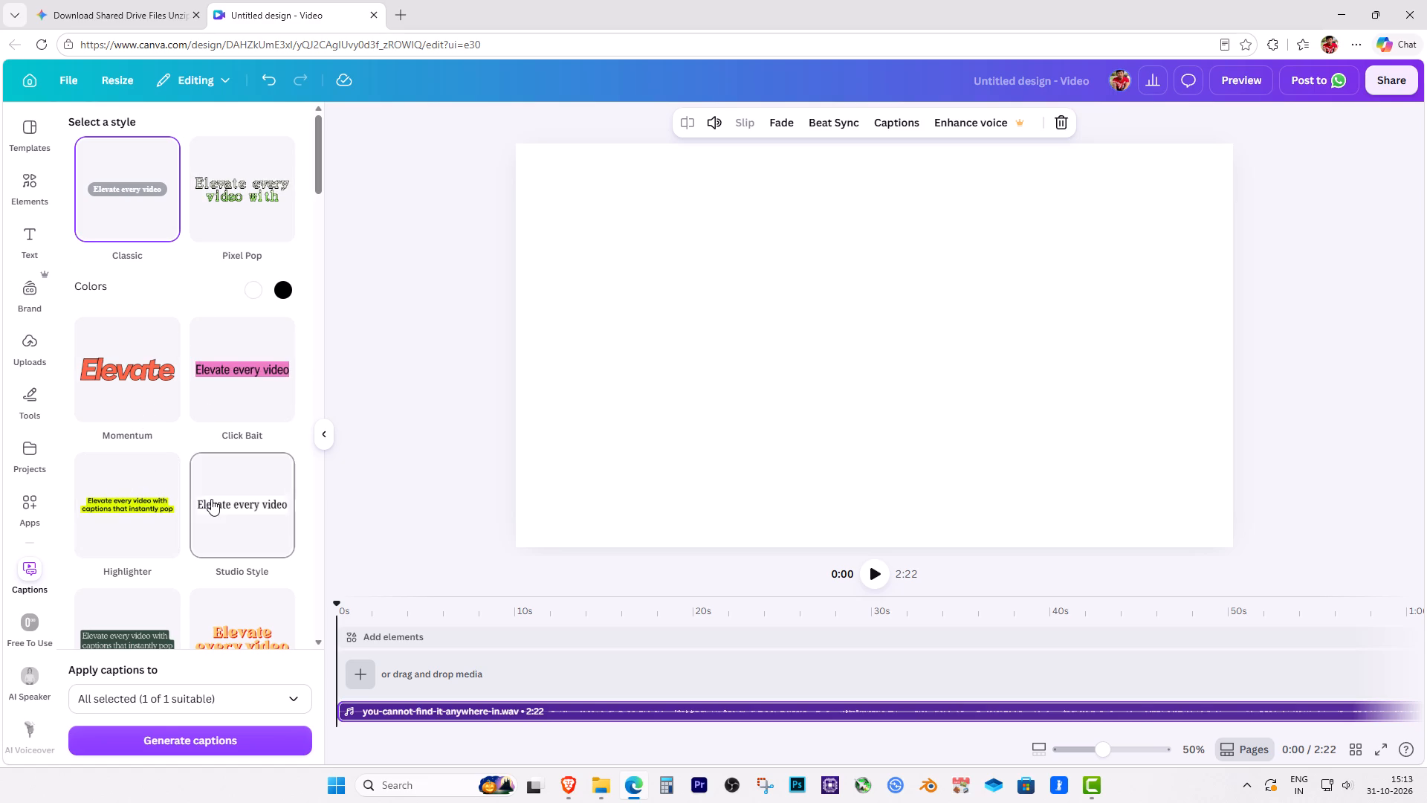
Look through all the available caption styles to compare their looks for the voiceover captions.
{"action": "scroll", "coordinate": [212, 510], "scroll_direction": "down", "scroll_amount": 2}
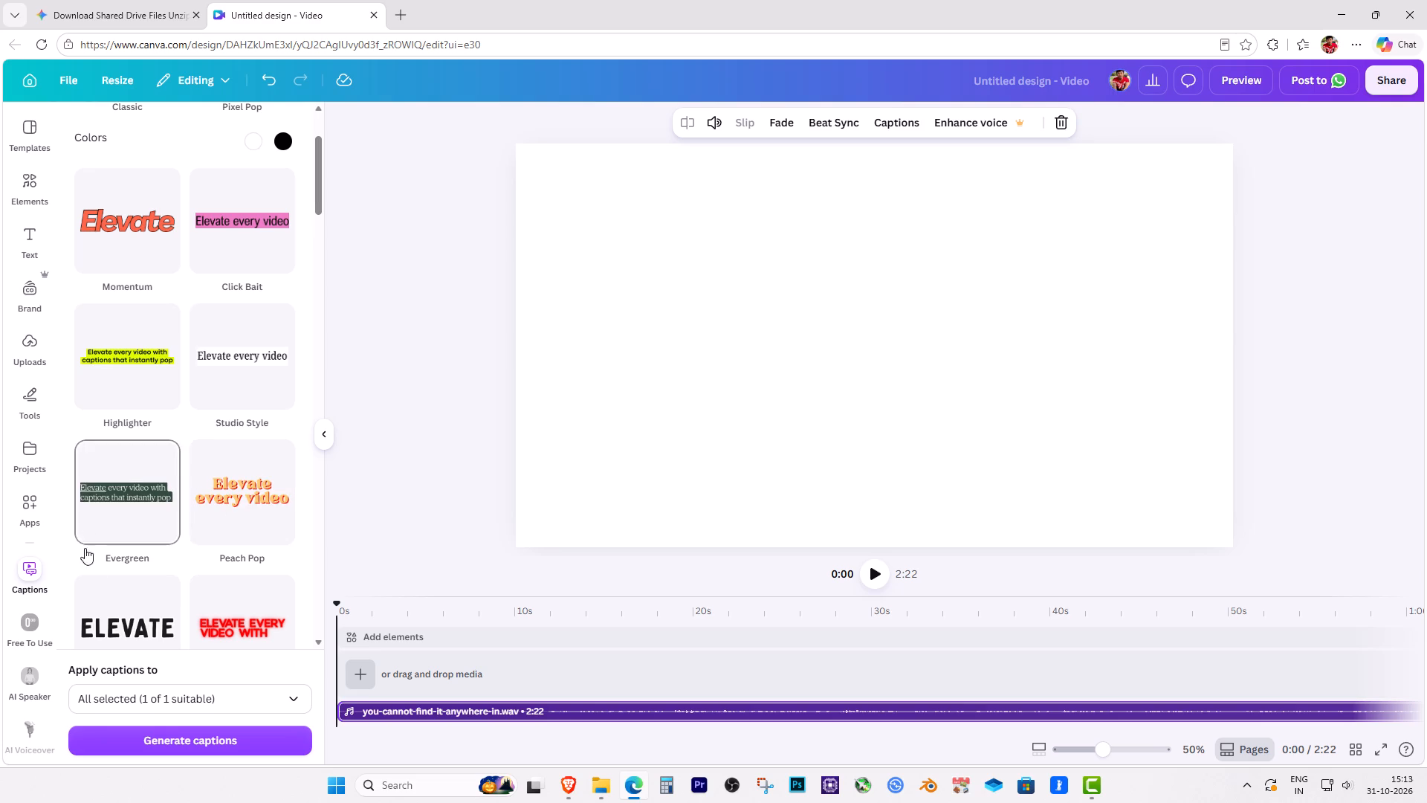
{"action": "scroll", "coordinate": [107, 575], "scroll_direction": "down", "scroll_amount": 1}
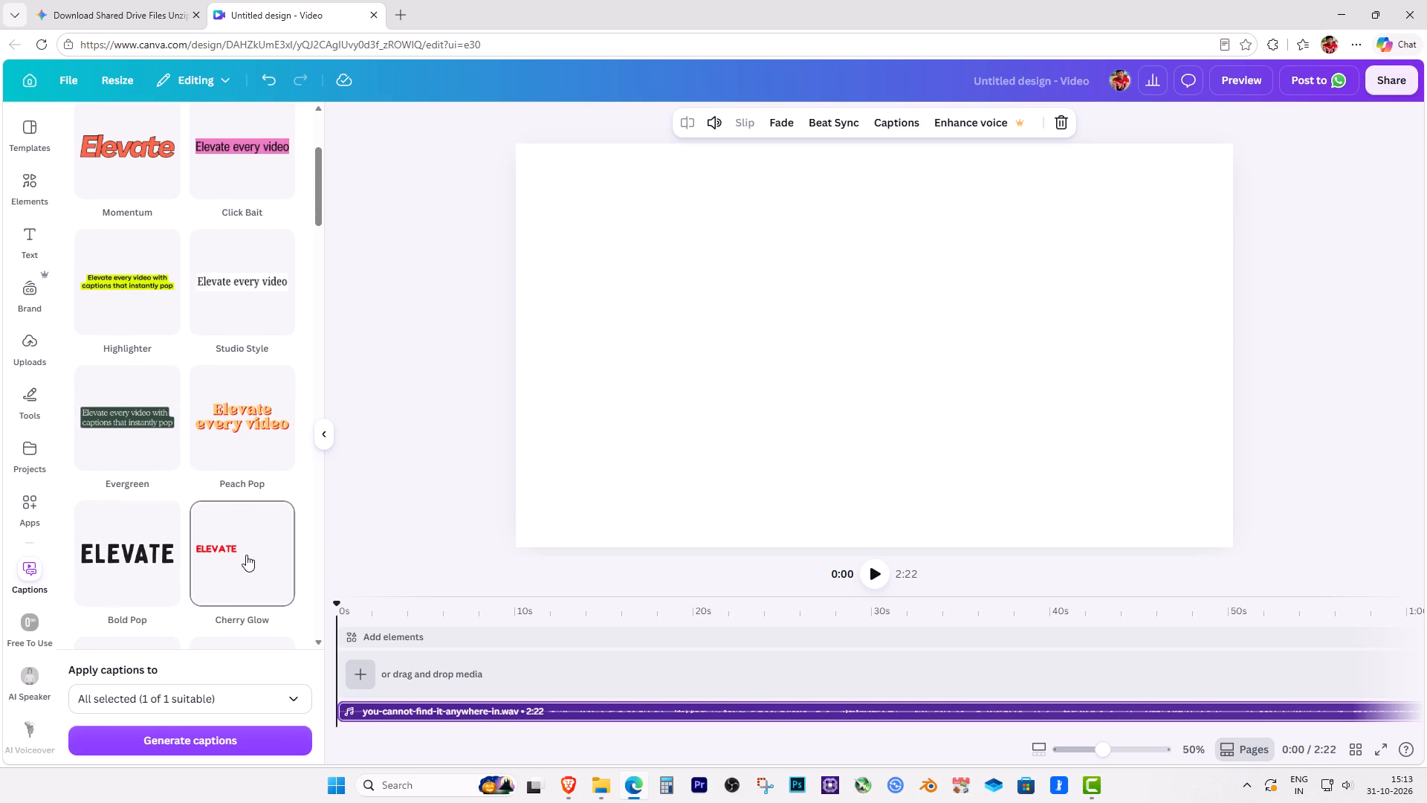
{"action": "scroll", "coordinate": [246, 562], "scroll_direction": "down", "scroll_amount": 2}
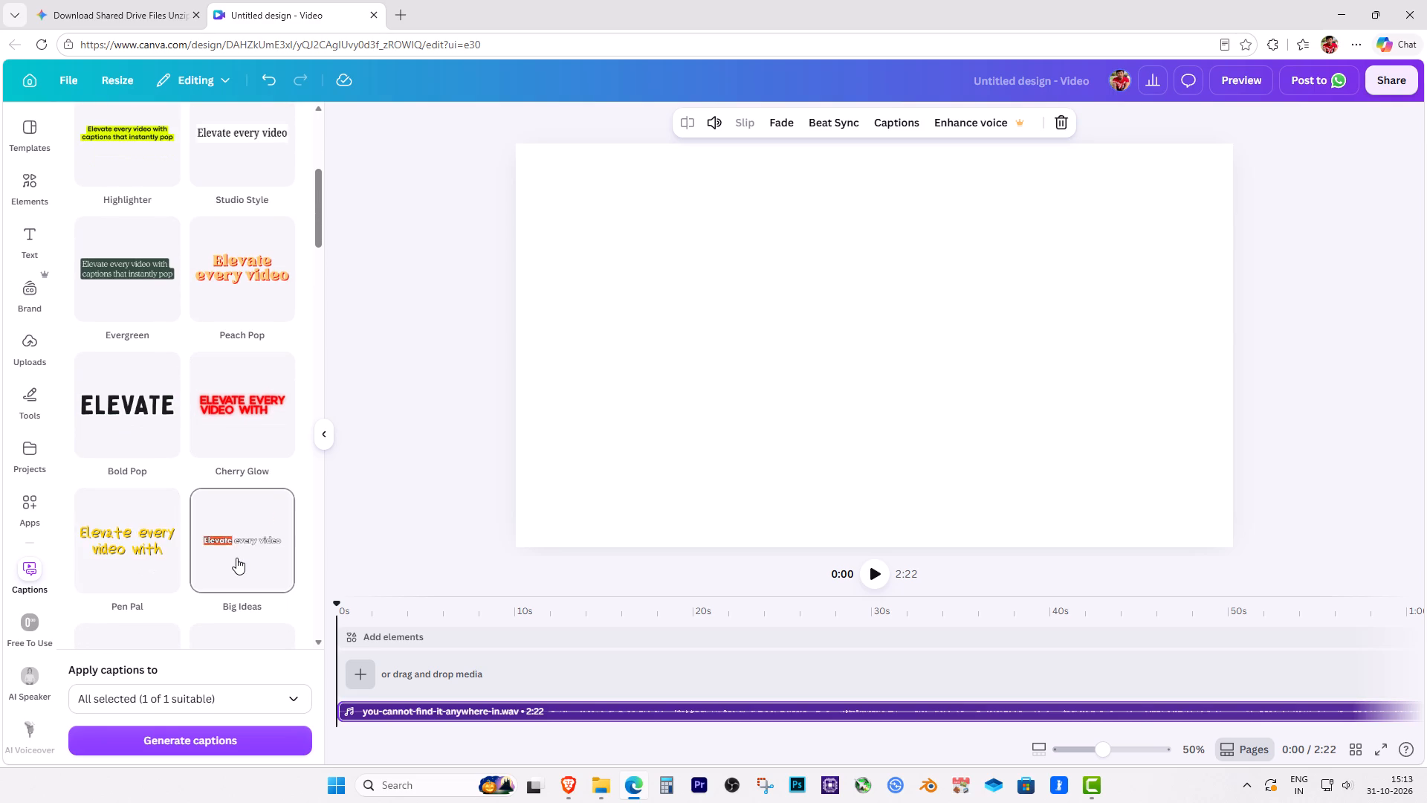
{"action": "scroll", "coordinate": [236, 558], "scroll_direction": "down", "scroll_amount": 2}
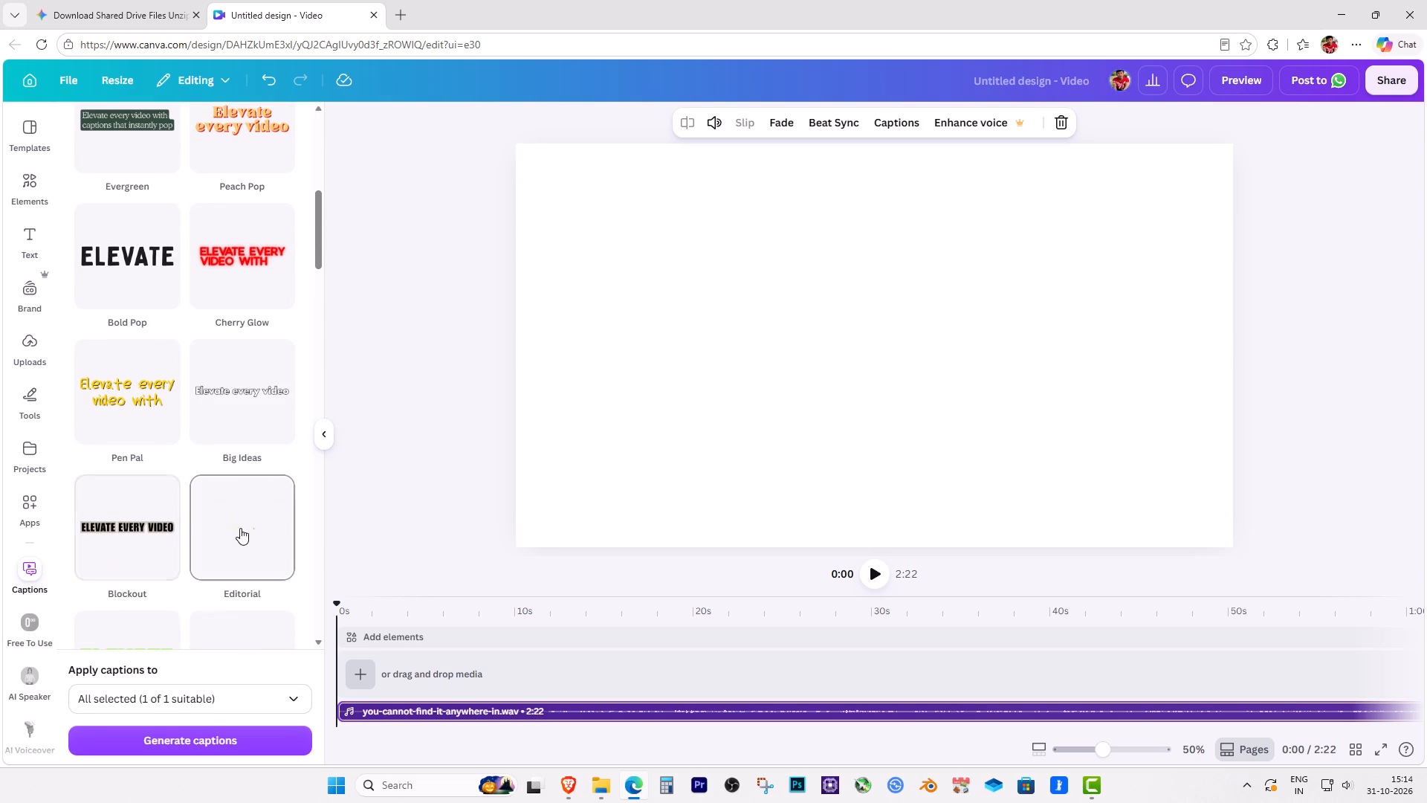
{"action": "scroll", "coordinate": [242, 538], "scroll_direction": "down", "scroll_amount": 2}
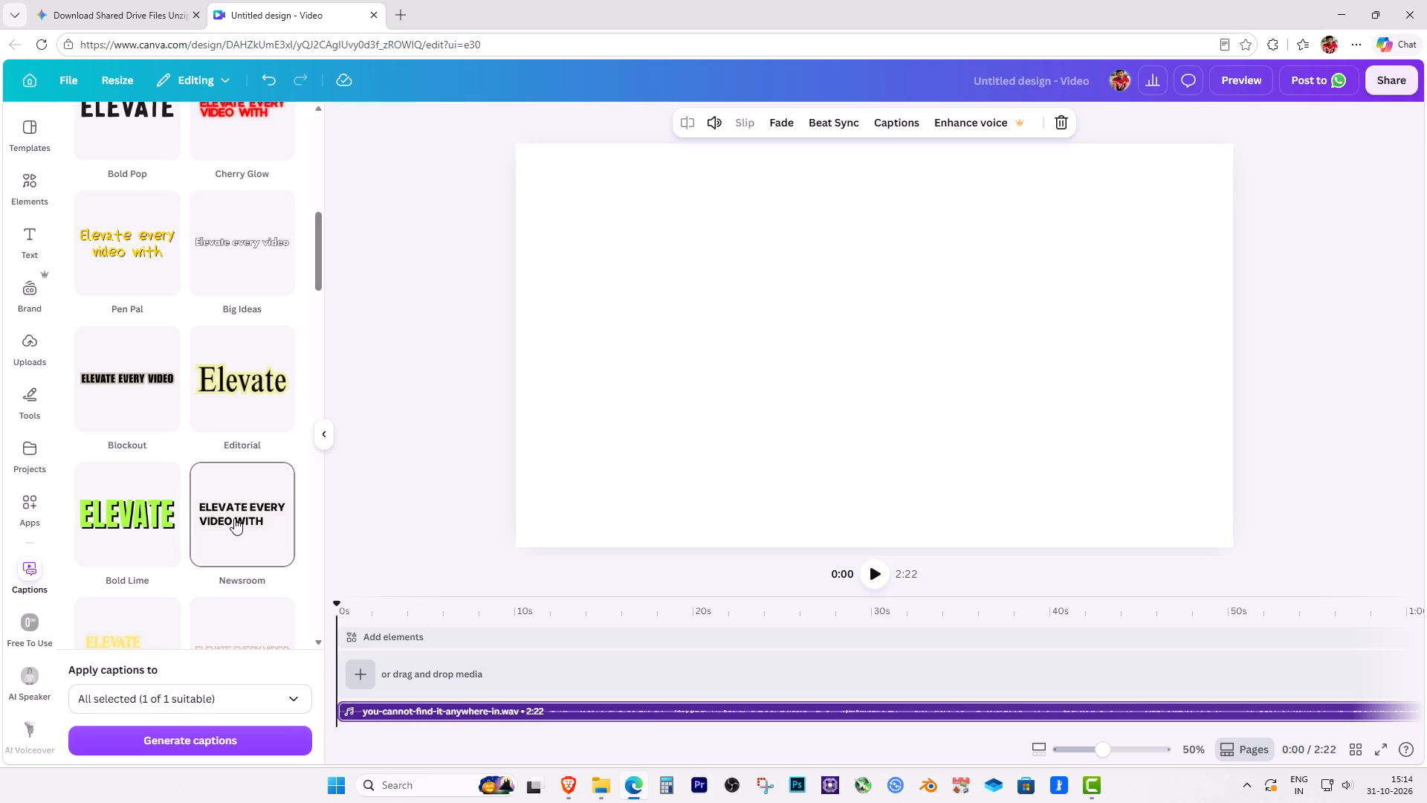
{"action": "scroll", "coordinate": [234, 529], "scroll_direction": "down", "scroll_amount": 2}
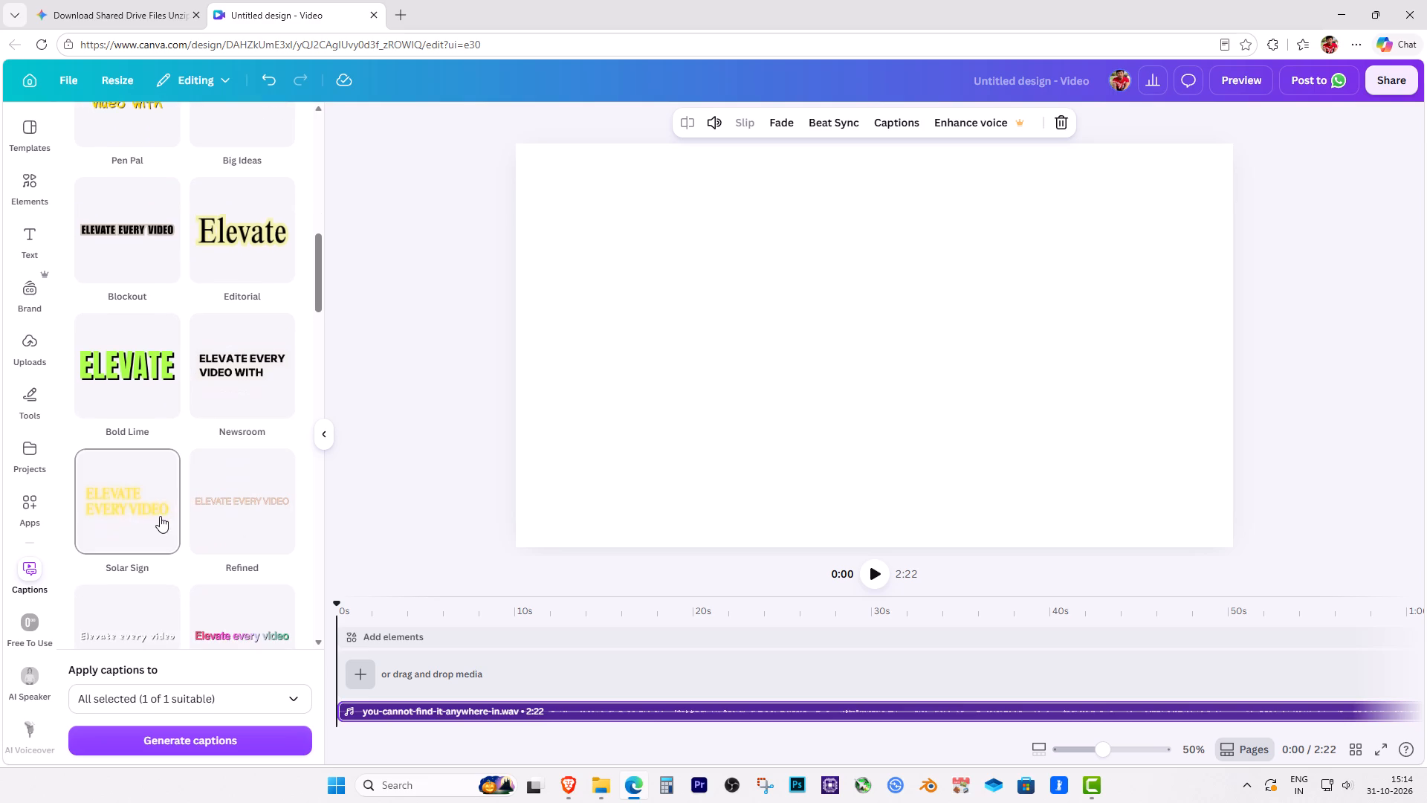
{"action": "scroll", "coordinate": [239, 515], "scroll_direction": "down", "scroll_amount": 1}
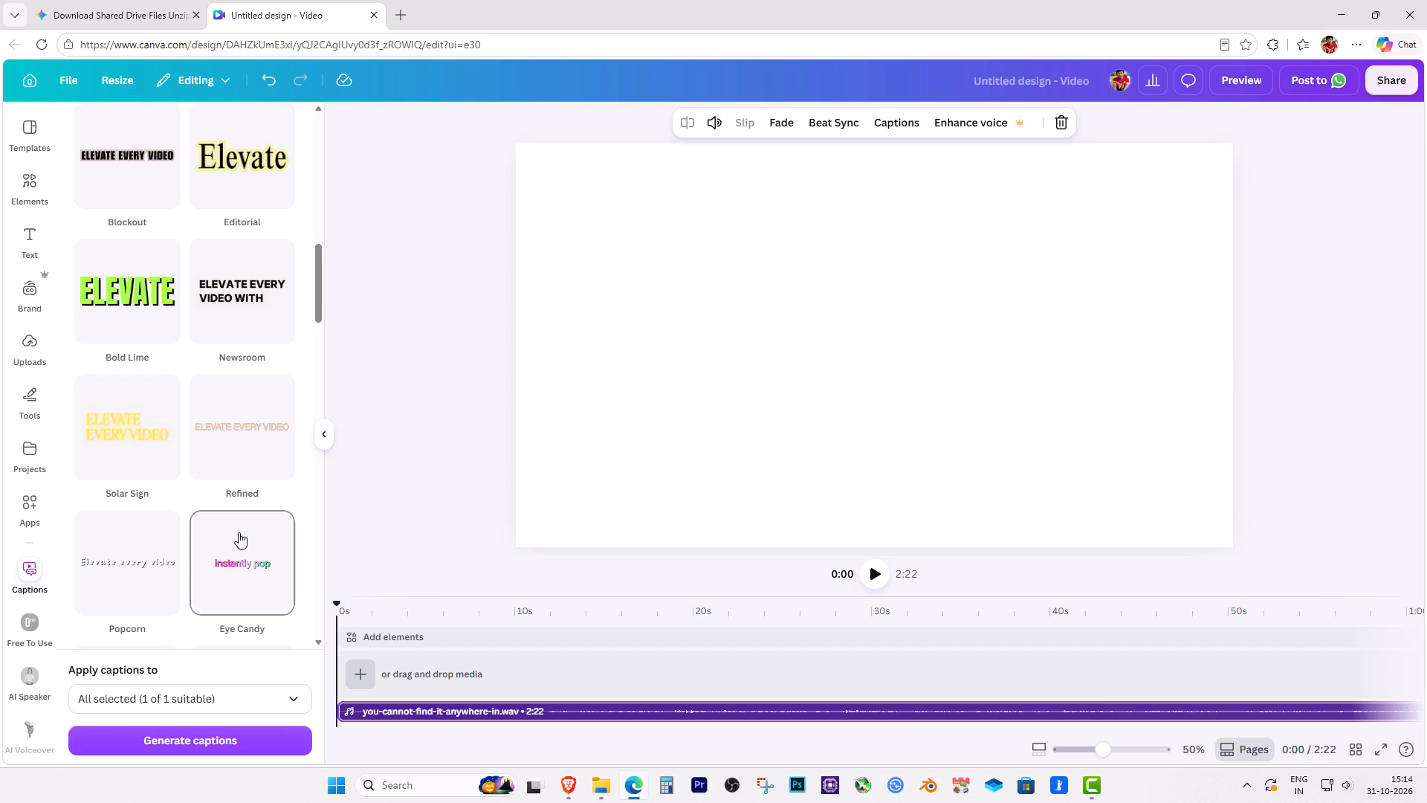
{"action": "scroll", "coordinate": [239, 537], "scroll_direction": "down", "scroll_amount": 1}
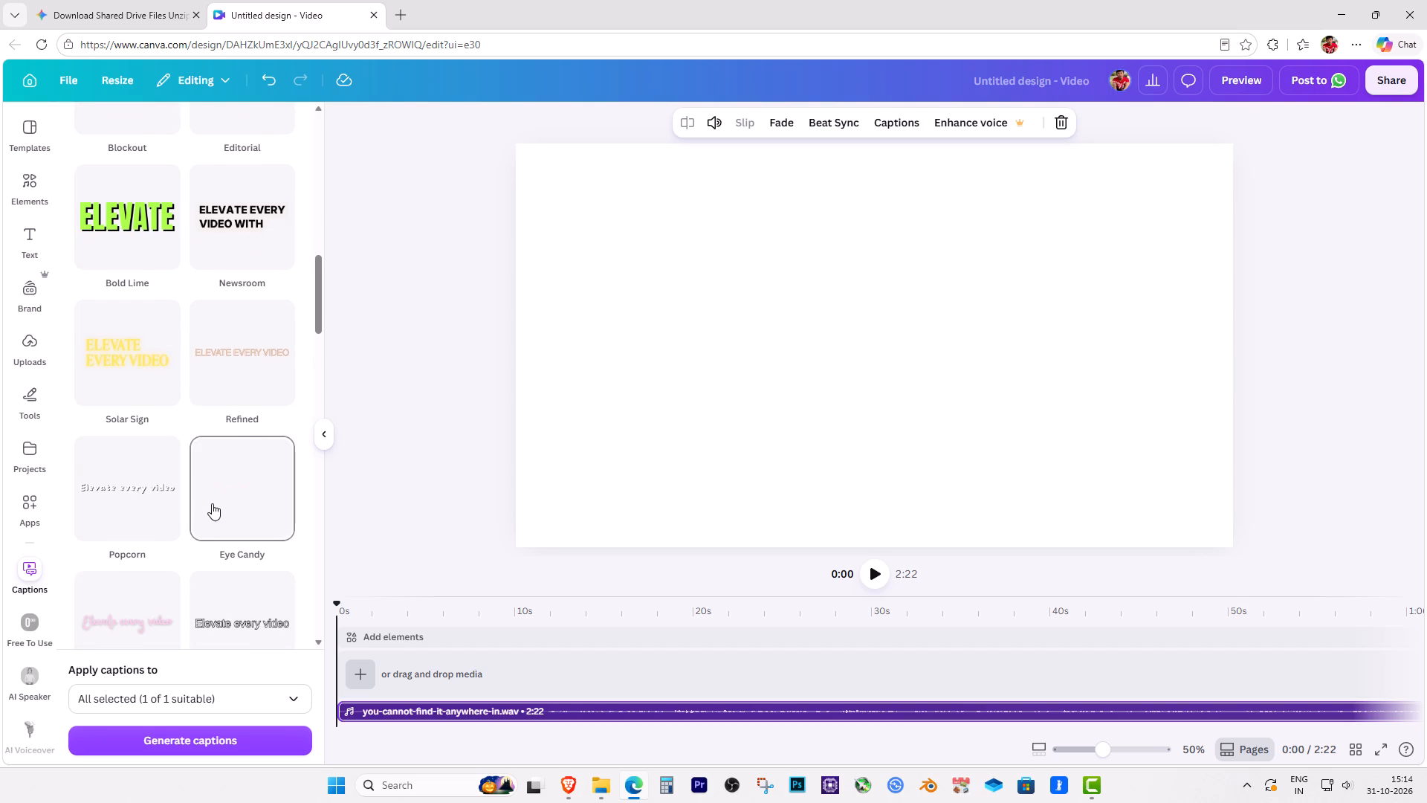
{"action": "scroll", "coordinate": [223, 511], "scroll_direction": "down", "scroll_amount": 3}
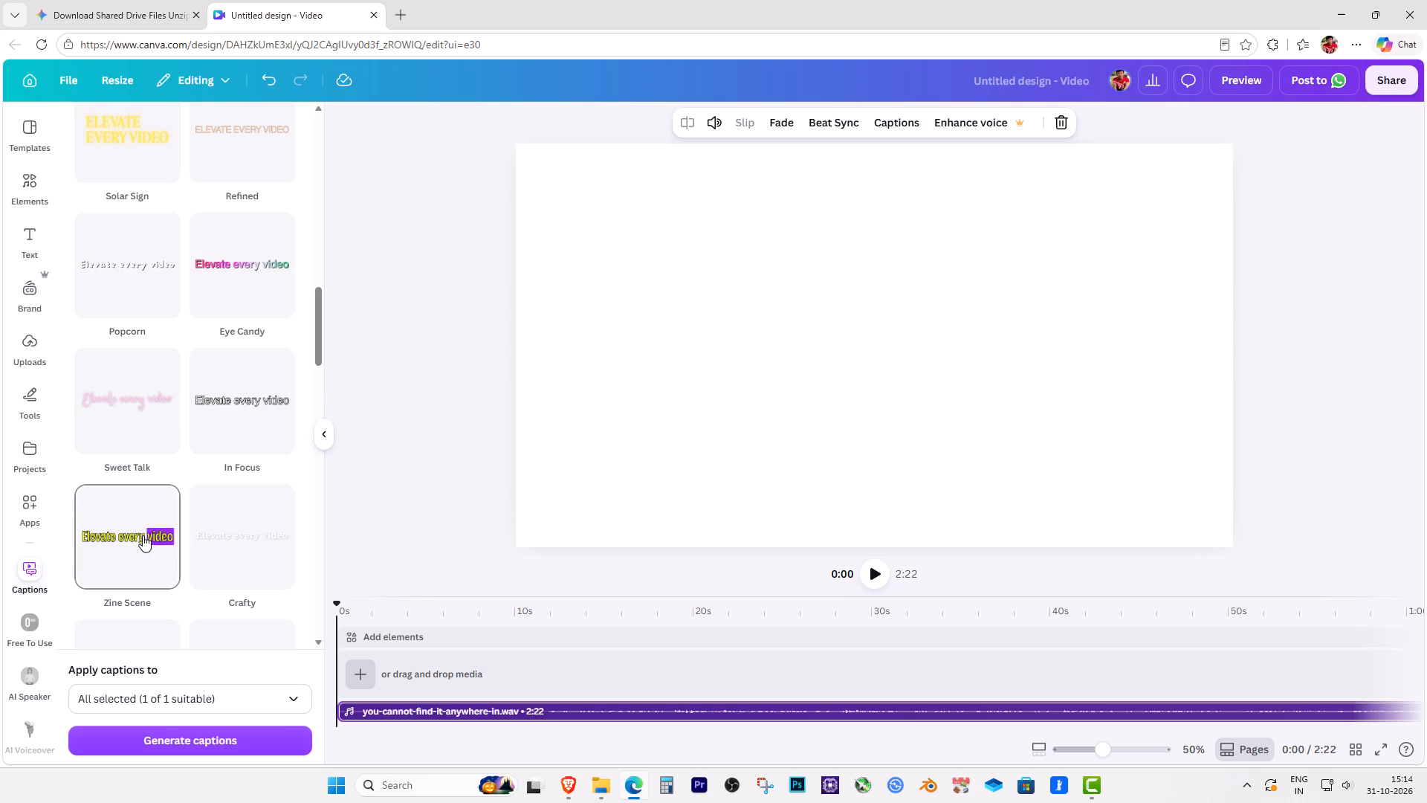
{"action": "scroll", "coordinate": [229, 556], "scroll_direction": "down", "scroll_amount": 3}
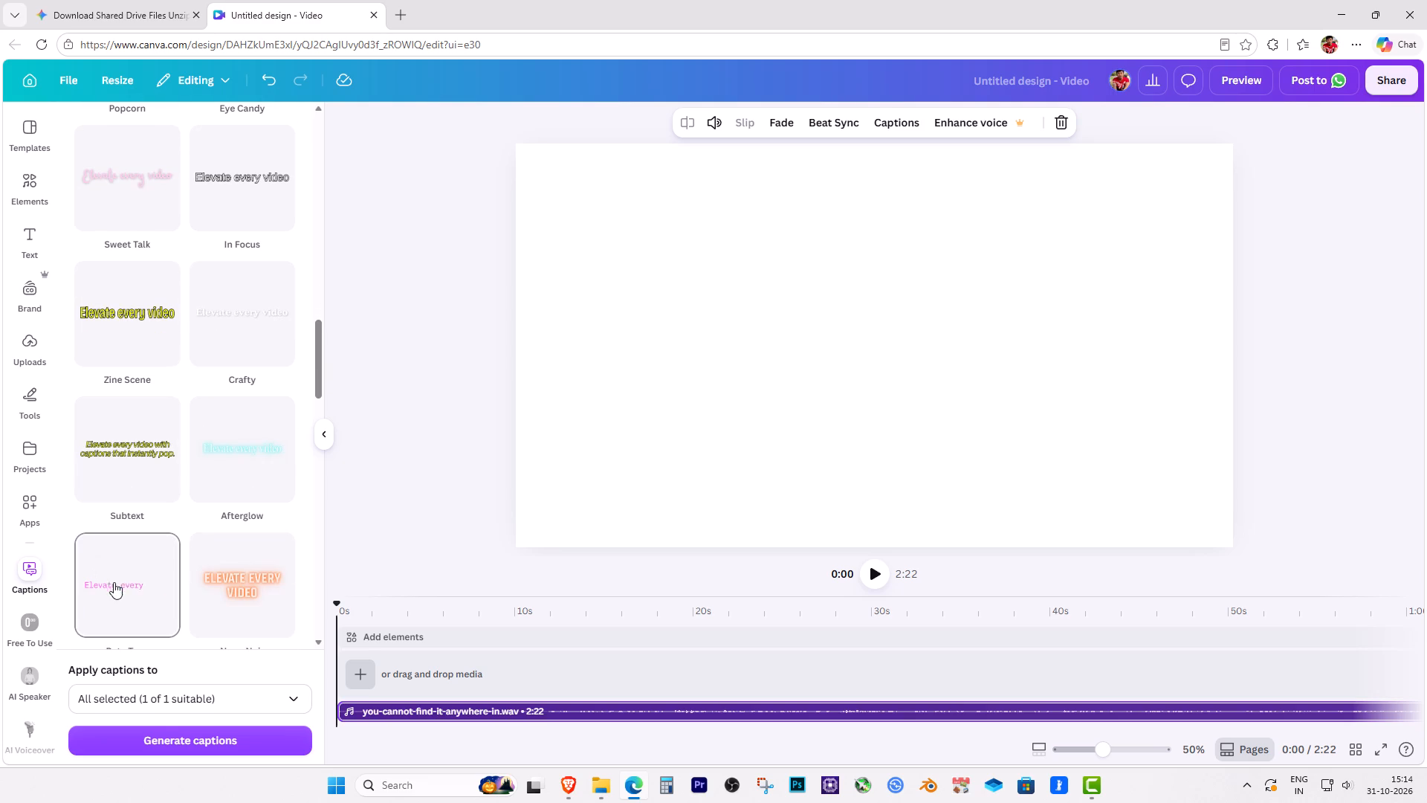
{"action": "scroll", "coordinate": [255, 599], "scroll_direction": "down", "scroll_amount": 1}
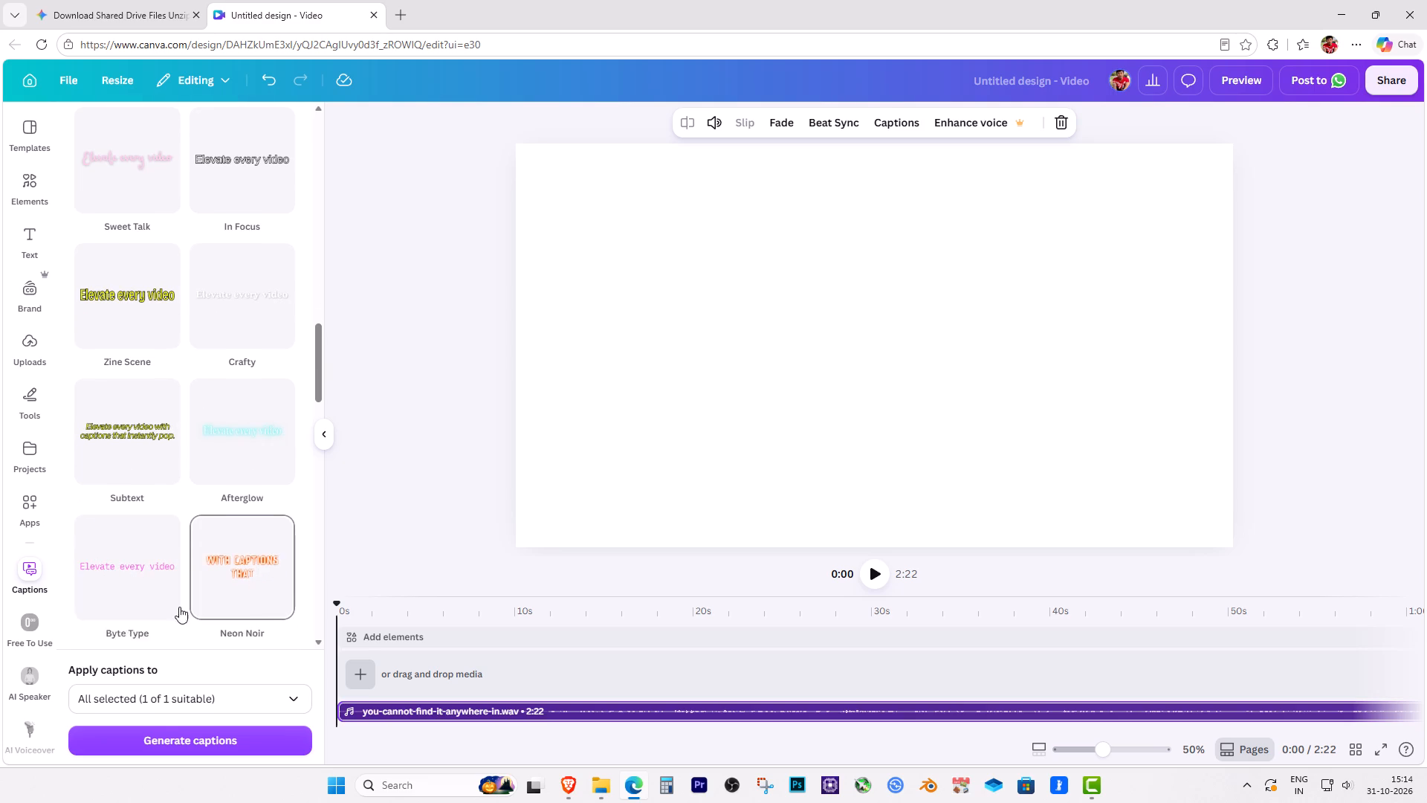
{"action": "scroll", "coordinate": [150, 609], "scroll_direction": "down", "scroll_amount": 2}
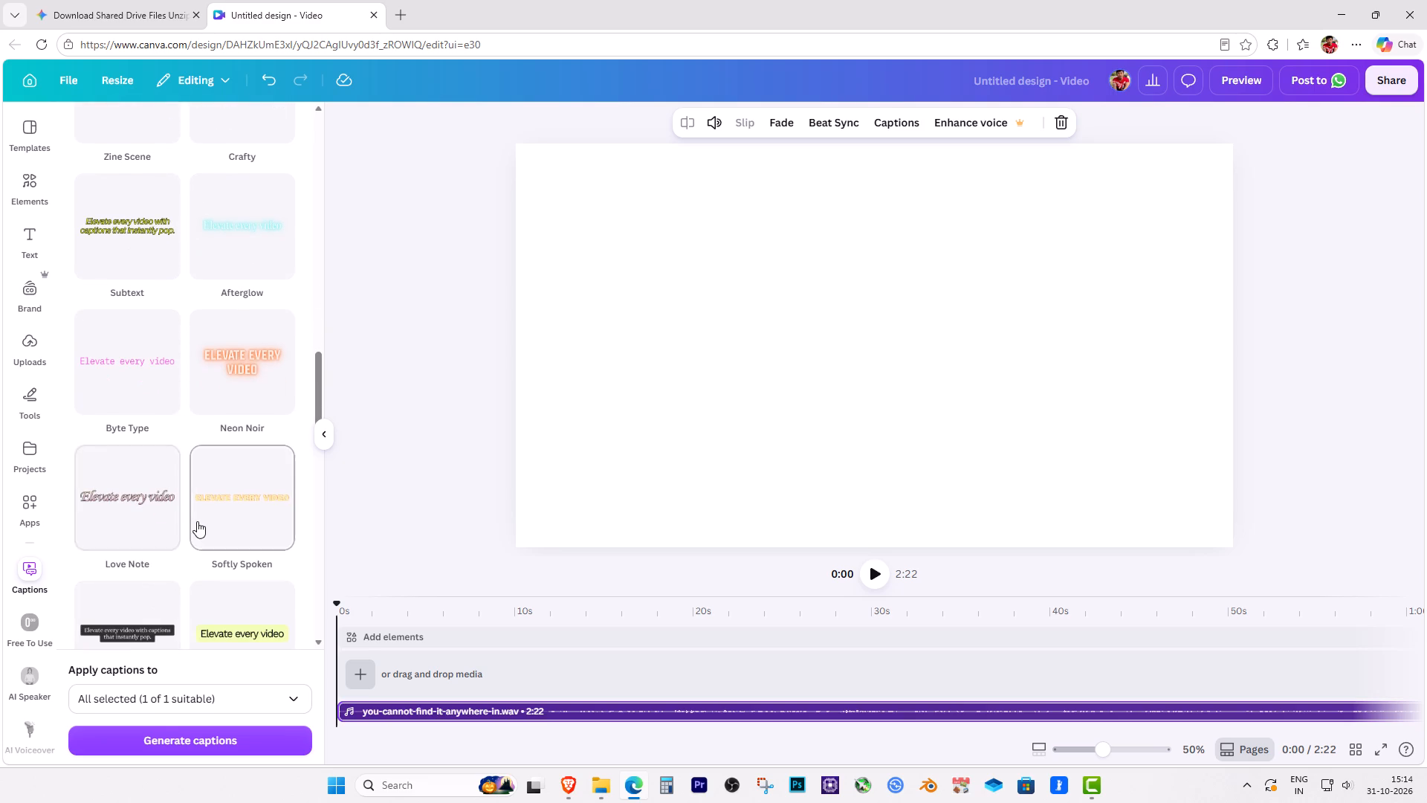
{"action": "scroll", "coordinate": [128, 612], "scroll_direction": "down", "scroll_amount": 1}
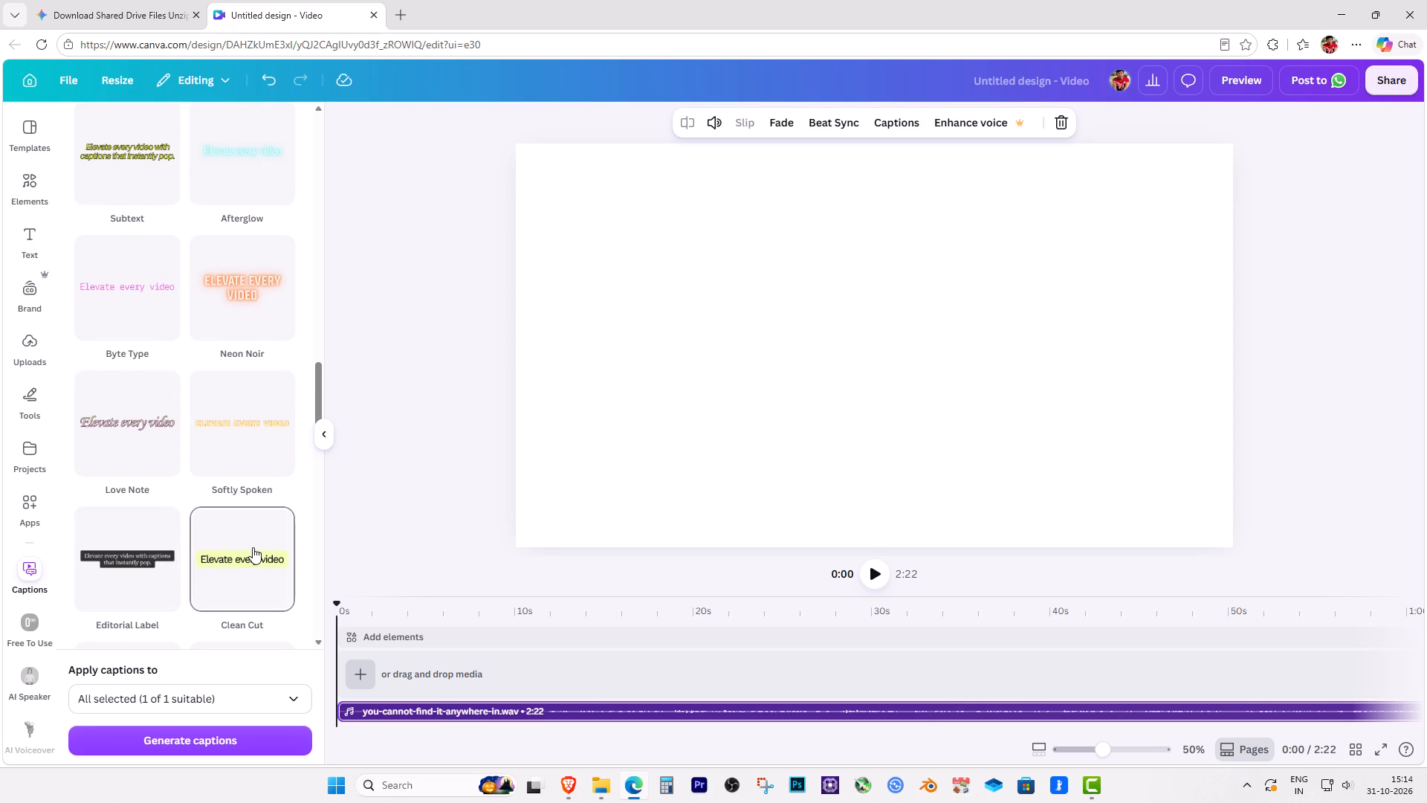
{"action": "scroll", "coordinate": [235, 587], "scroll_direction": "down", "scroll_amount": 2}
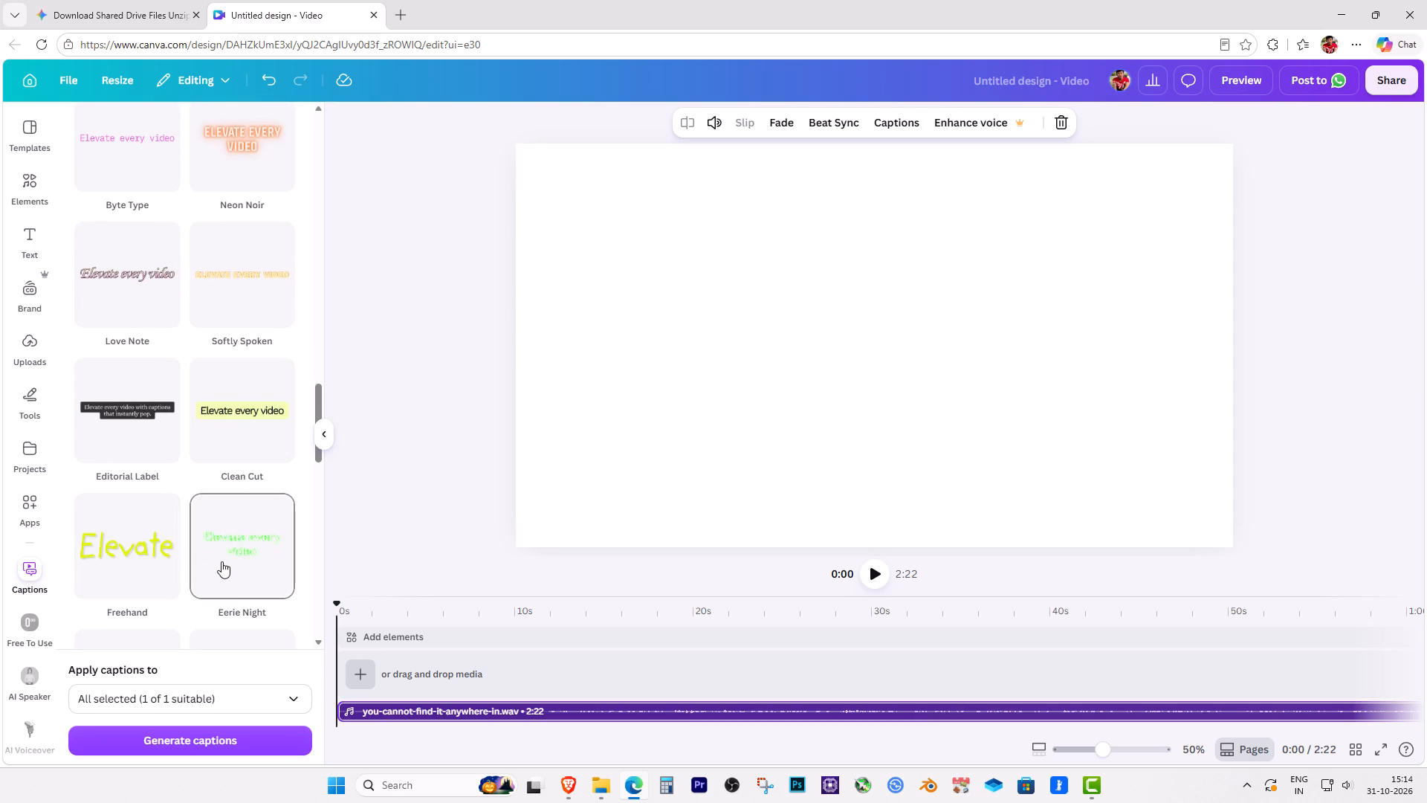
{"action": "scroll", "coordinate": [219, 569], "scroll_direction": "down", "scroll_amount": 2}
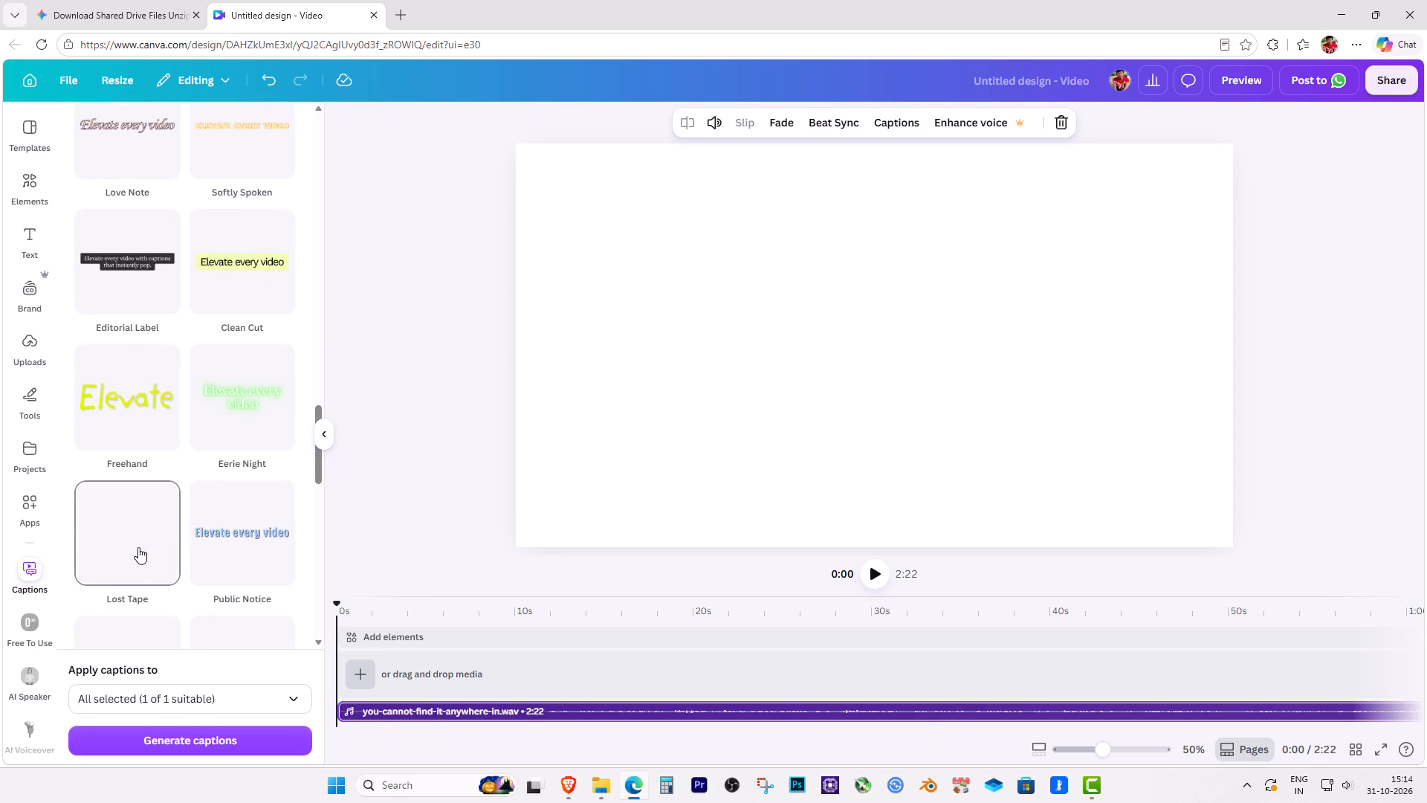
{"action": "scroll", "coordinate": [236, 557], "scroll_direction": "down", "scroll_amount": 1}
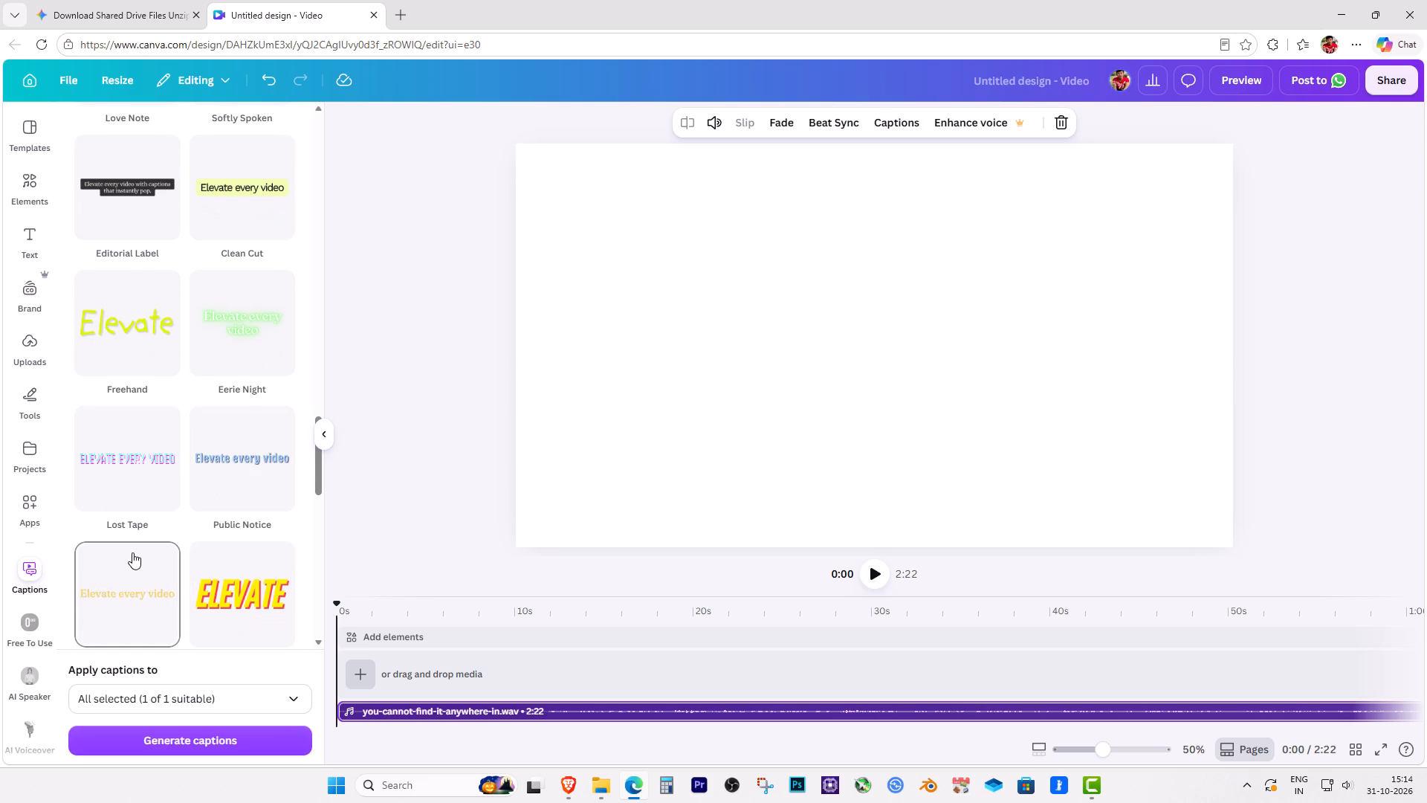
{"action": "scroll", "coordinate": [135, 582], "scroll_direction": "down", "scroll_amount": 1}
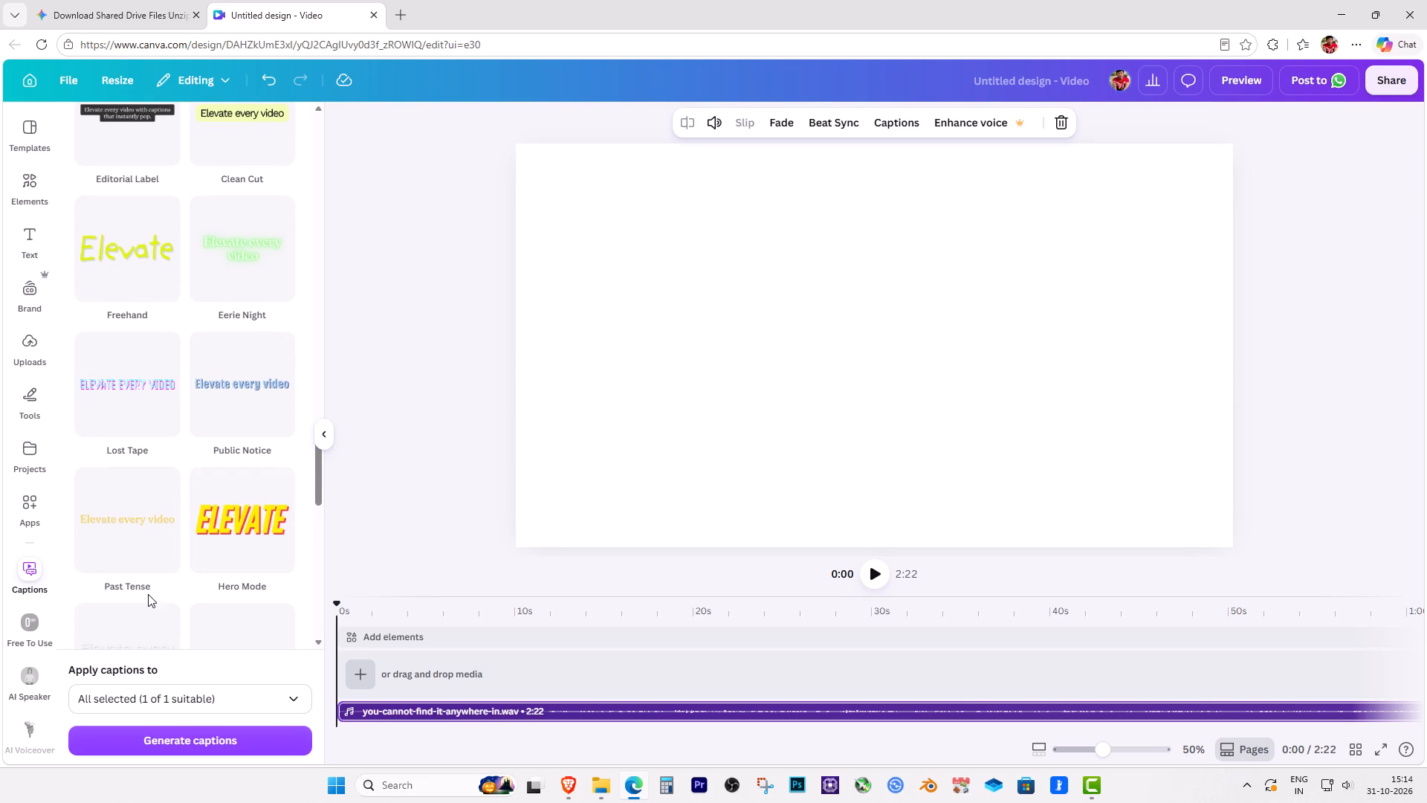
{"action": "scroll", "coordinate": [144, 607], "scroll_direction": "down", "scroll_amount": 2}
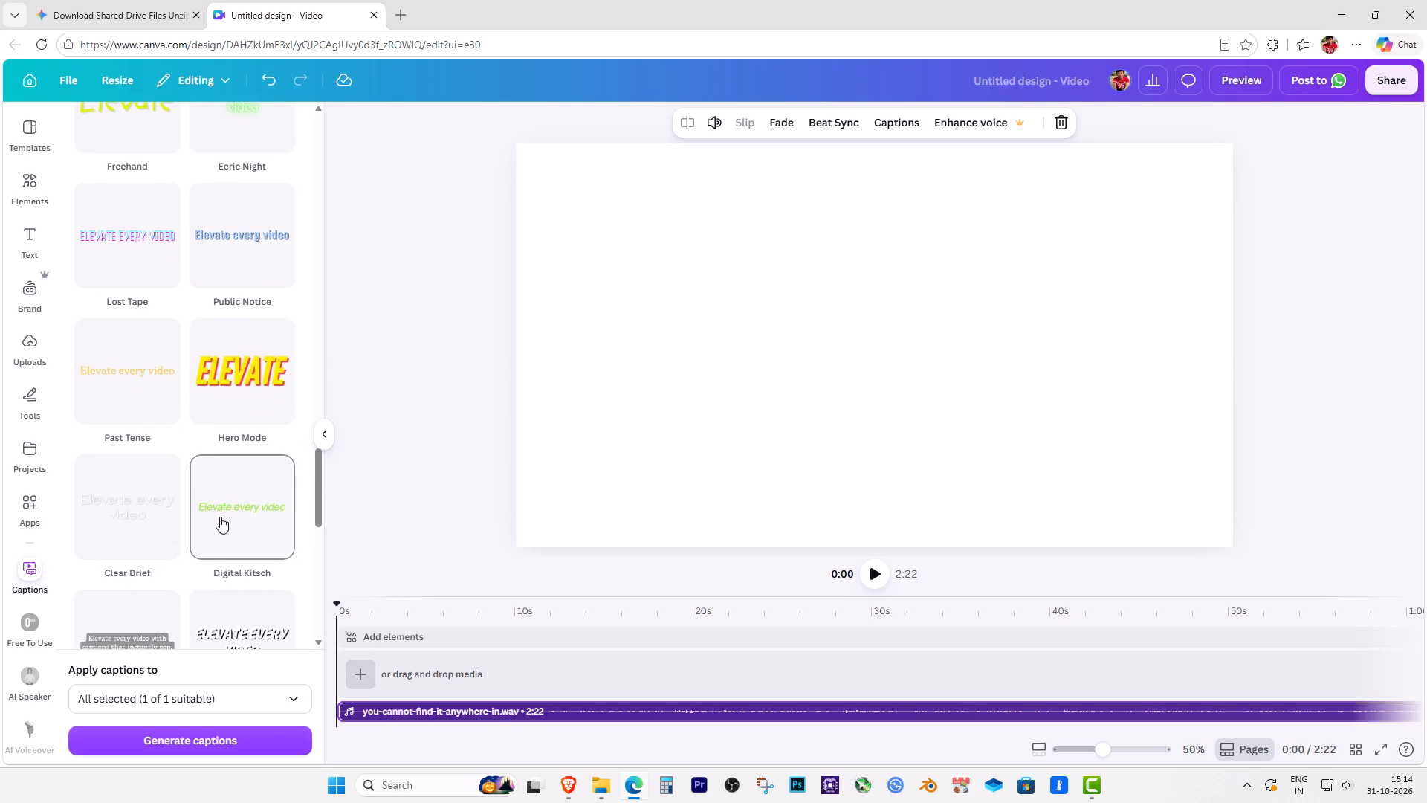
{"action": "scroll", "coordinate": [220, 526], "scroll_direction": "down", "scroll_amount": 1}
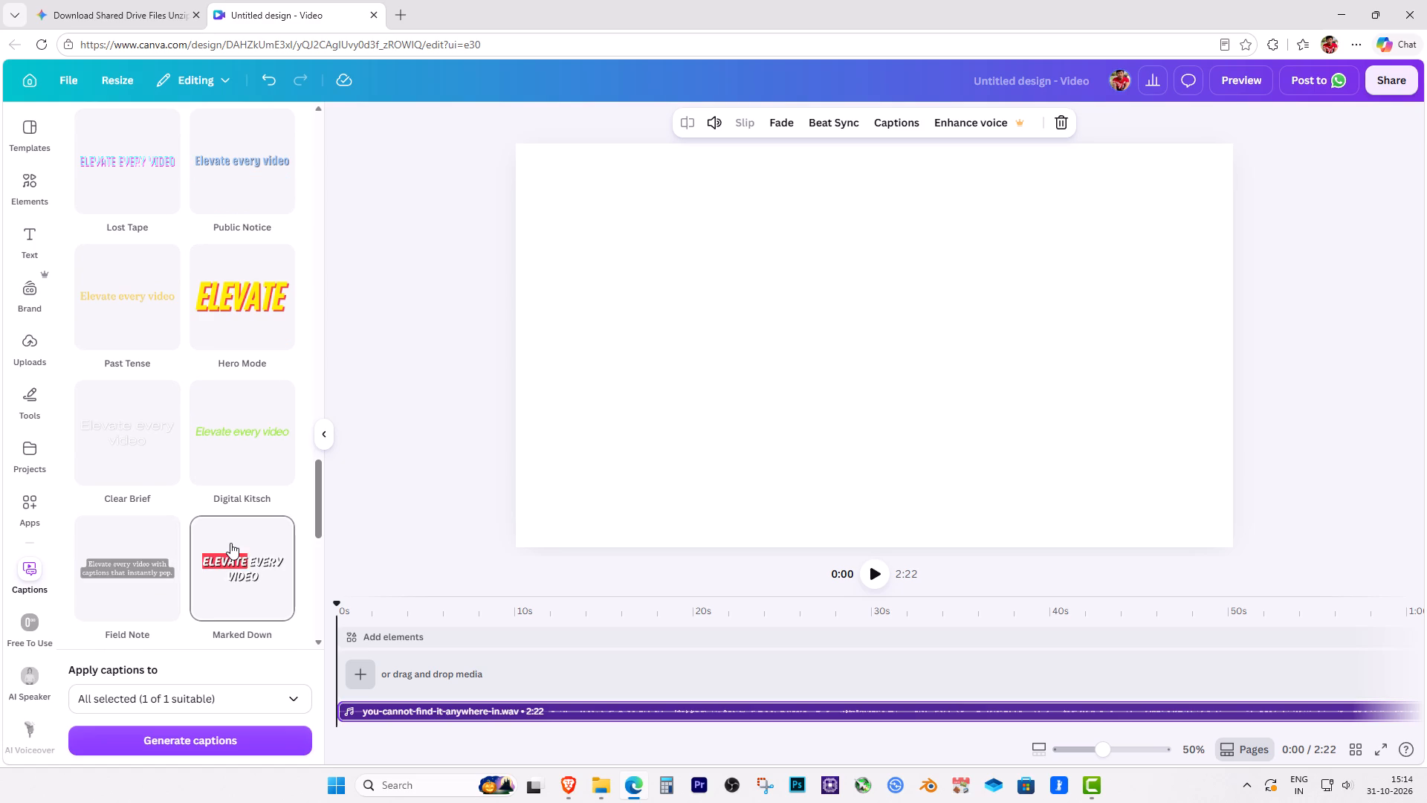
{"action": "scroll", "coordinate": [230, 543], "scroll_direction": "down", "scroll_amount": 2}
{"action": "scroll", "coordinate": [138, 541], "scroll_direction": "down", "scroll_amount": 1}
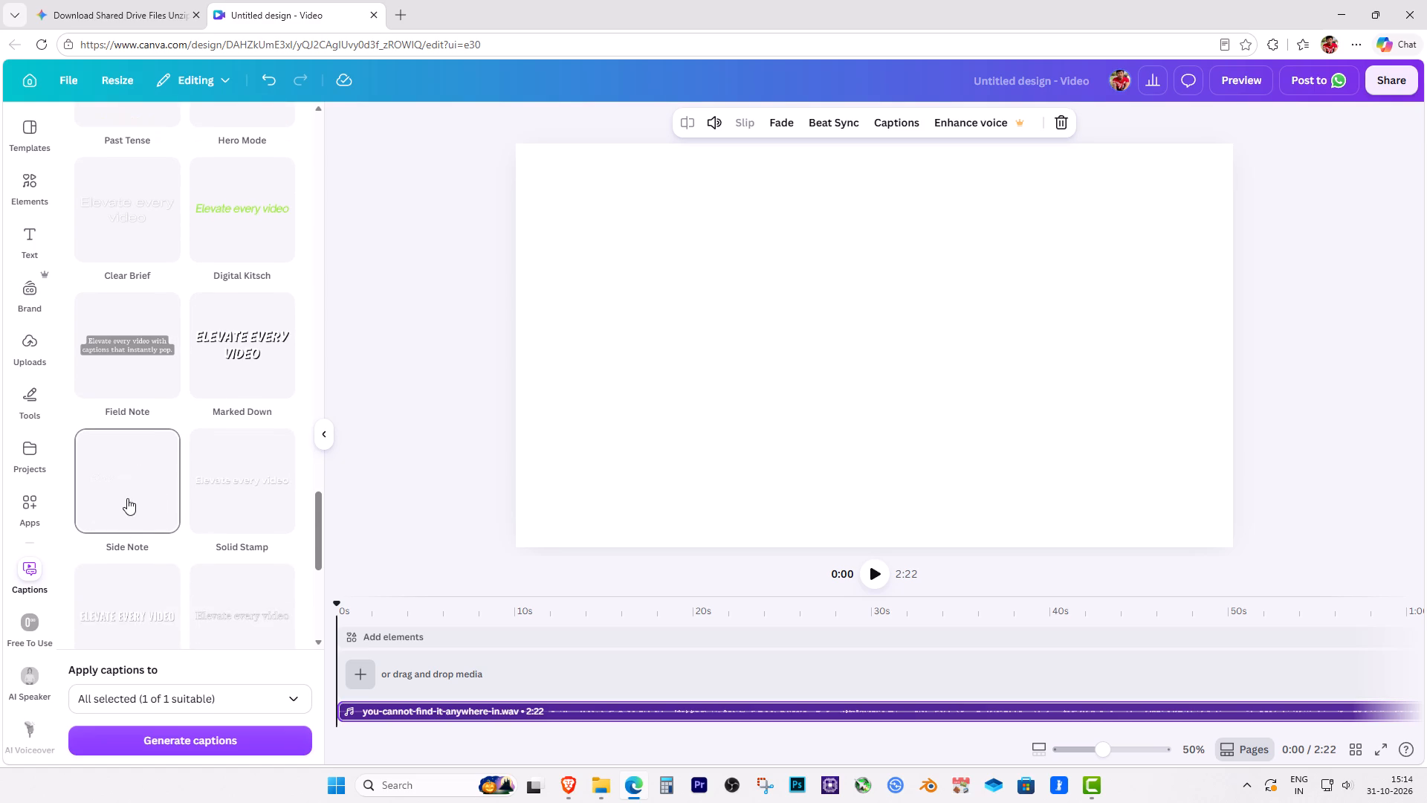
{"action": "scroll", "coordinate": [169, 548], "scroll_direction": "down", "scroll_amount": 1}
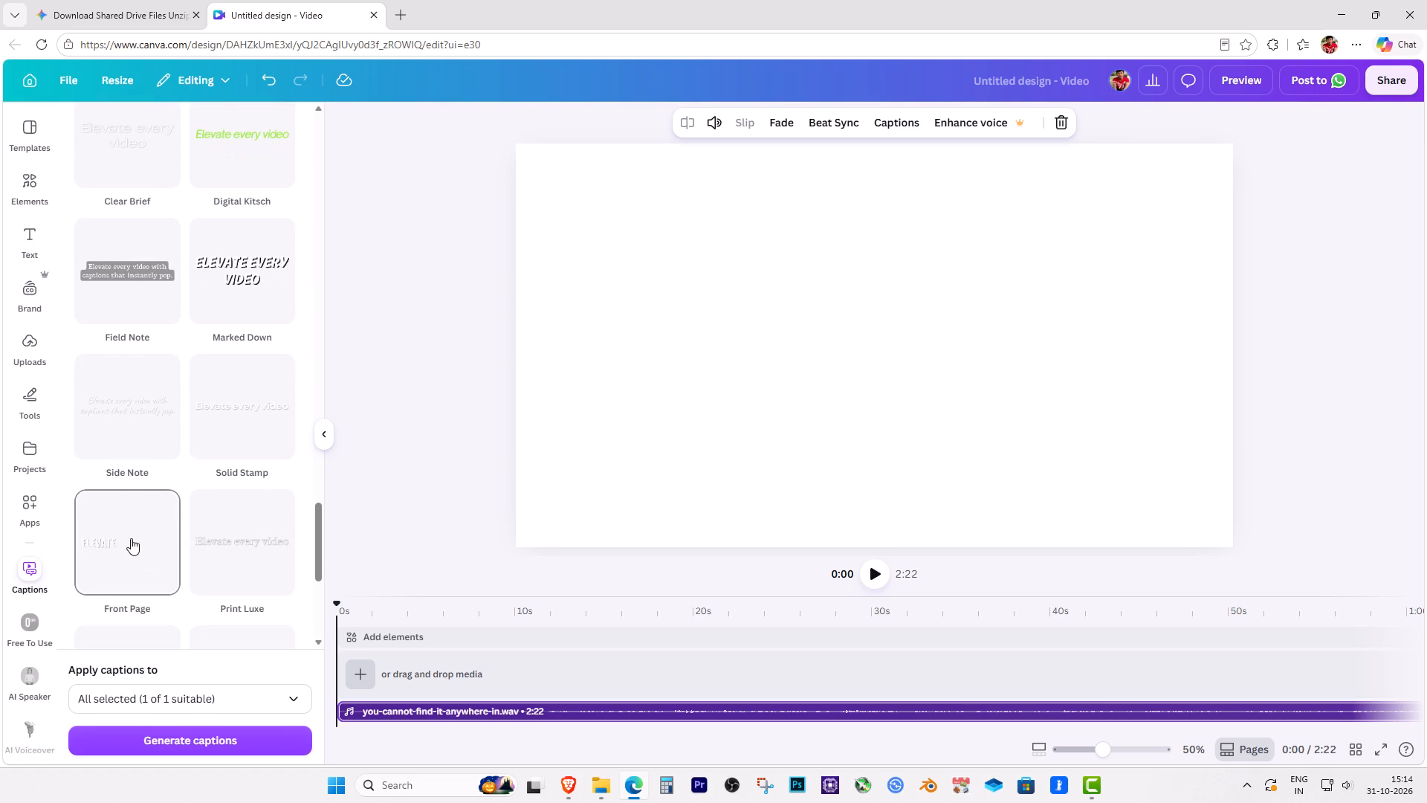
{"action": "scroll", "coordinate": [229, 546], "scroll_direction": "down", "scroll_amount": 2}
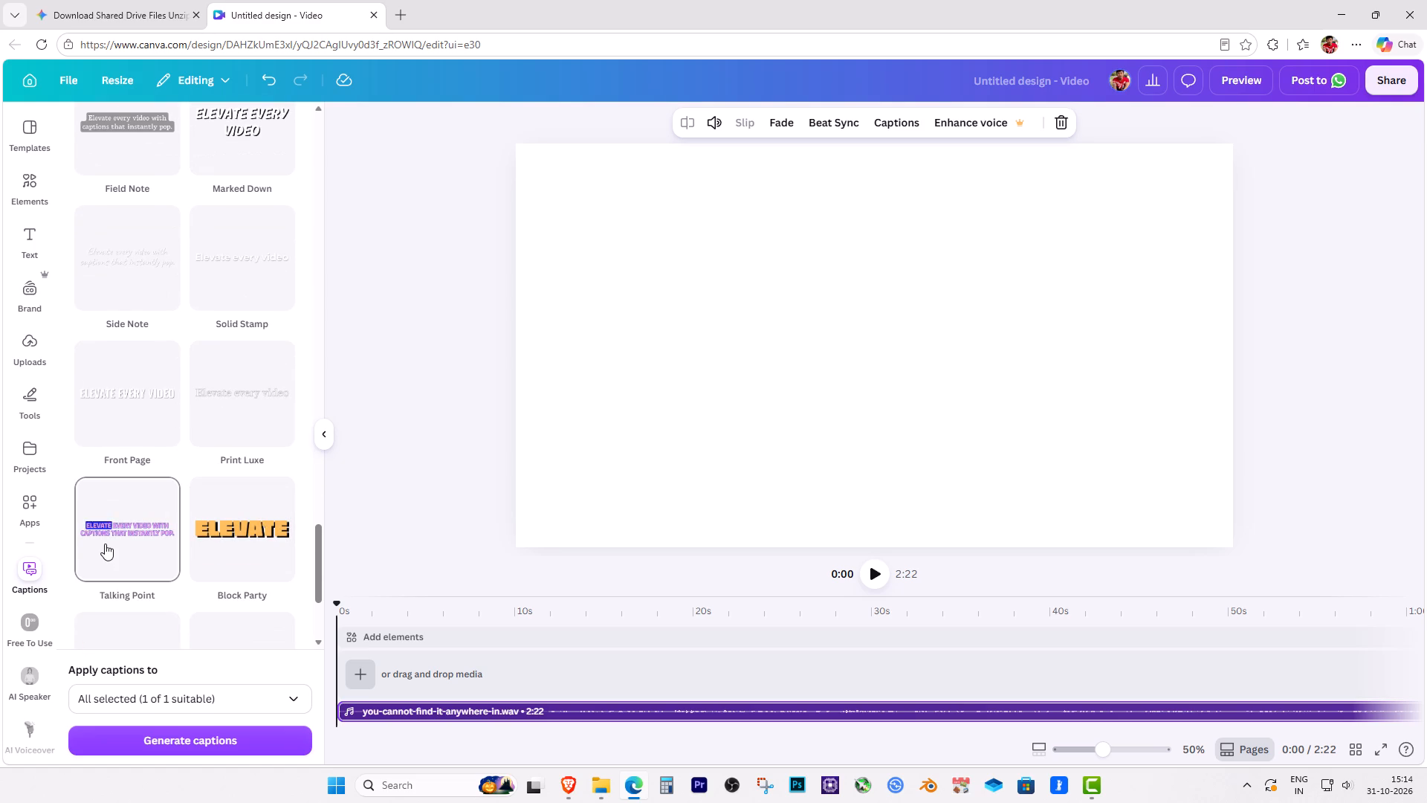
{"action": "scroll", "coordinate": [250, 541], "scroll_direction": "down", "scroll_amount": 1}
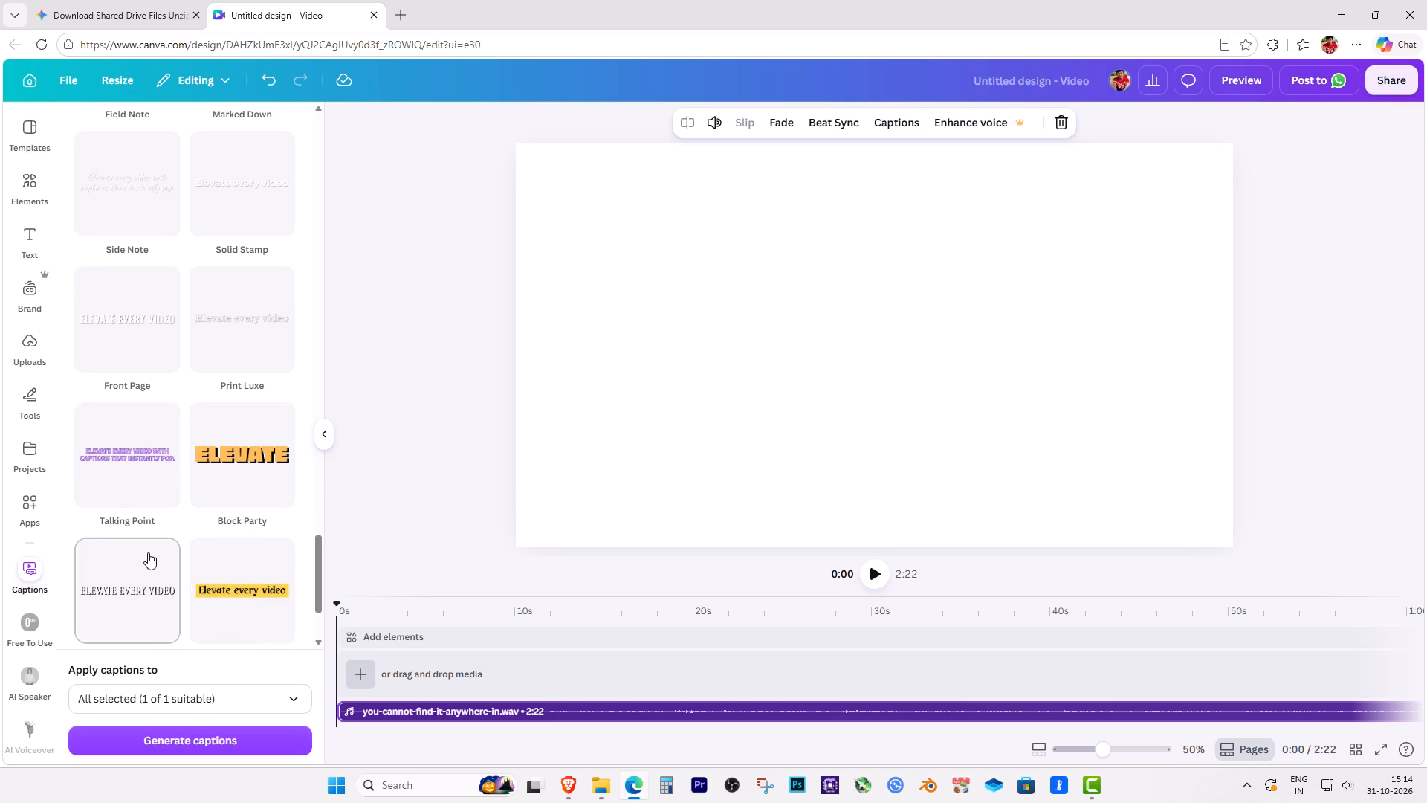
{"action": "scroll", "coordinate": [148, 552], "scroll_direction": "down", "scroll_amount": 2}
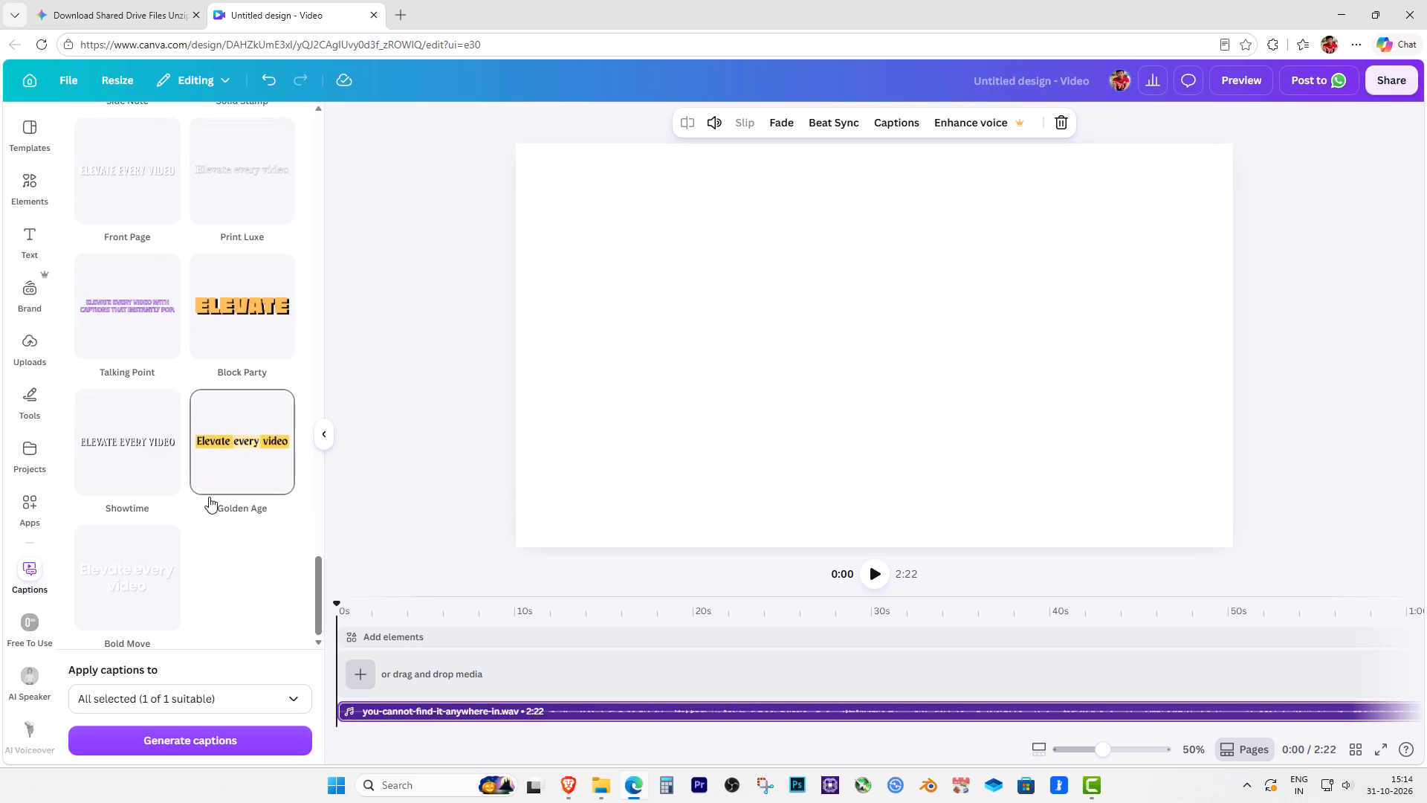
{"action": "scroll", "coordinate": [195, 514], "scroll_direction": "down", "scroll_amount": 1}
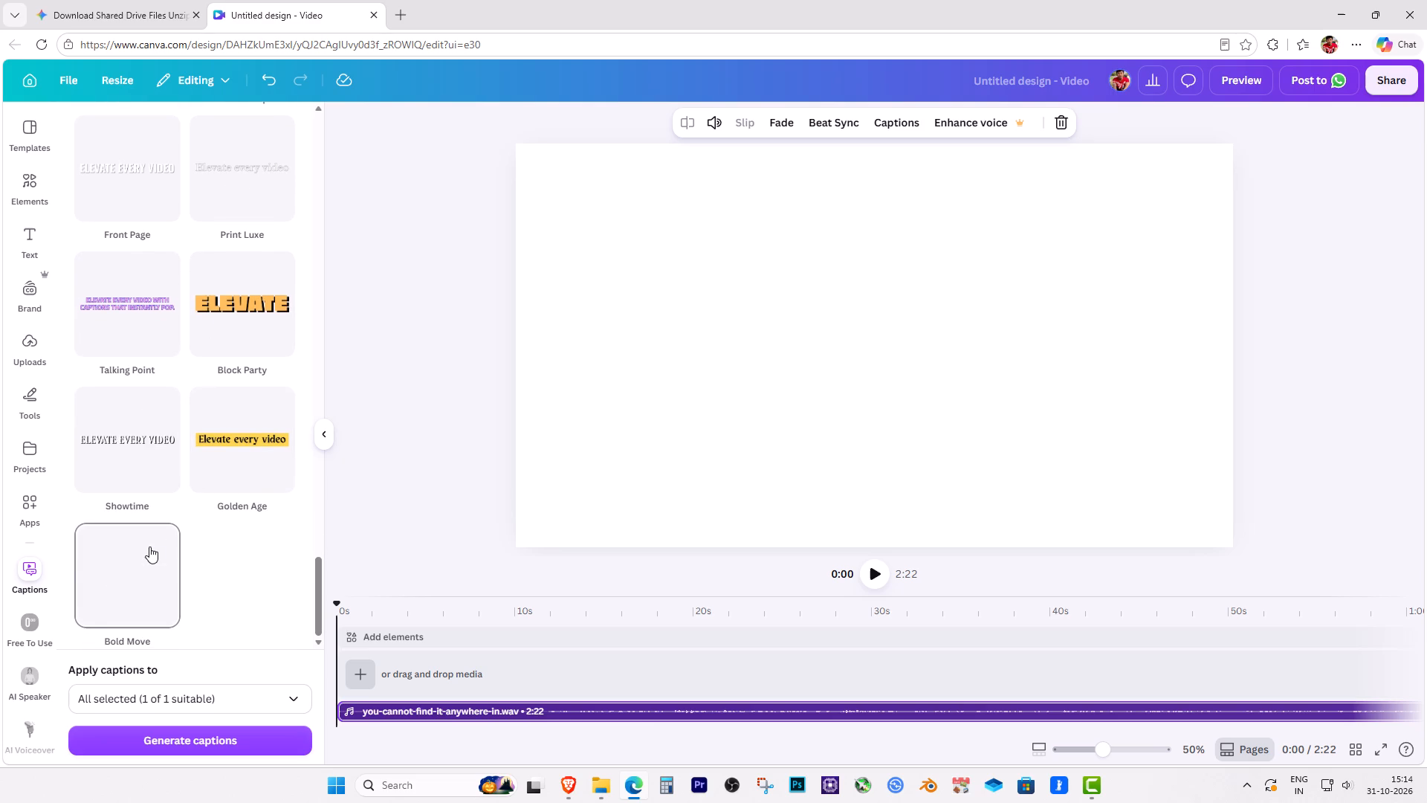
Choose the Golden Age caption style and generate captions for the voiceover.
{"action": "scroll", "coordinate": [278, 394], "scroll_direction": "up", "scroll_amount": 2}
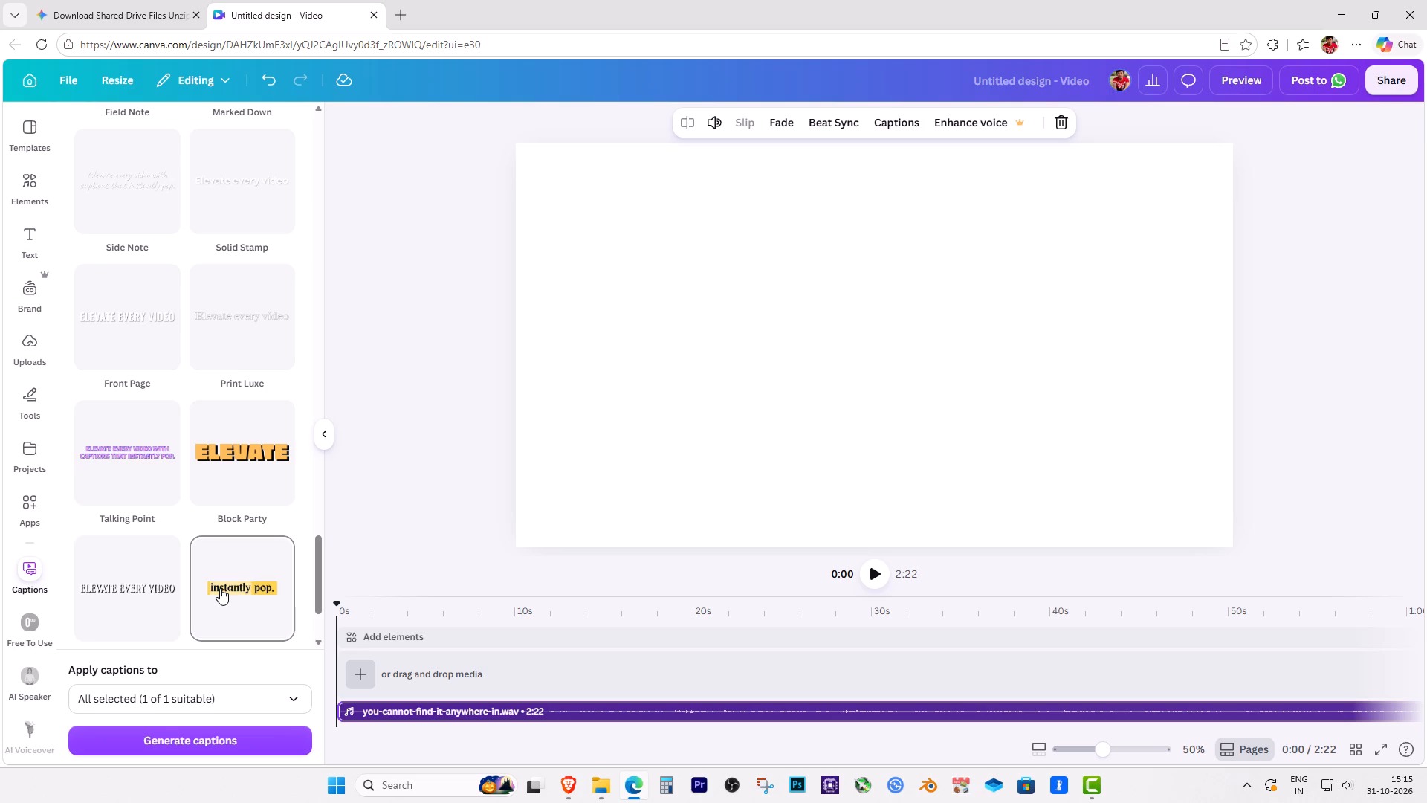
{"action": "left_click", "coordinate": [220, 588]}
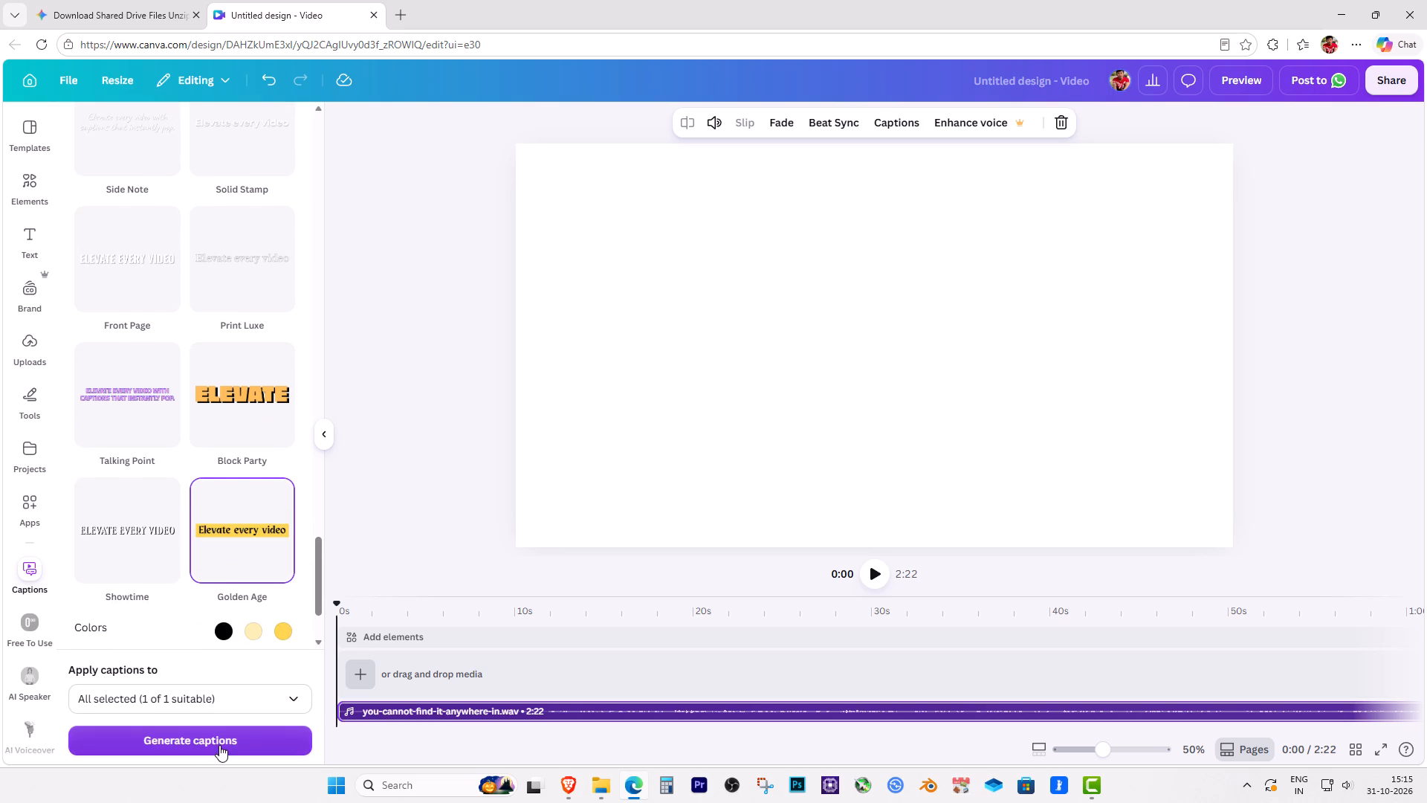
{"action": "left_click", "coordinate": [219, 745]}
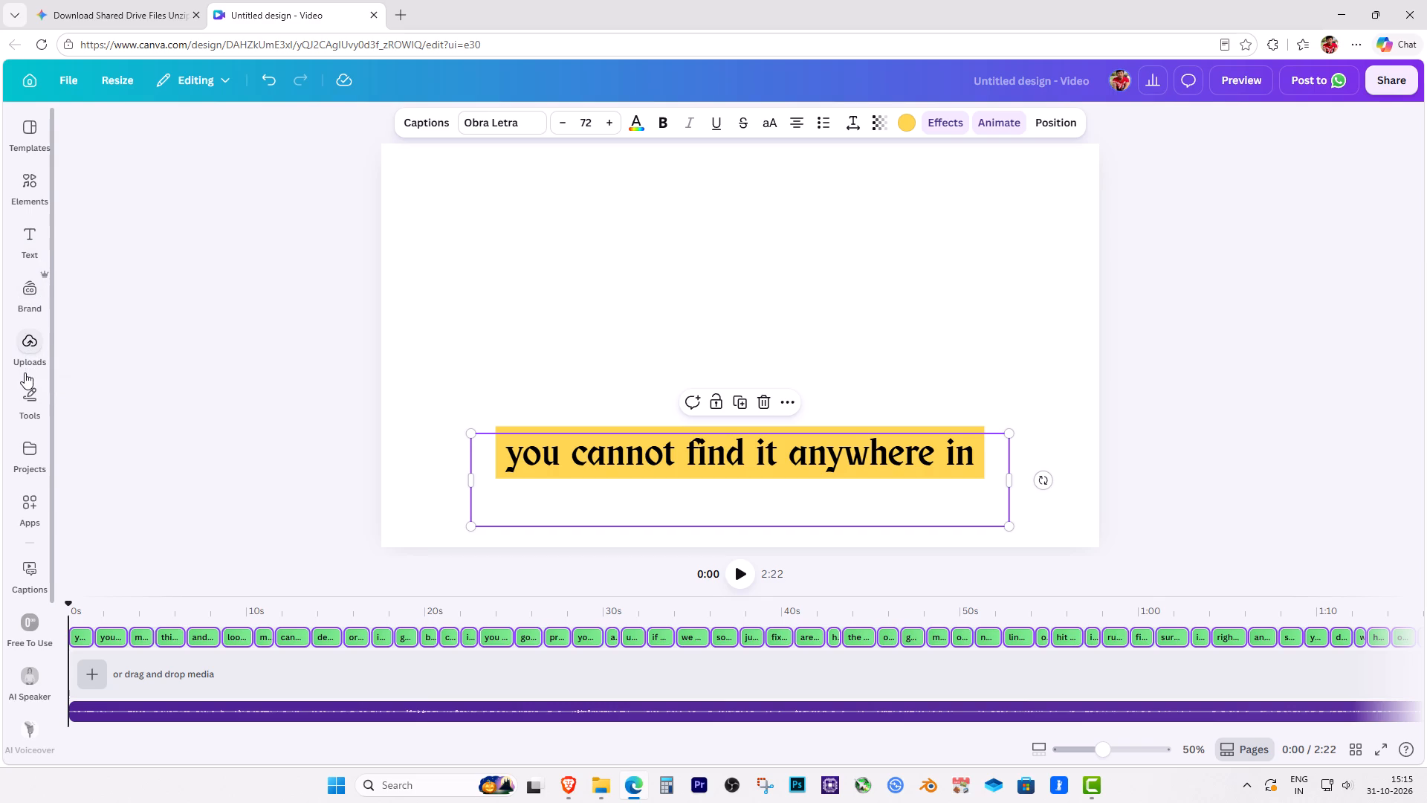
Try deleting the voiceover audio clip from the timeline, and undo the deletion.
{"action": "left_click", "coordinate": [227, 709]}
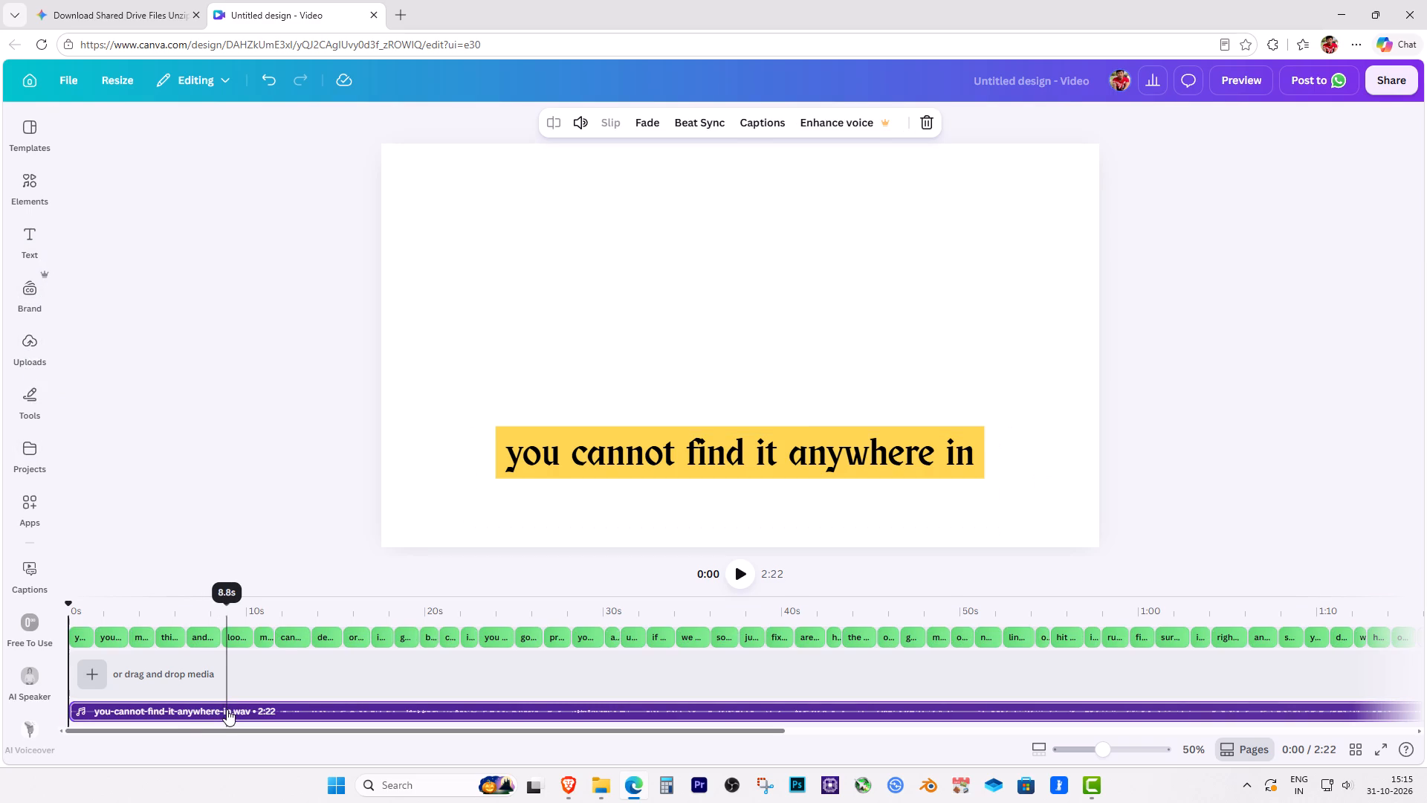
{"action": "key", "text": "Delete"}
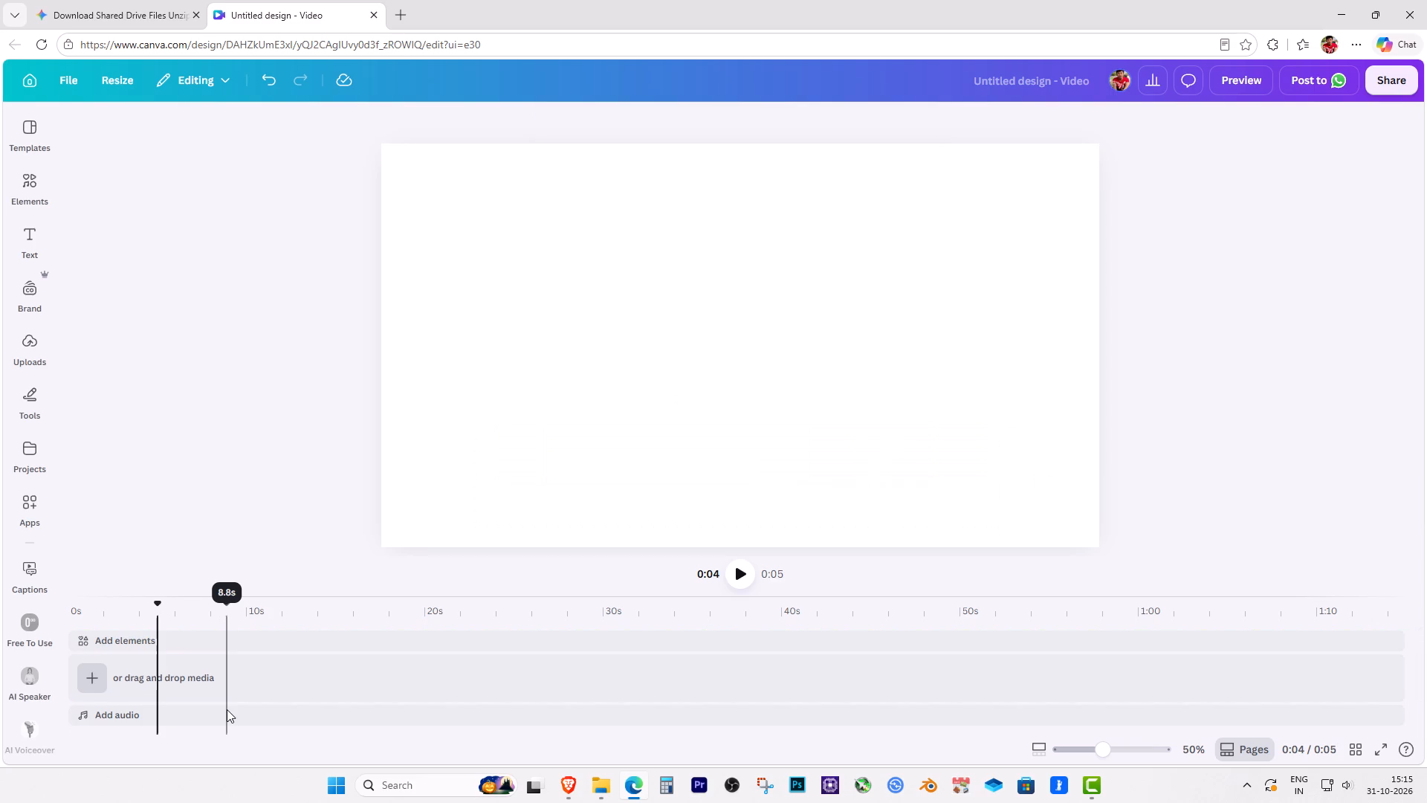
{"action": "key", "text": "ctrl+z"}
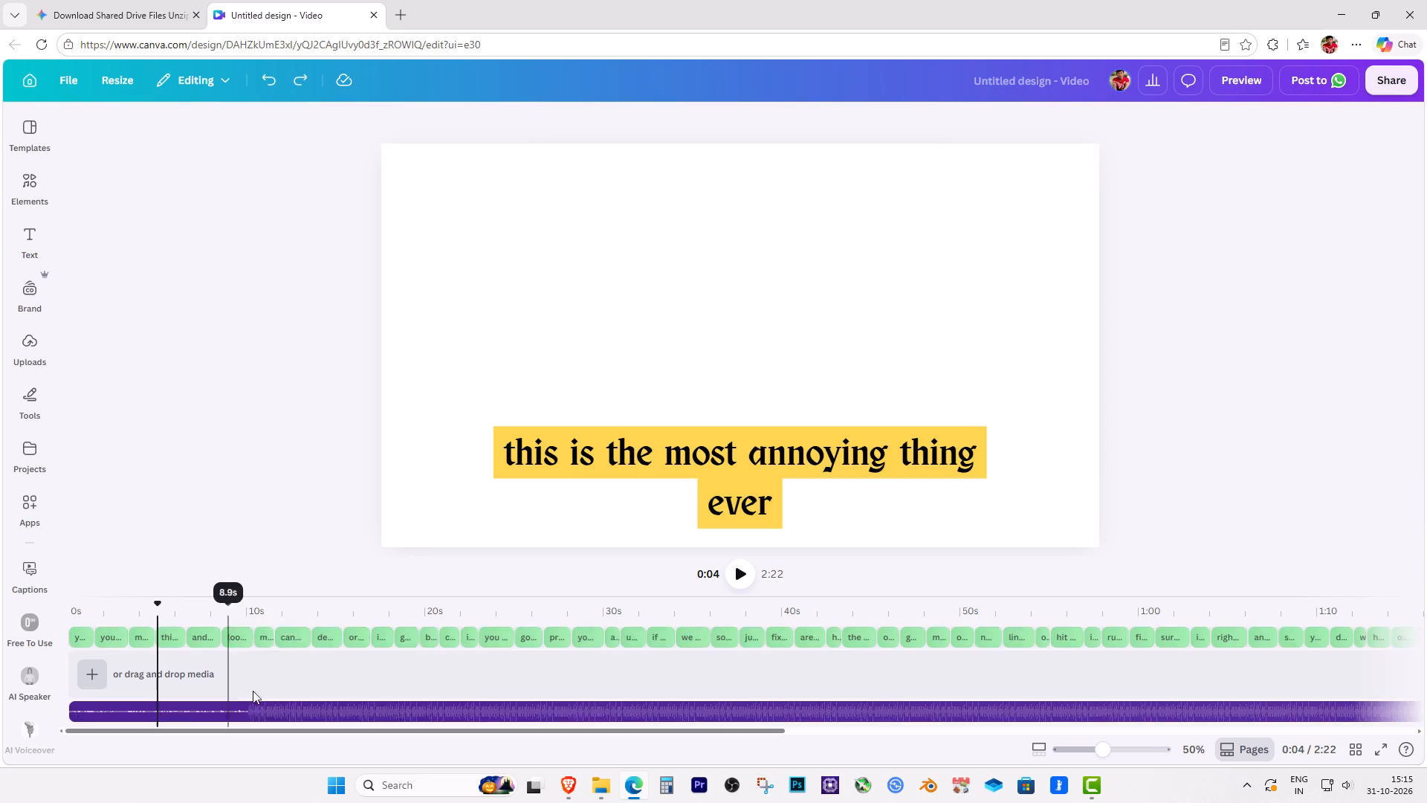
Download the captioned voiceover design as a 1080p MP4 video.
{"action": "left_click", "coordinate": [242, 674]}
{"action": "left_click", "coordinate": [219, 716]}
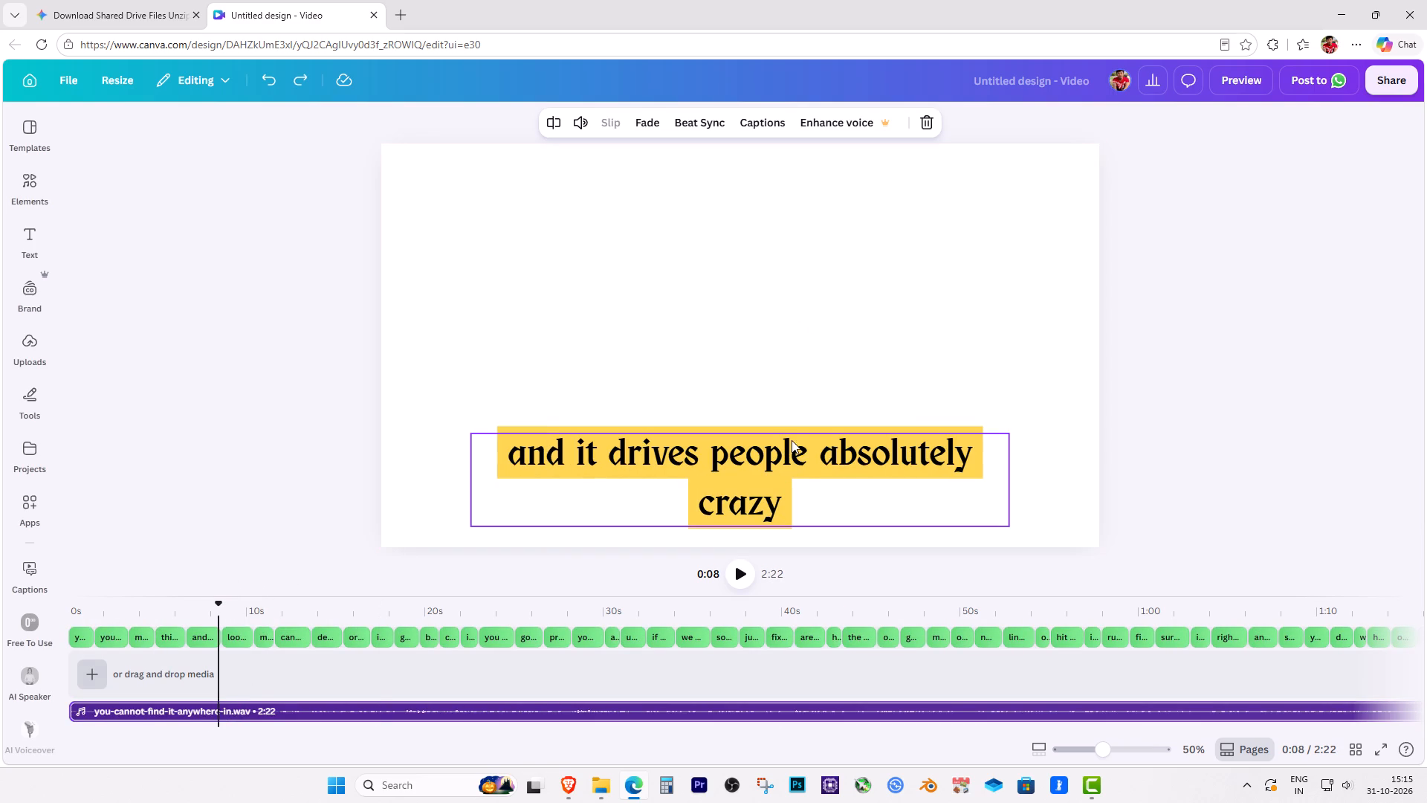
{"action": "left_click", "coordinate": [1390, 83]}
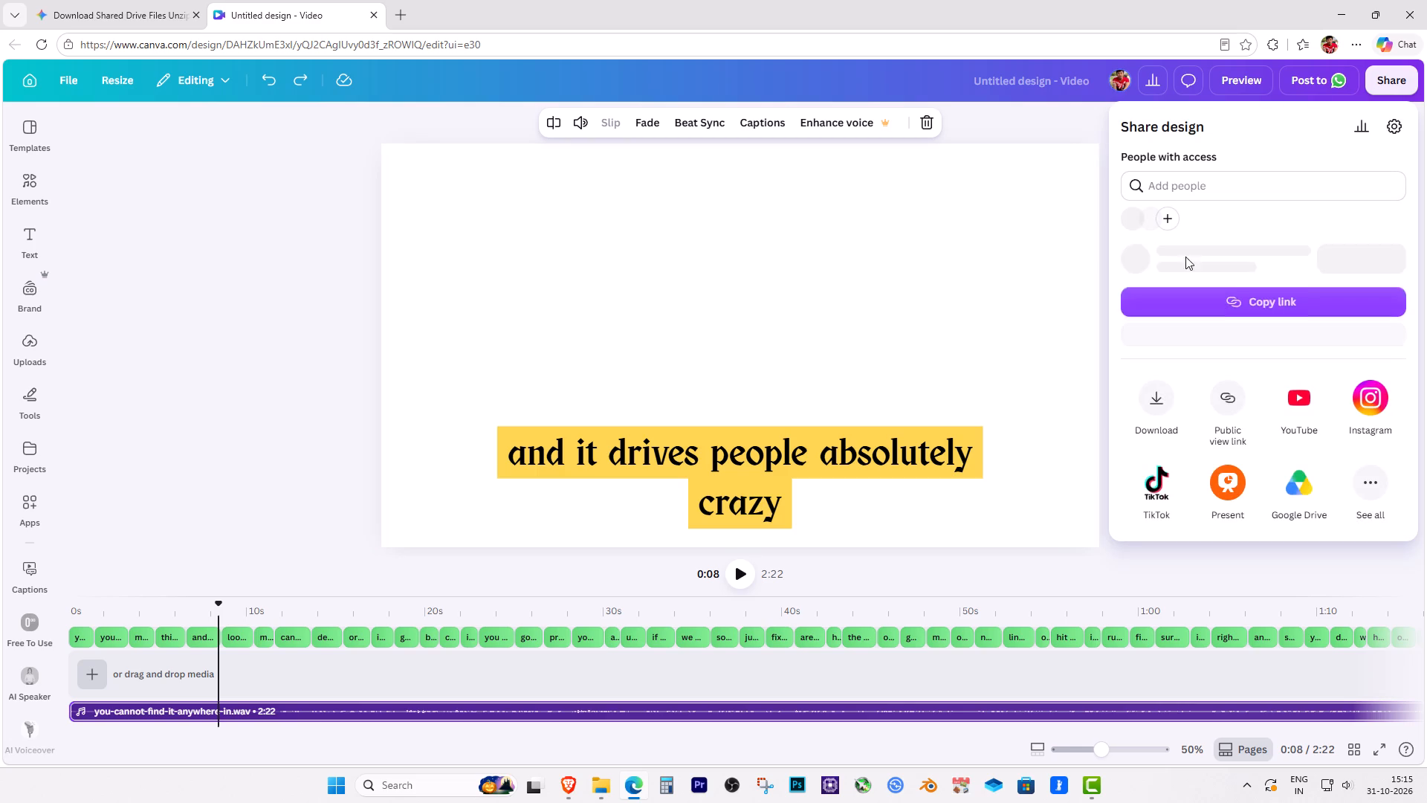
{"action": "left_click", "coordinate": [1172, 430]}
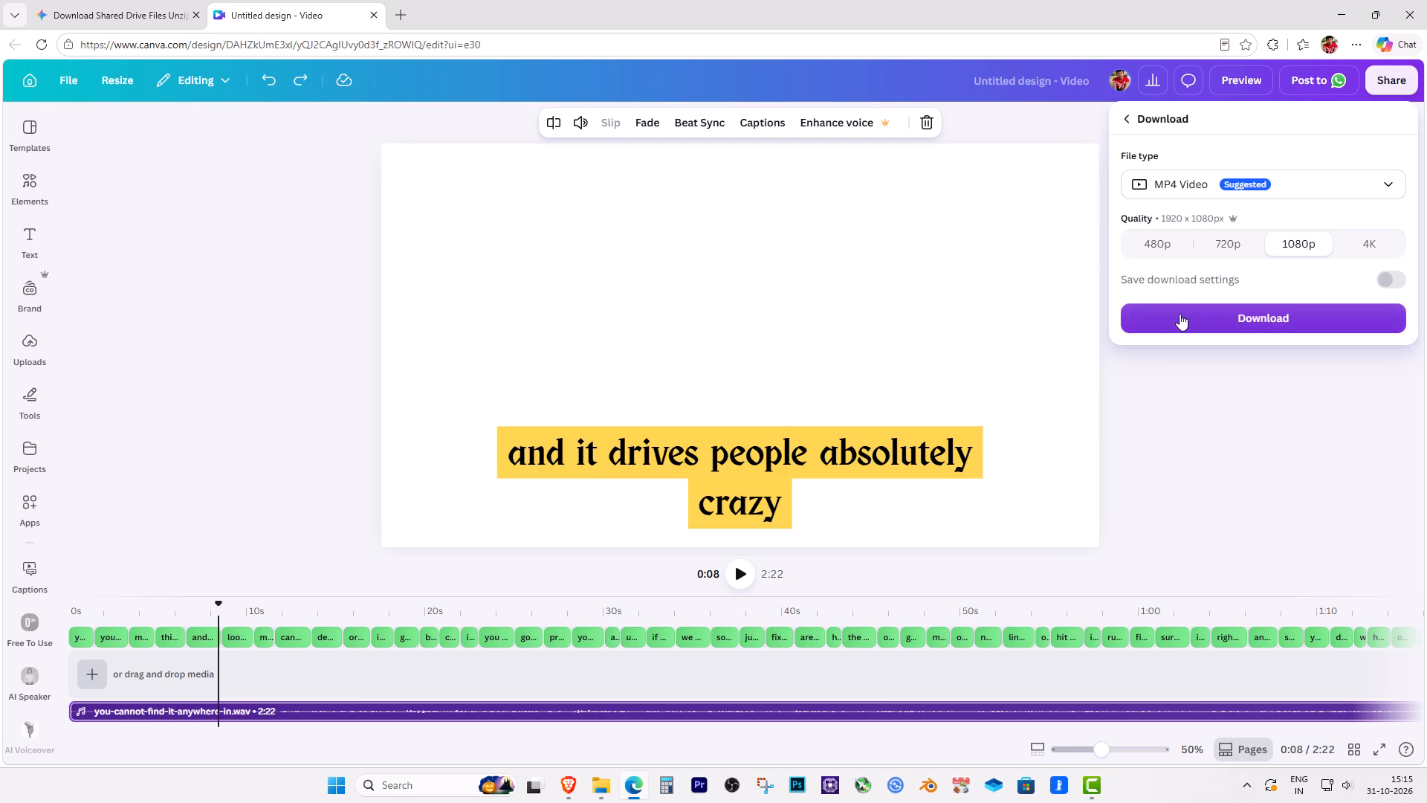
{"action": "left_click", "coordinate": [1217, 317]}
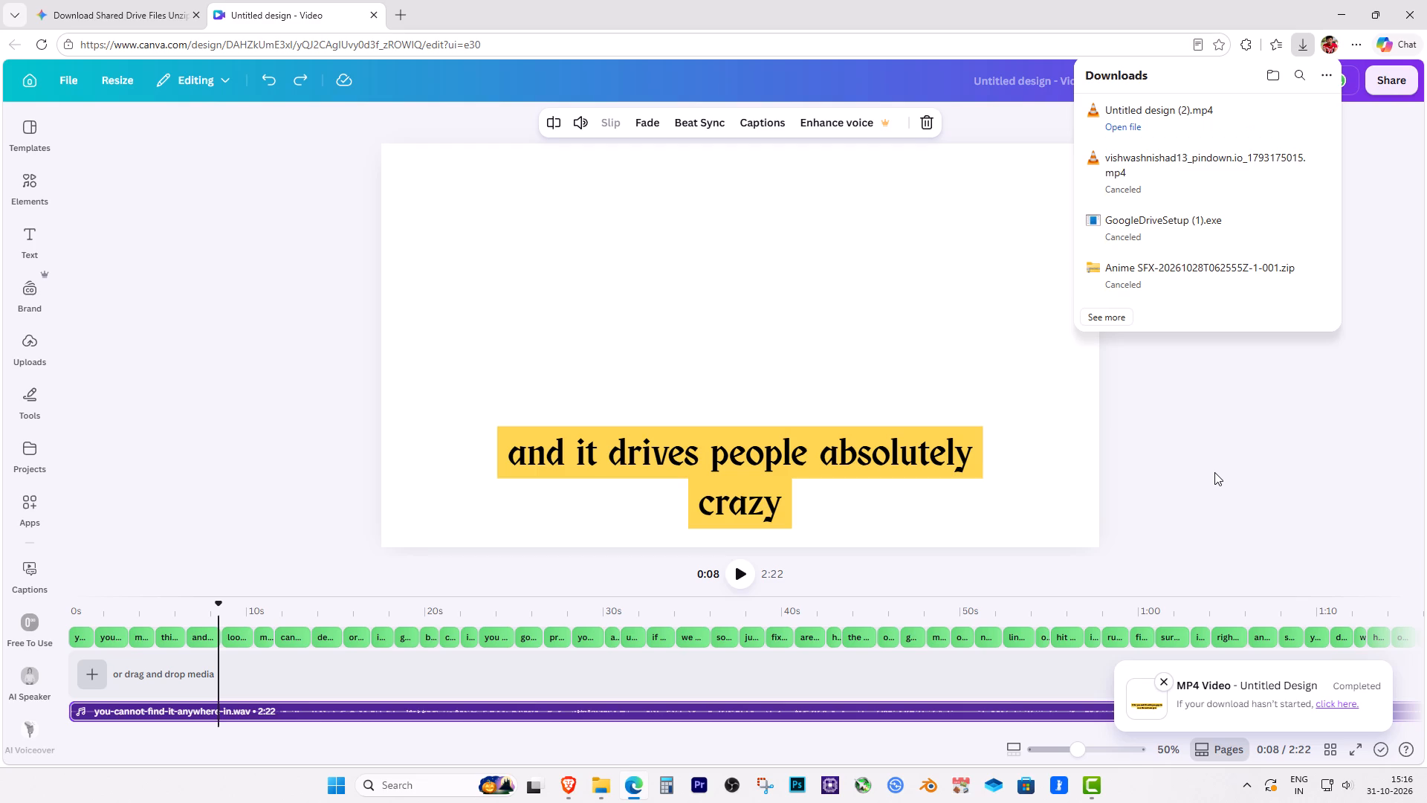
Bring the downloaded Untitled design (2).mp4 into Camtasia and place it at the start of Track 3, above the screen recordings.
{"action": "left_click_drag", "start_coordinate": [1177, 122], "coordinate": [1098, 781]}
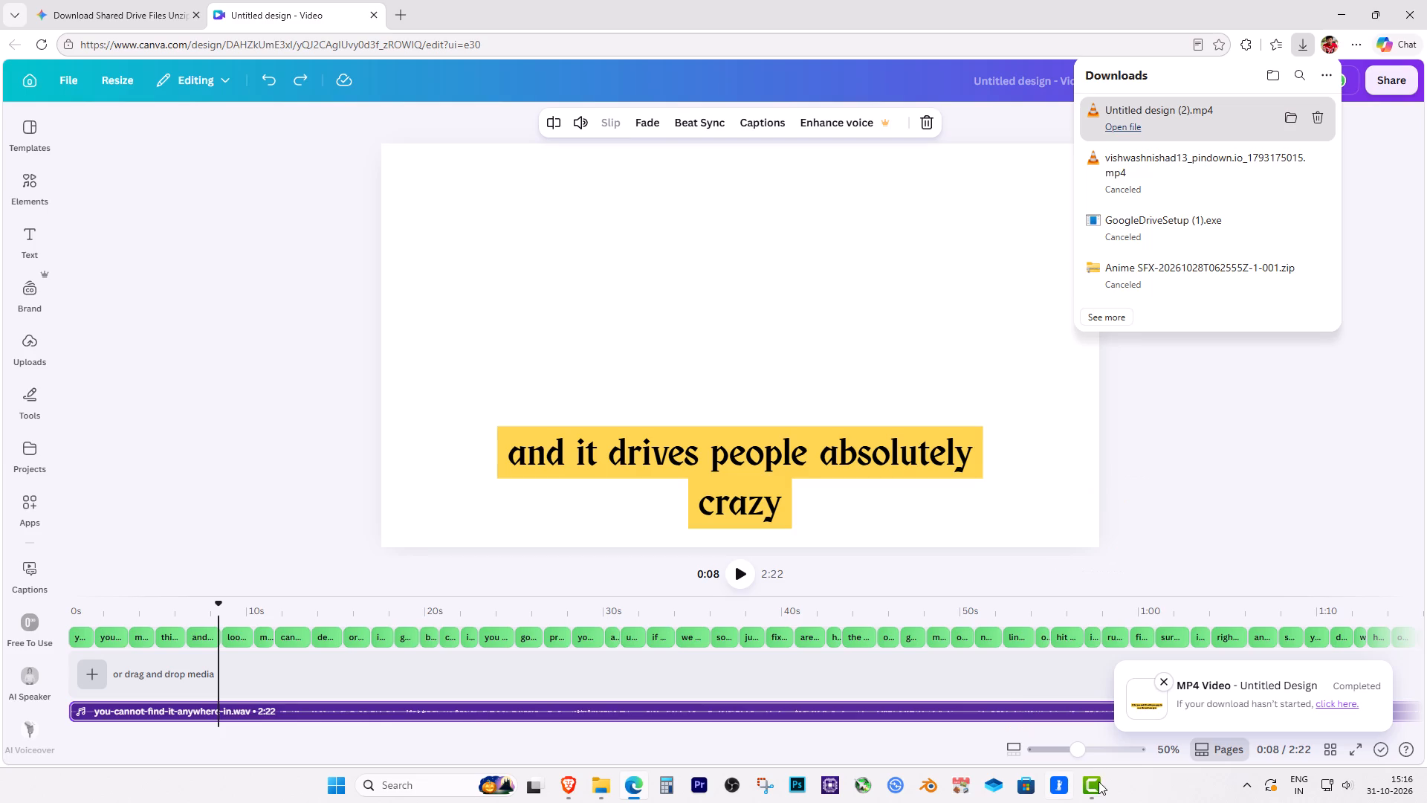
{"action": "left_click_drag", "start_coordinate": [1098, 781], "coordinate": [476, 723]}
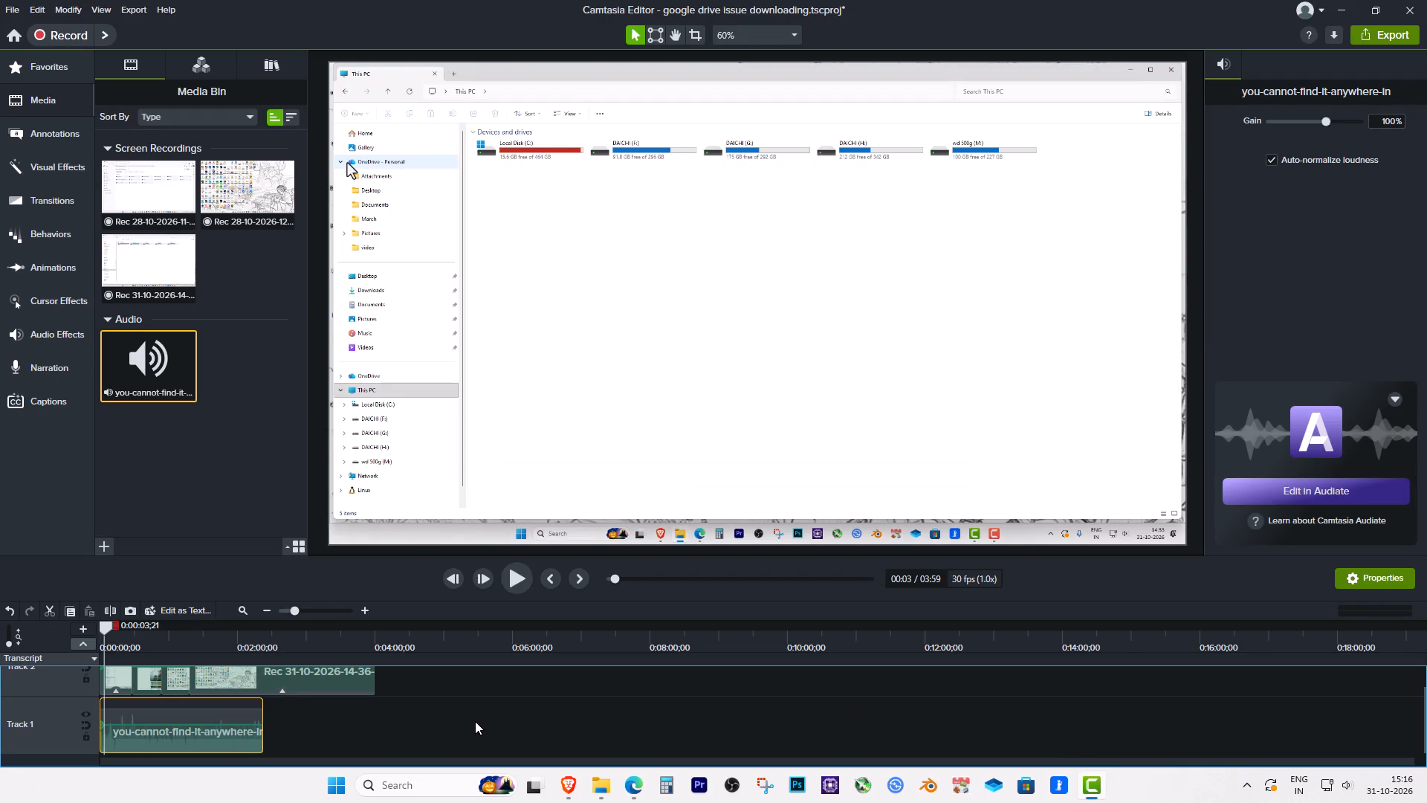
{"action": "left_click_drag", "start_coordinate": [533, 726], "coordinate": [531, 667]}
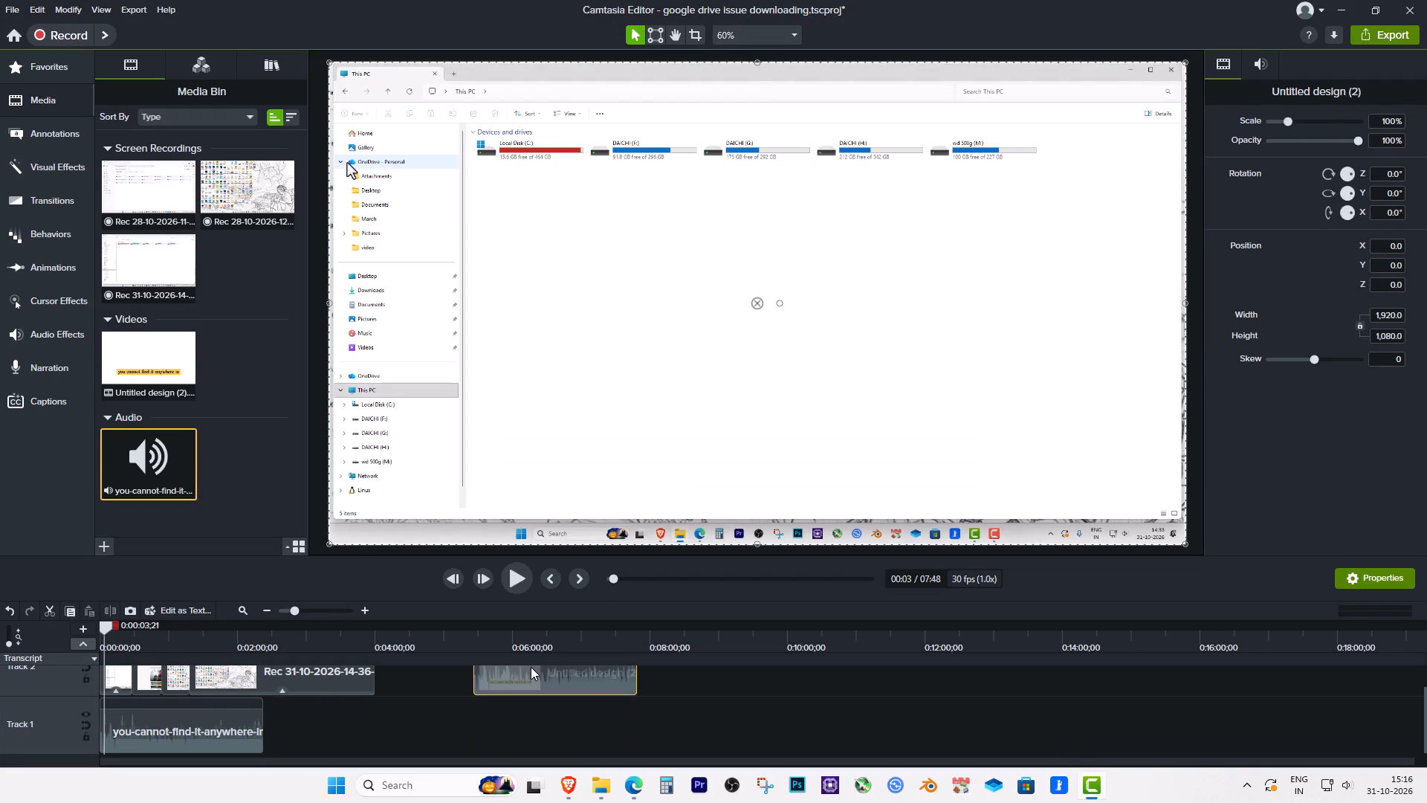
{"action": "left_click_drag", "start_coordinate": [531, 667], "coordinate": [123, 695]}
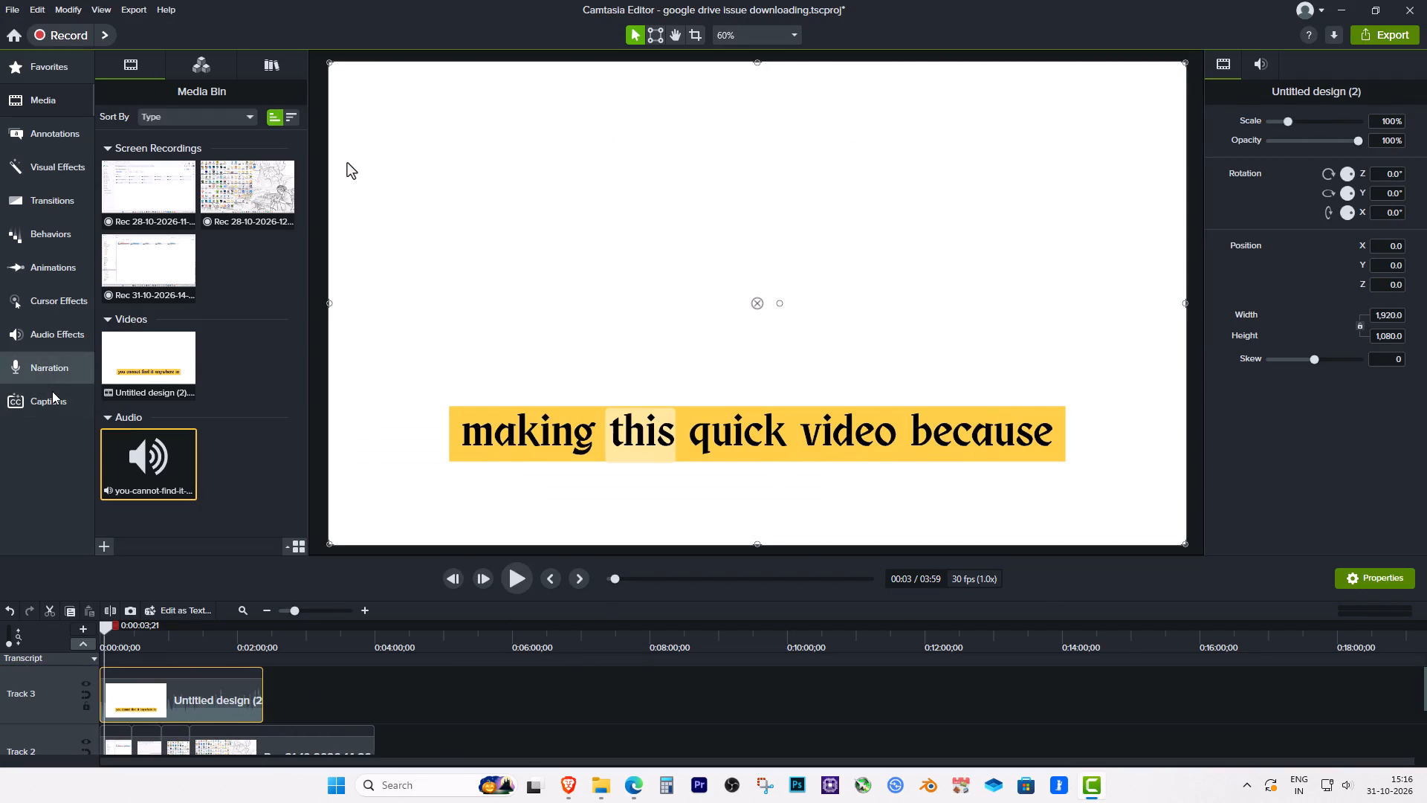
Apply the Remove a Color effect to the captions clip on Track 3, with white #FFFFFF as the removed color.
{"action": "left_click", "coordinate": [47, 307]}
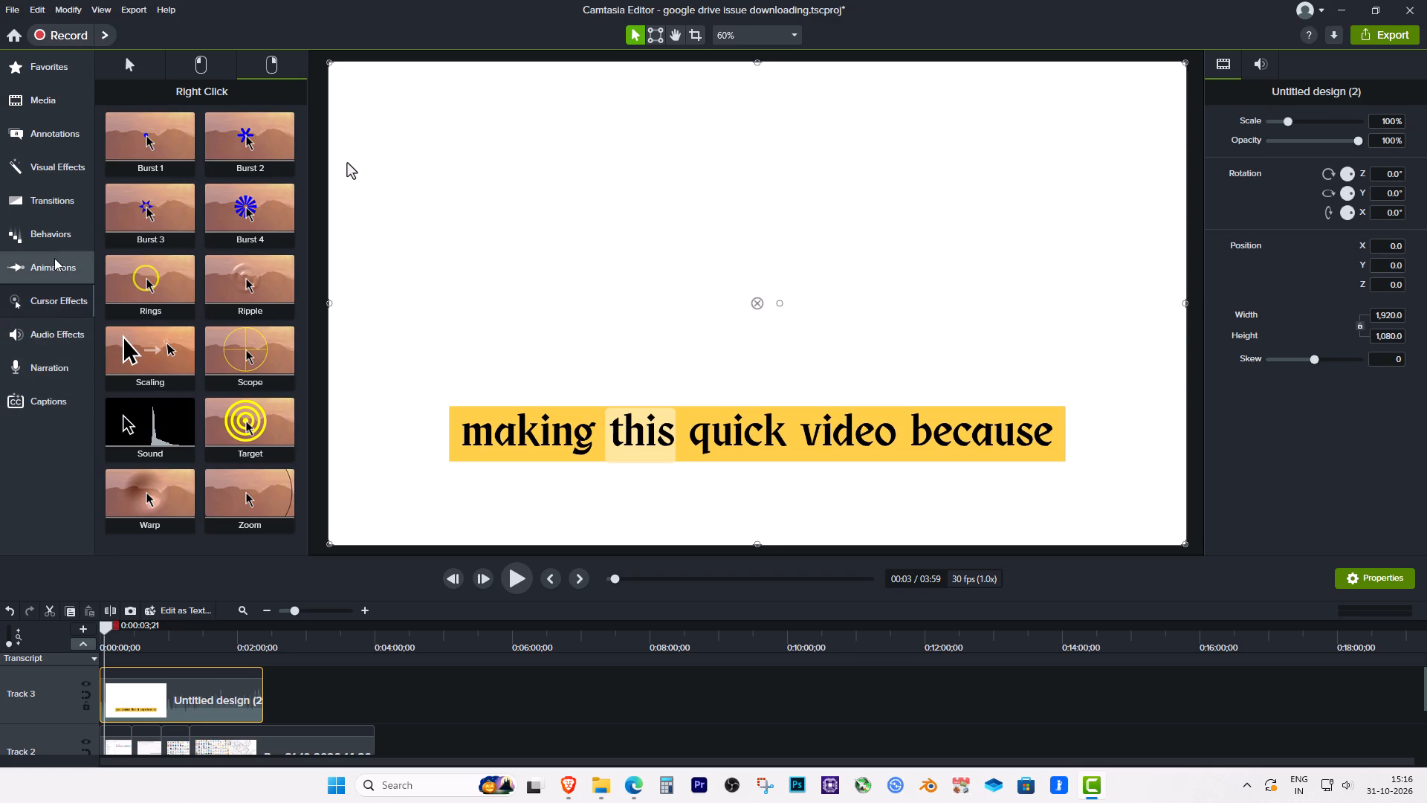
{"action": "left_click", "coordinate": [67, 132]}
{"action": "left_click", "coordinate": [57, 167]}
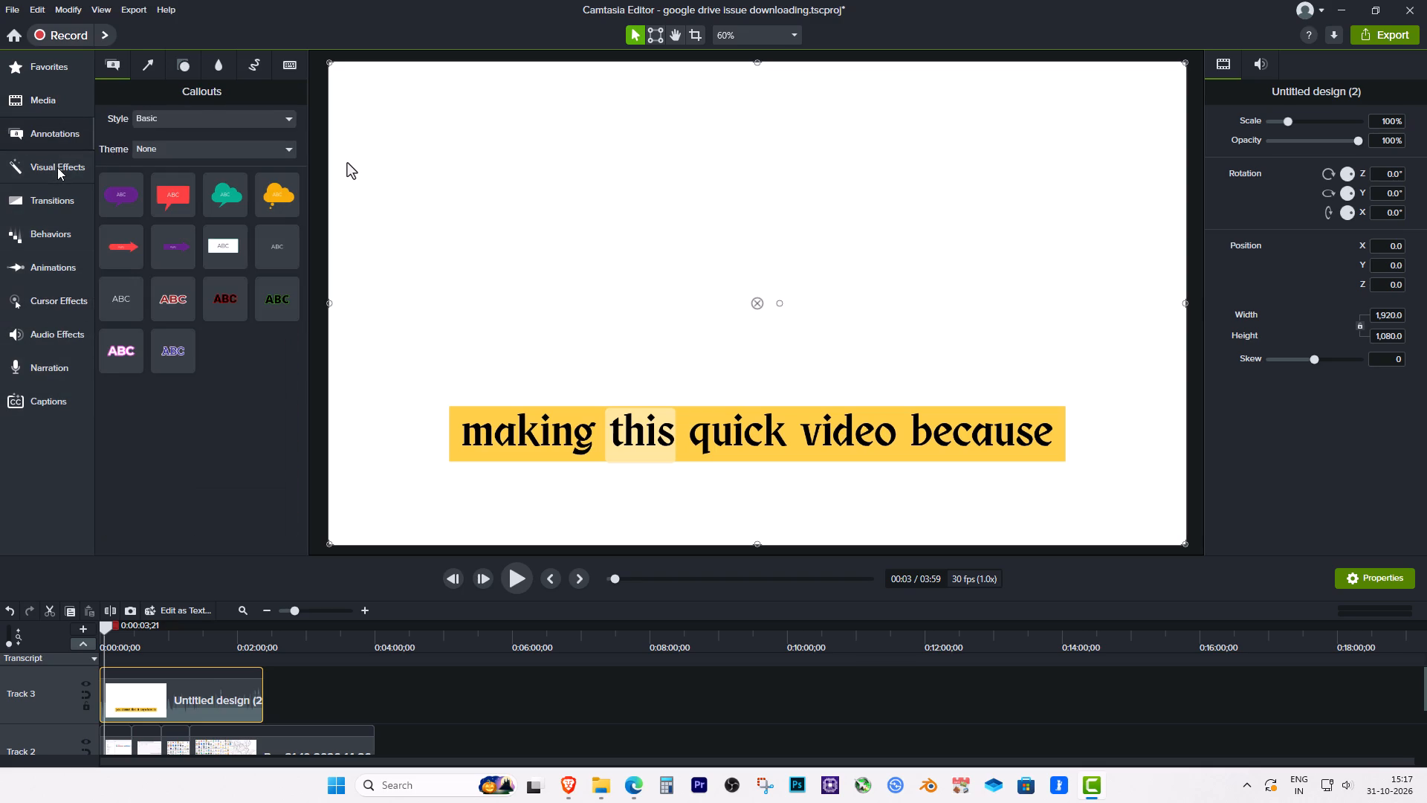
{"action": "scroll", "coordinate": [220, 489], "scroll_direction": "down", "scroll_amount": 7}
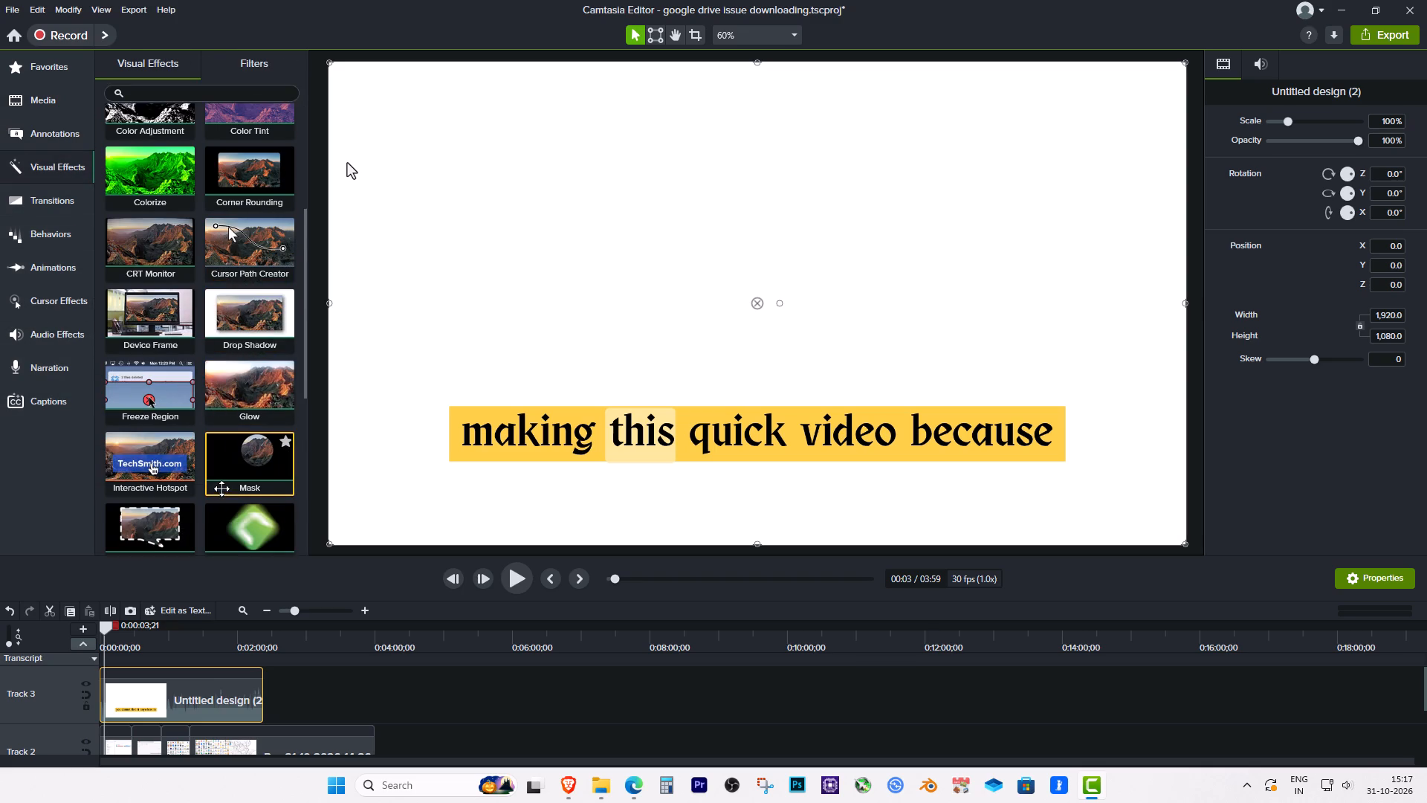
{"action": "scroll", "coordinate": [221, 488], "scroll_direction": "down", "scroll_amount": 7}
{"action": "left_click_drag", "start_coordinate": [253, 435], "coordinate": [185, 694]}
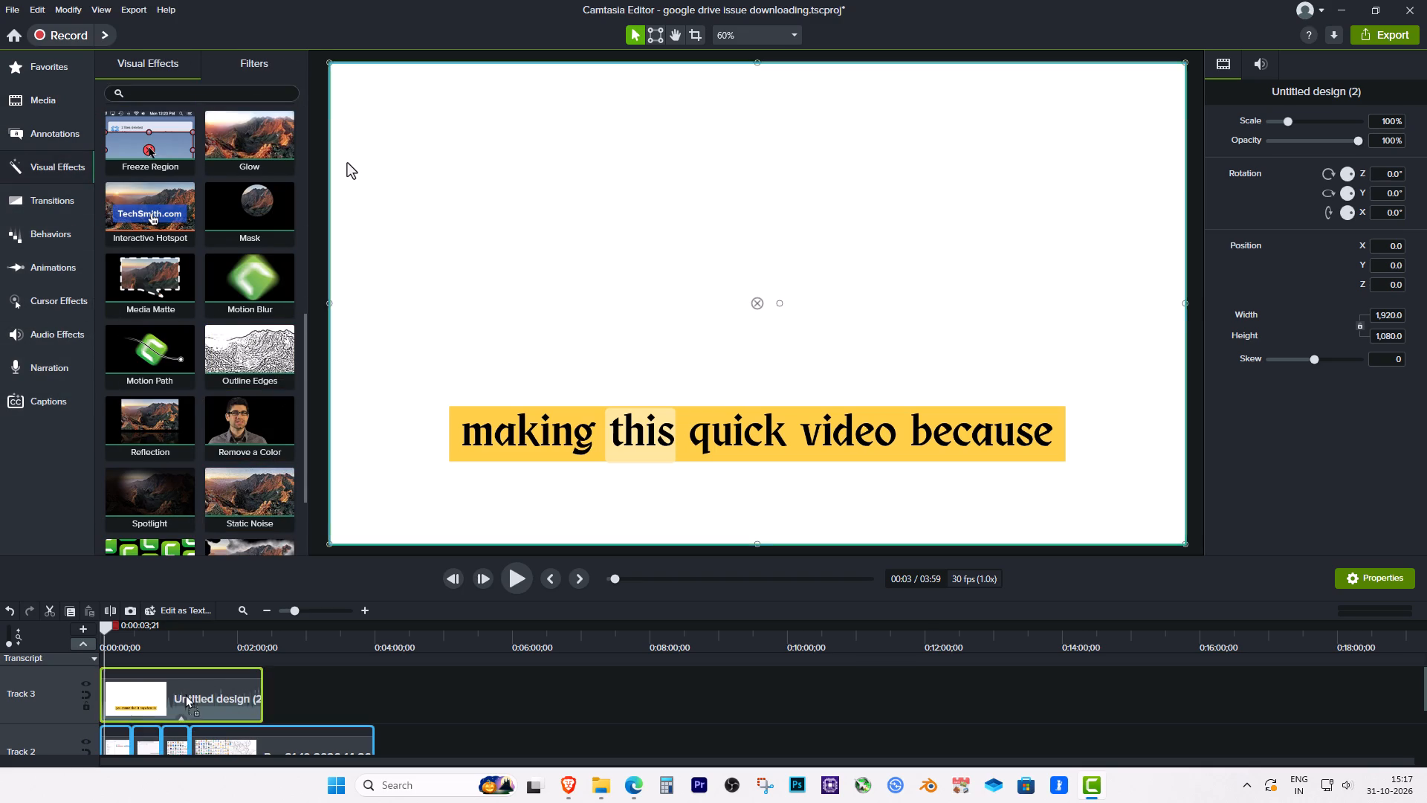
{"action": "left_click_drag", "start_coordinate": [185, 694], "coordinate": [185, 694]}
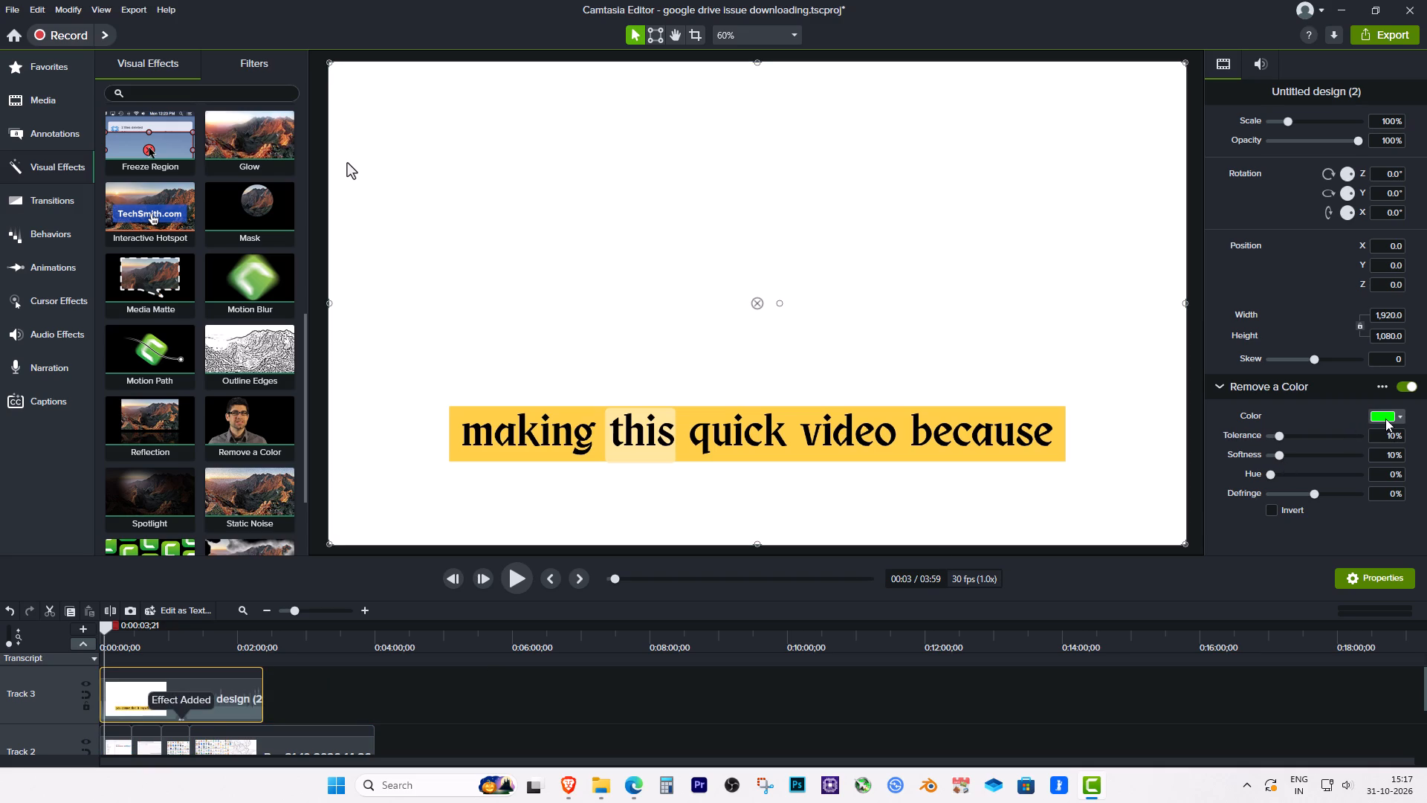
{"action": "left_click", "coordinate": [1385, 419]}
{"action": "left_click", "coordinate": [1398, 450]}
{"action": "left_click", "coordinate": [957, 306]}
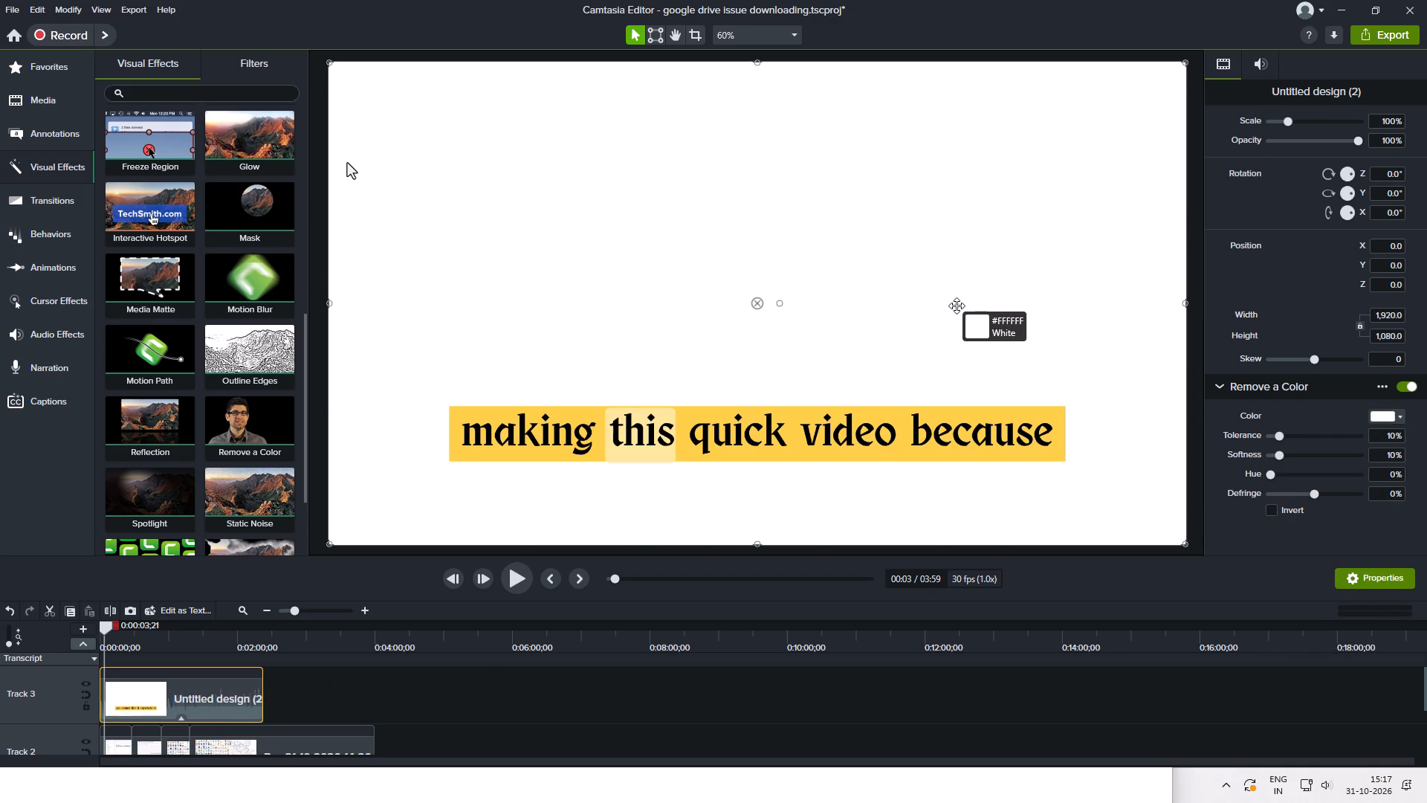
{"action": "left_click", "coordinate": [175, 691]}
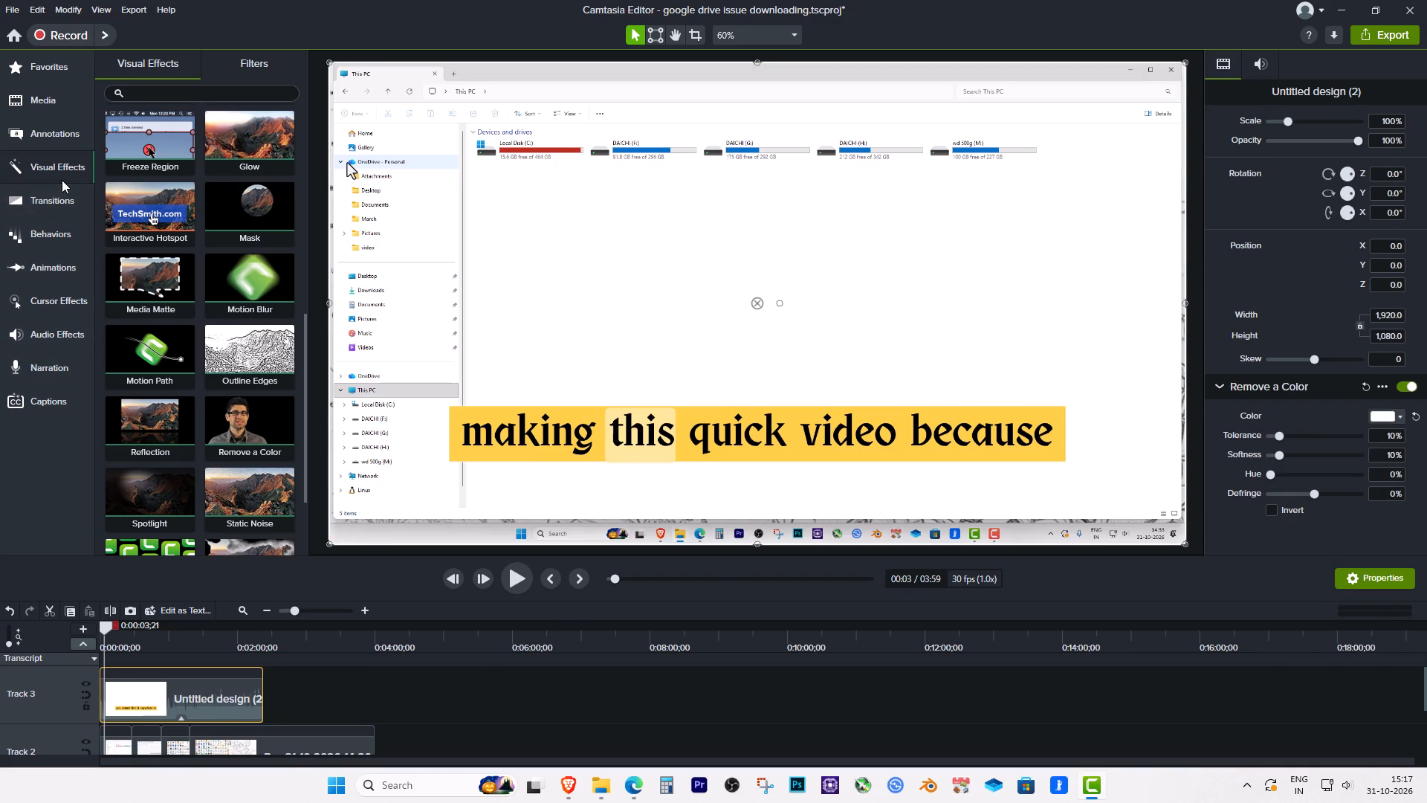
Scale the captions clip to about 59.5% and position it low in the frame at about X 87.5, Y -169.4, checking it in playback.
{"action": "left_click", "coordinate": [633, 442]}
{"action": "left_click_drag", "start_coordinate": [825, 421], "coordinate": [797, 403]}
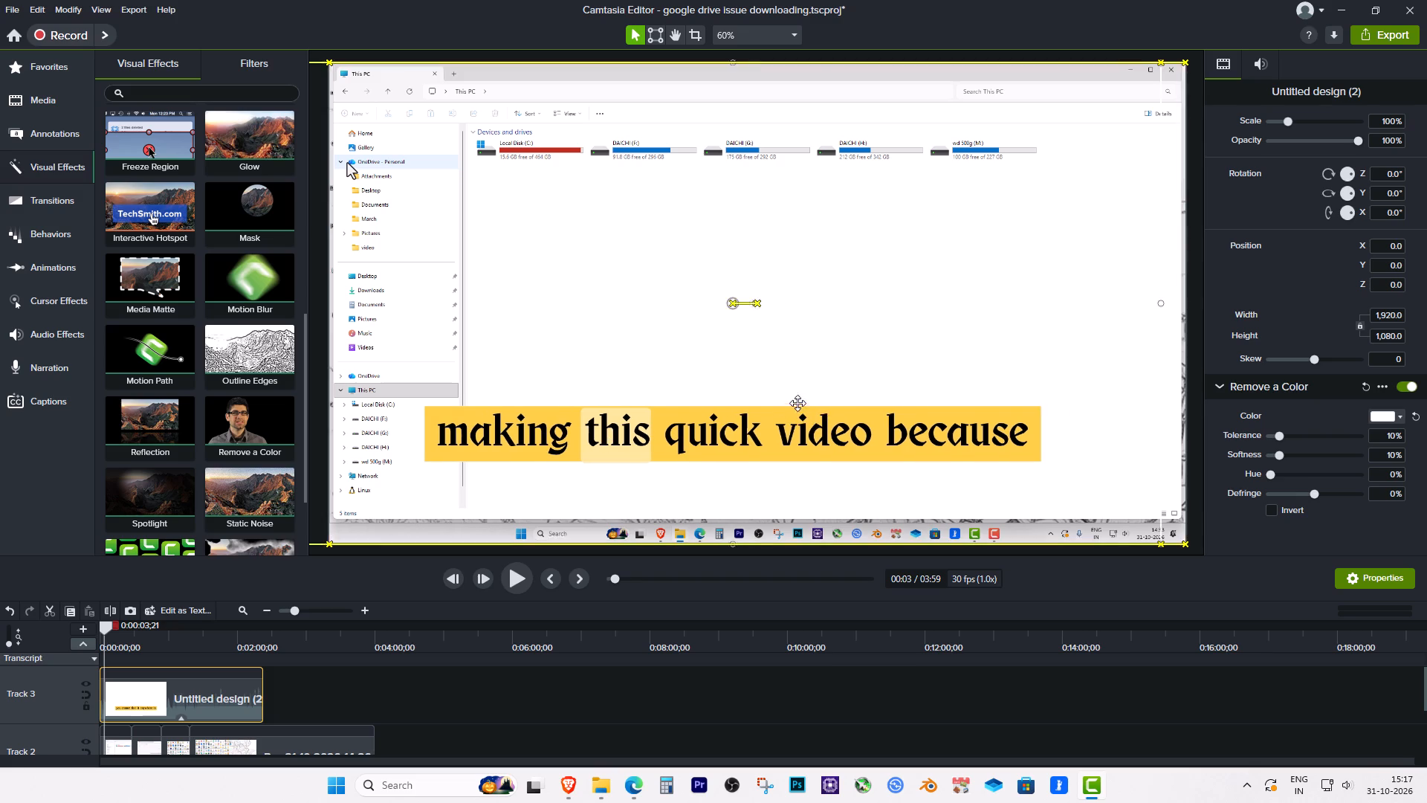
{"action": "left_click_drag", "start_coordinate": [797, 403], "coordinate": [767, 375]}
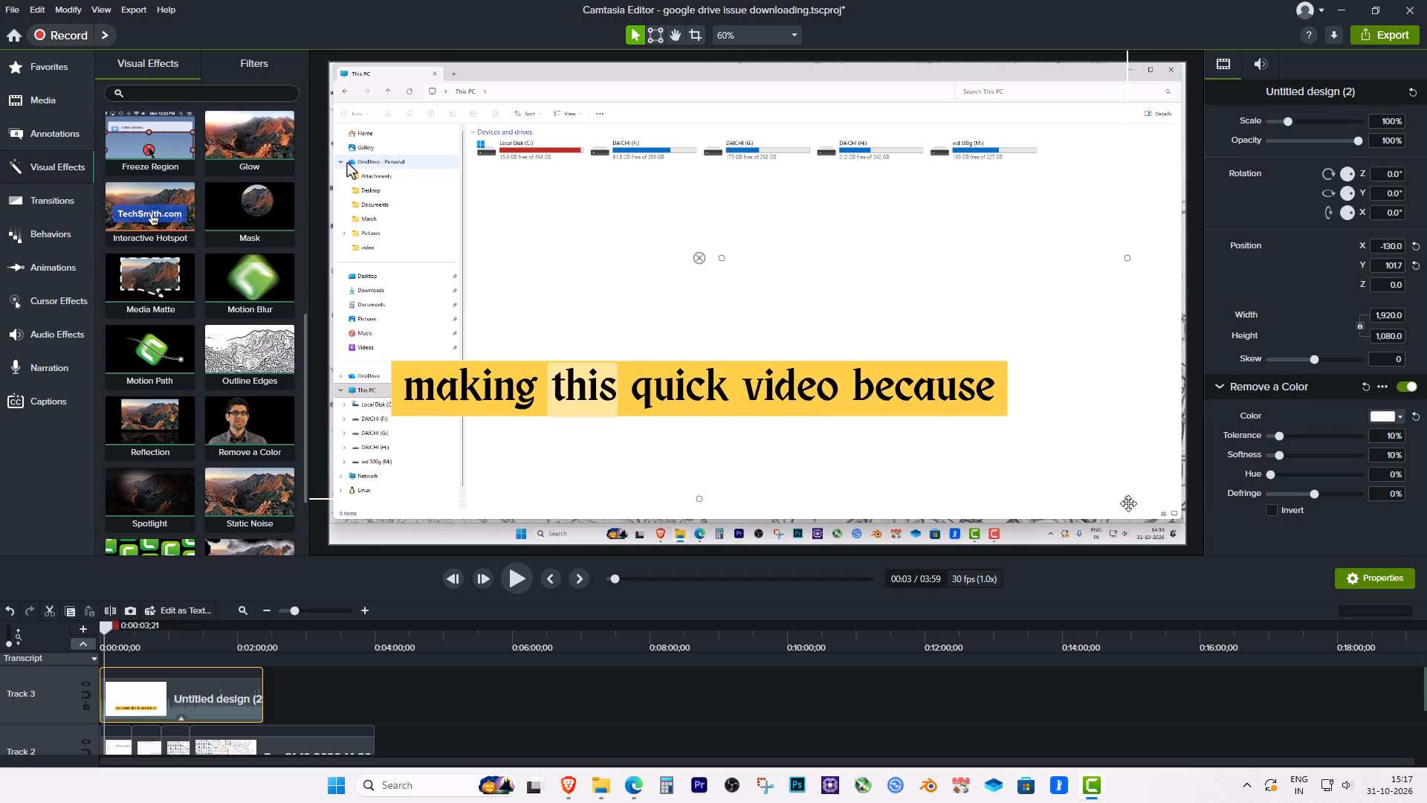
{"action": "left_click_drag", "start_coordinate": [1127, 497], "coordinate": [826, 370]}
{"action": "left_click_drag", "start_coordinate": [700, 303], "coordinate": [702, 306]}
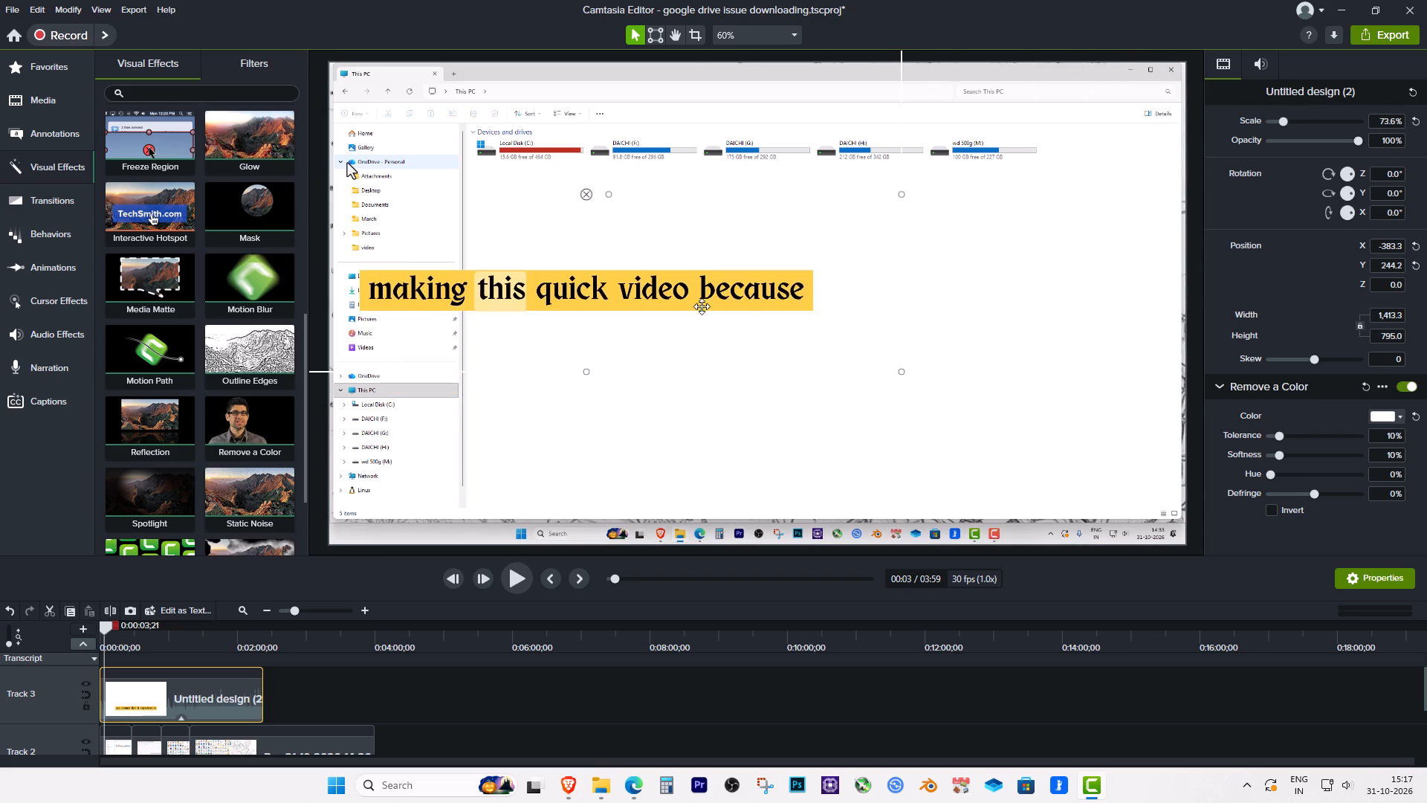
{"action": "left_click_drag", "start_coordinate": [702, 306], "coordinate": [894, 465]}
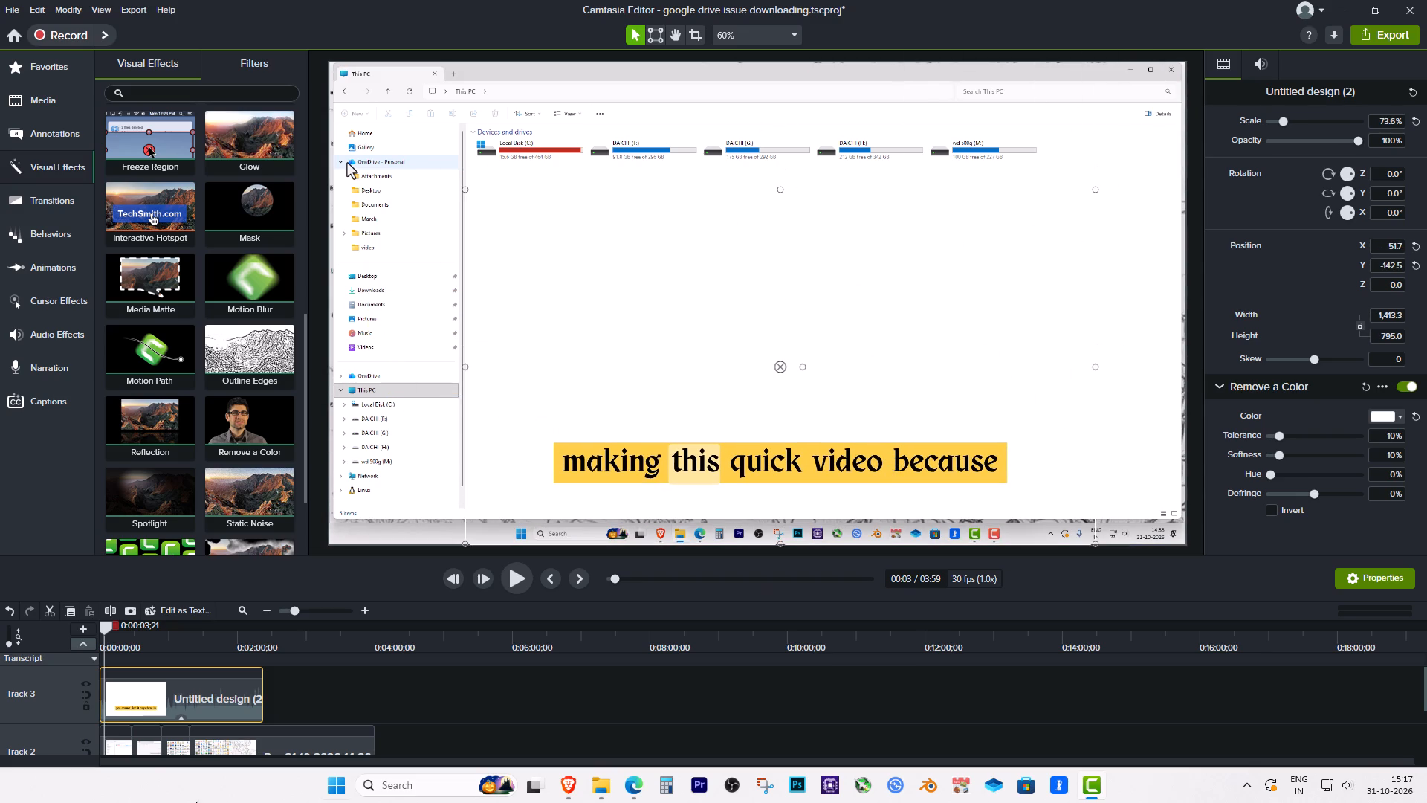
{"action": "left_click_drag", "start_coordinate": [105, 630], "coordinate": [78, 632]}
{"action": "left_click", "coordinate": [527, 575]}
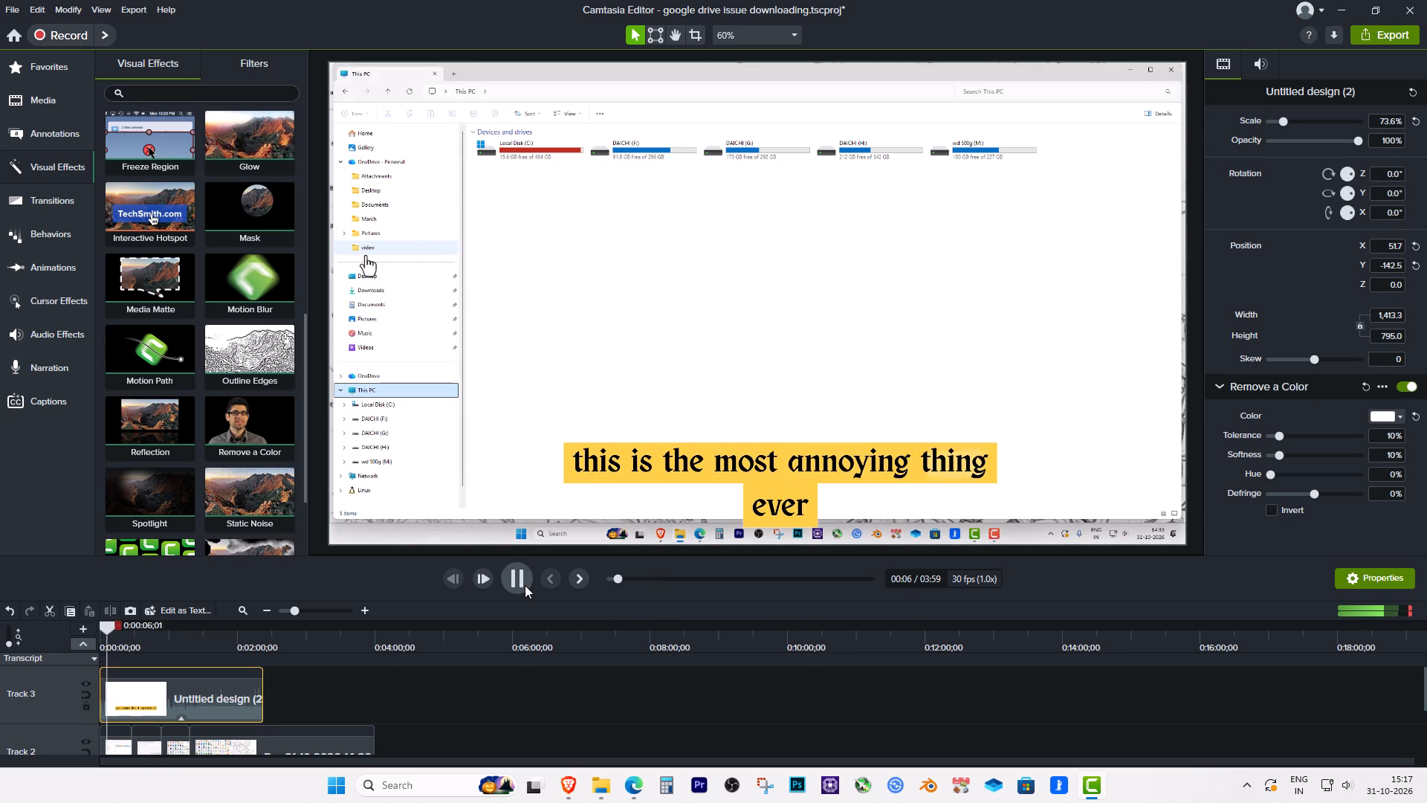
{"action": "left_click", "coordinate": [525, 585]}
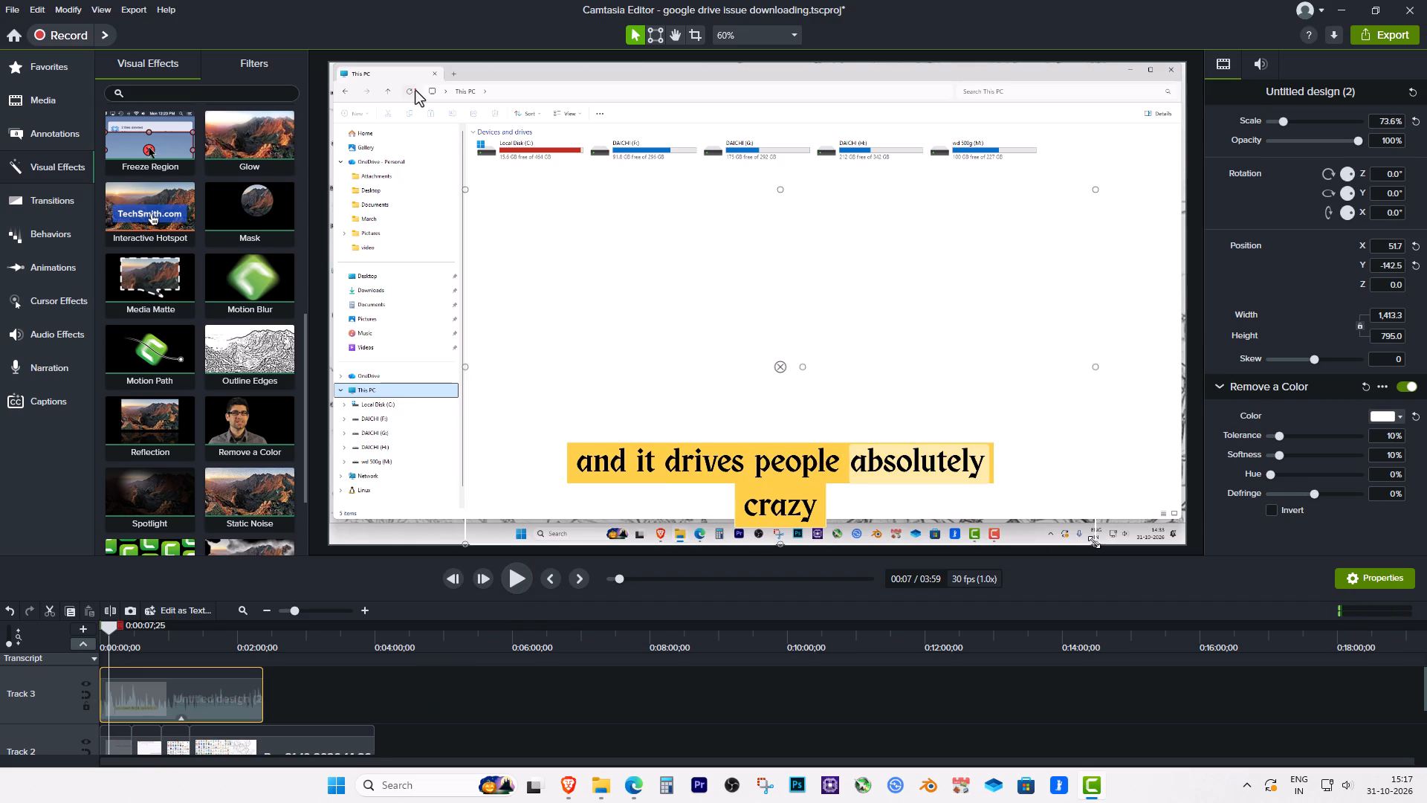
{"action": "left_click_drag", "start_coordinate": [1095, 542], "coordinate": [974, 465]}
{"action": "left_click_drag", "start_coordinate": [900, 439], "coordinate": [933, 476]}
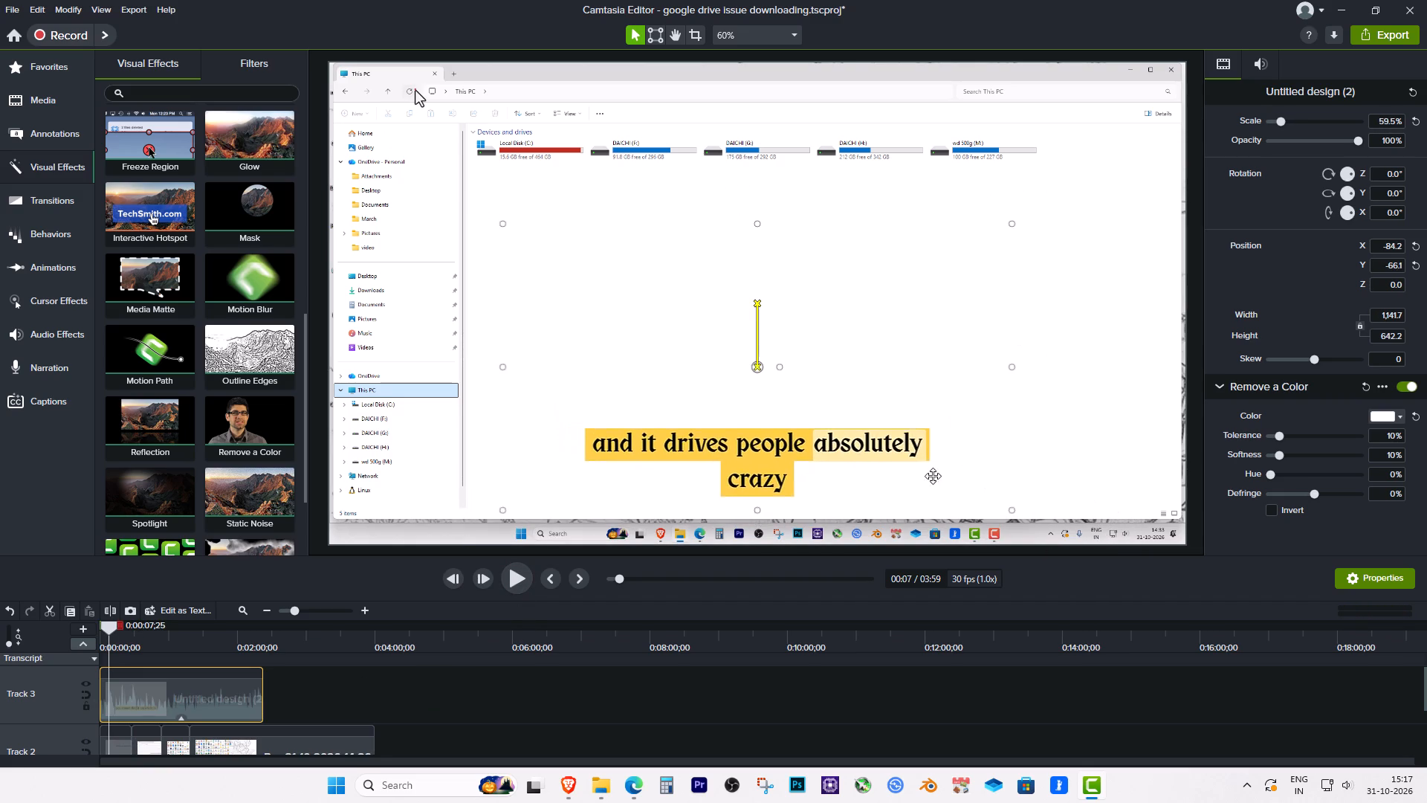
{"action": "left_click_drag", "start_coordinate": [933, 476], "coordinate": [977, 486]}
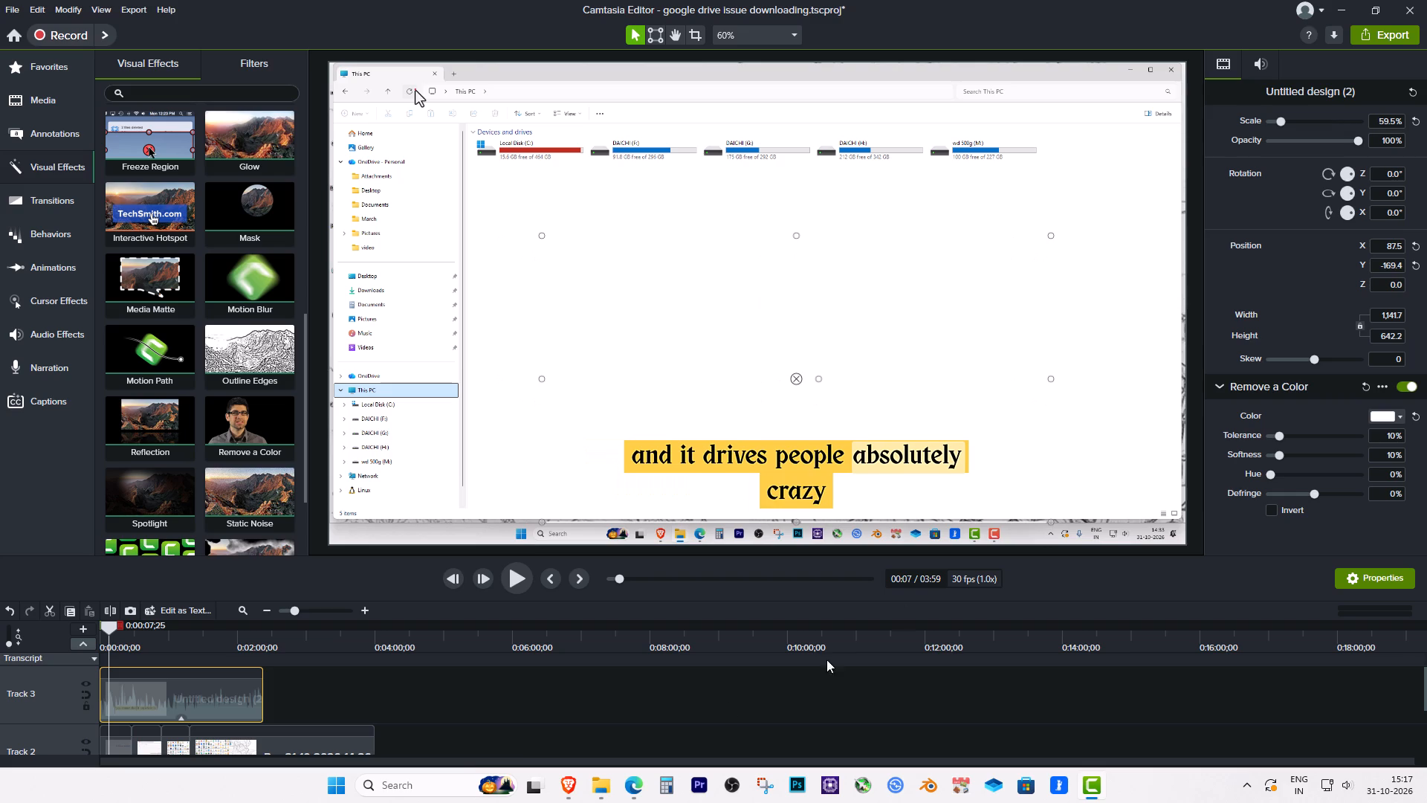
Play the timeline to check the resized captions over the screen recording, and look at the lower tracks.
{"action": "left_click", "coordinate": [522, 581]}
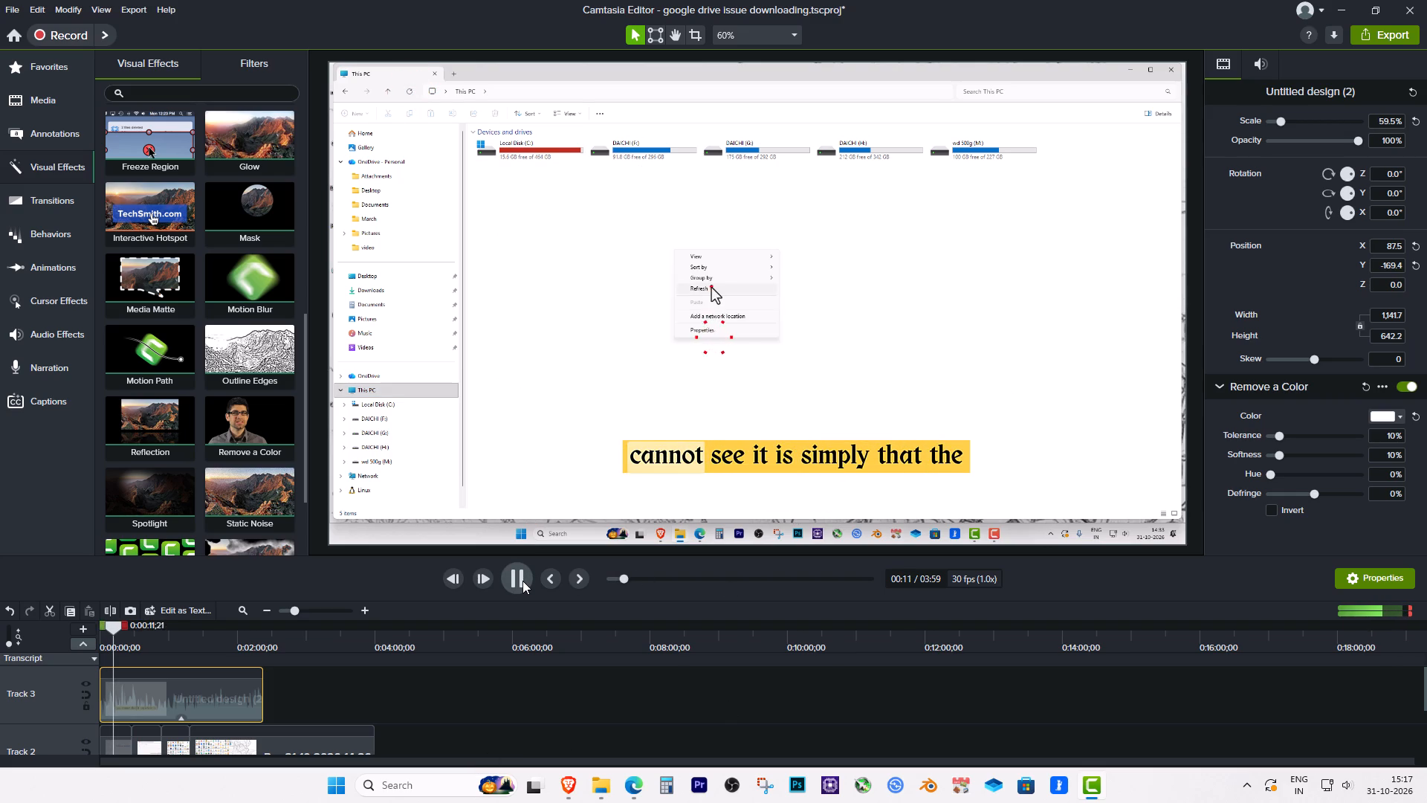
{"action": "left_click", "coordinate": [522, 581]}
{"action": "scroll", "coordinate": [431, 775], "scroll_direction": "down", "scroll_amount": 1}
{"action": "scroll", "coordinate": [499, 706], "scroll_direction": "down", "scroll_amount": 3}
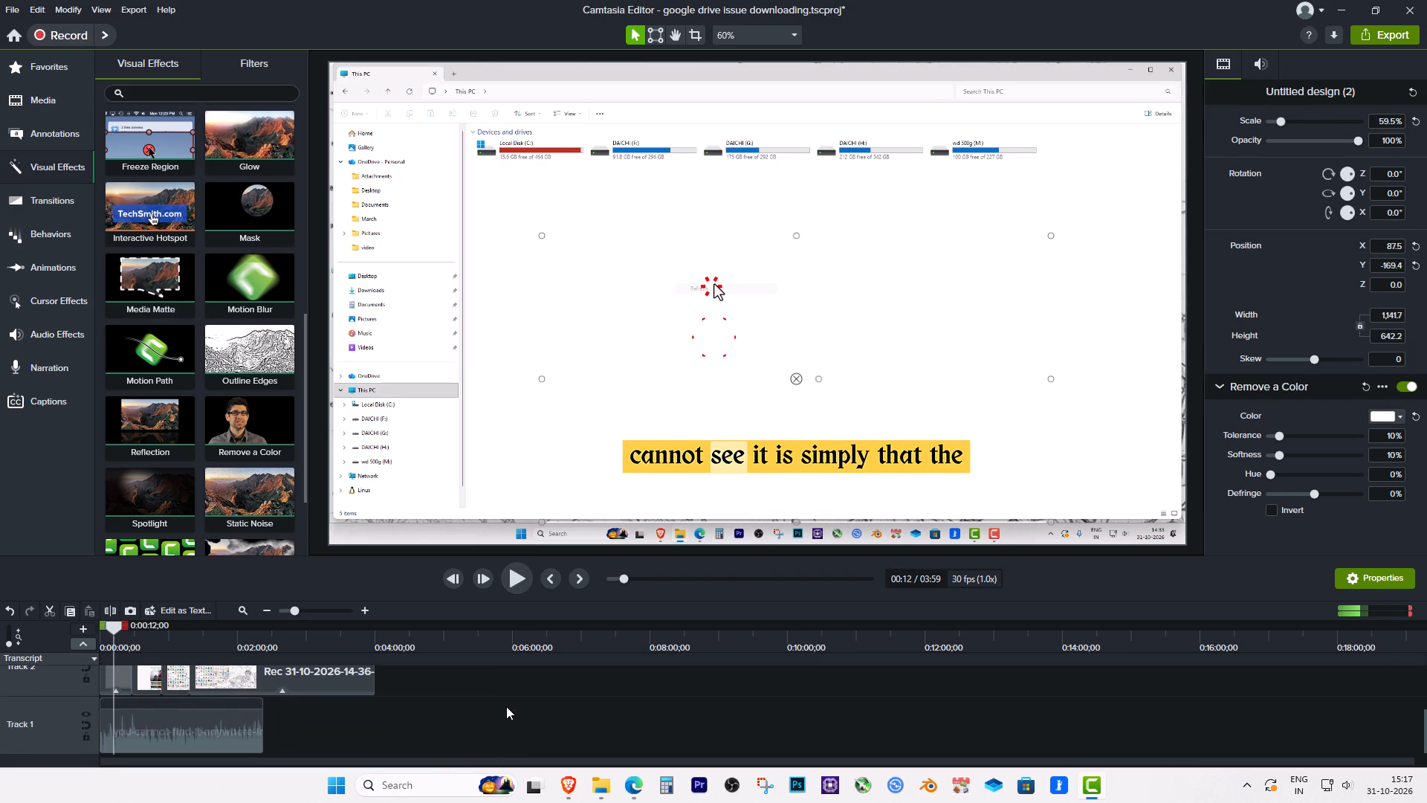
Switch to Canva and delete the captions and the voiceover audio from the design.
{"action": "left_click", "coordinate": [628, 789]}
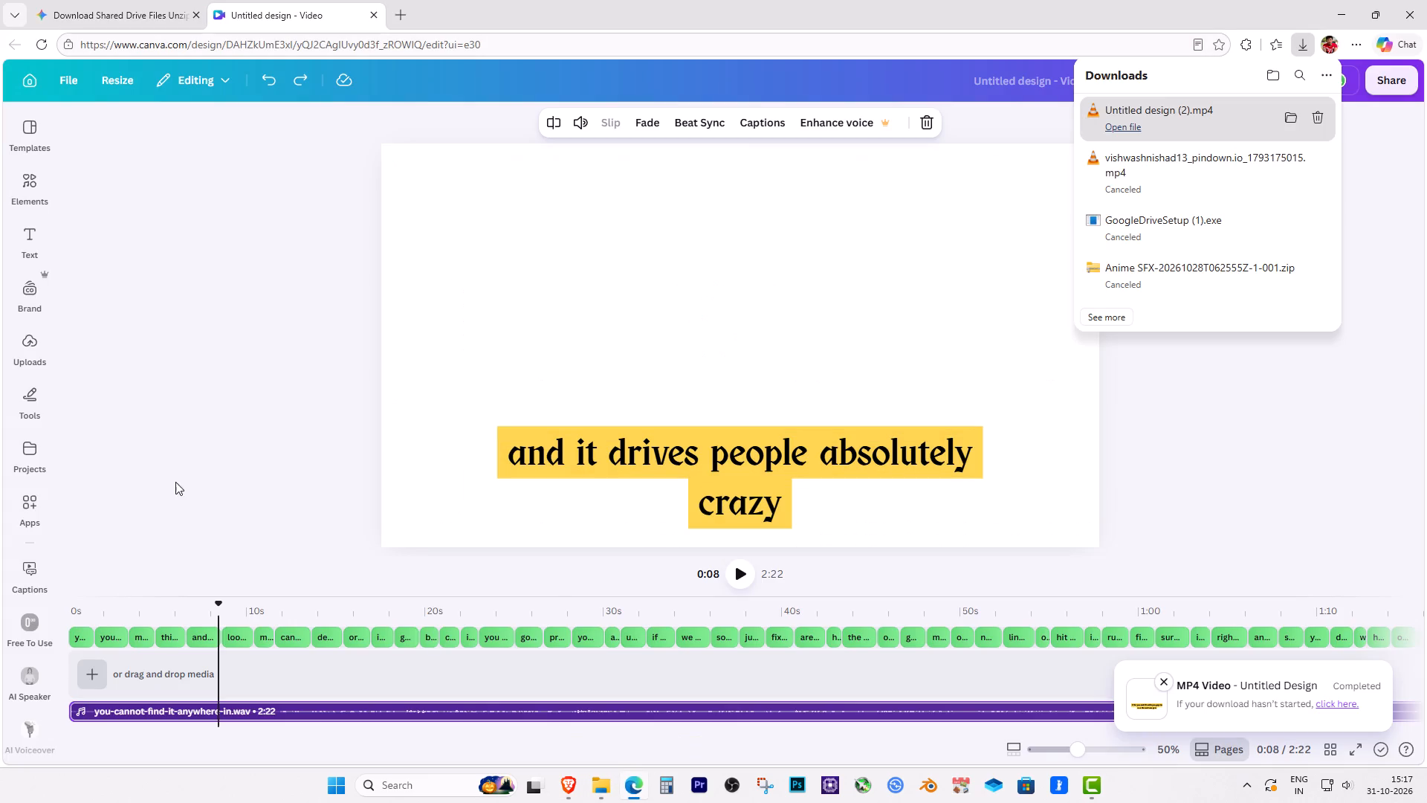
{"action": "left_click", "coordinate": [490, 705]}
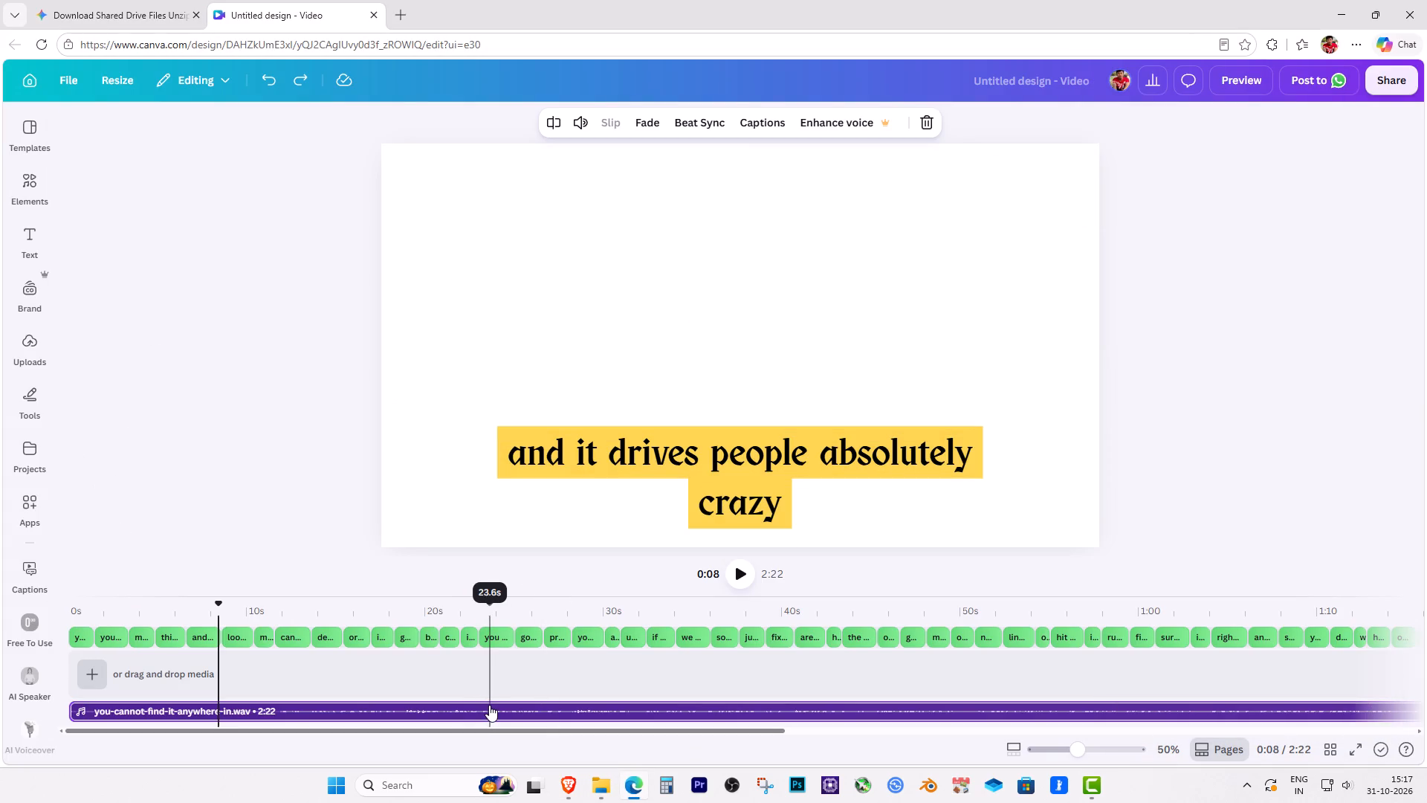
{"action": "key", "text": "Delete"}
{"action": "left_click", "coordinate": [793, 483]}
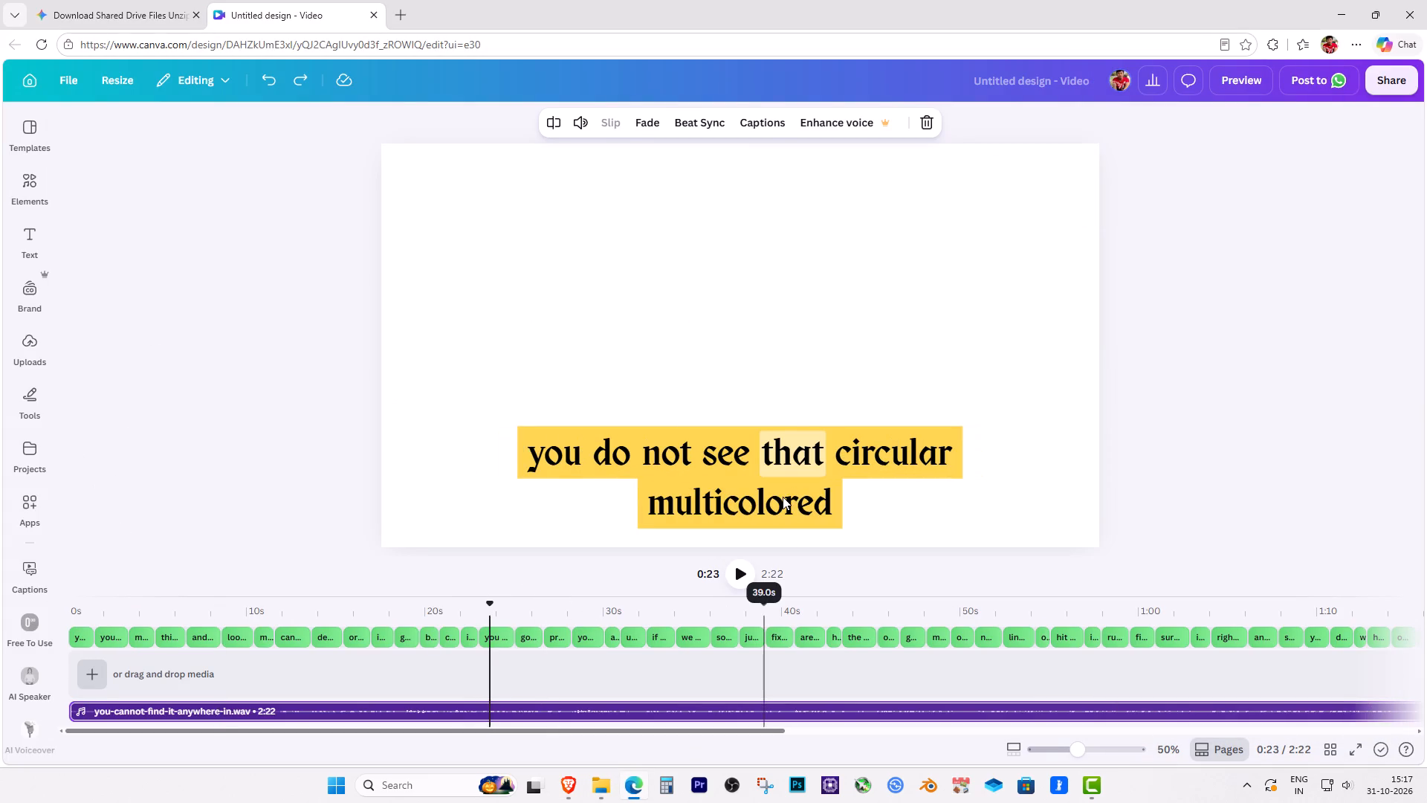
{"action": "key", "text": "Delete"}
{"action": "left_click", "coordinate": [495, 711]}
{"action": "key", "text": "Delete"}
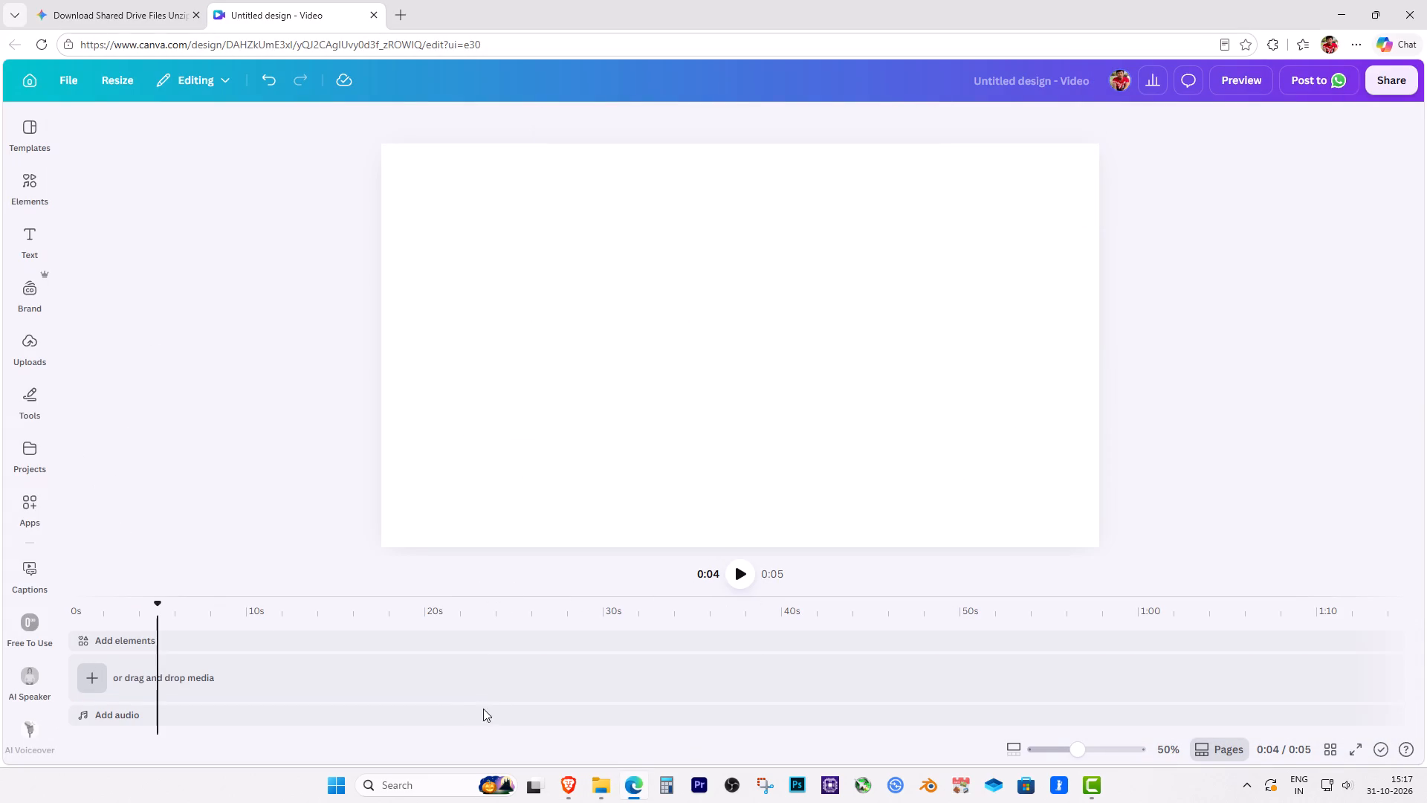
Open the Free To Use royalty-free music library and preview the Enlivening track.
{"action": "left_click", "coordinate": [32, 641]}
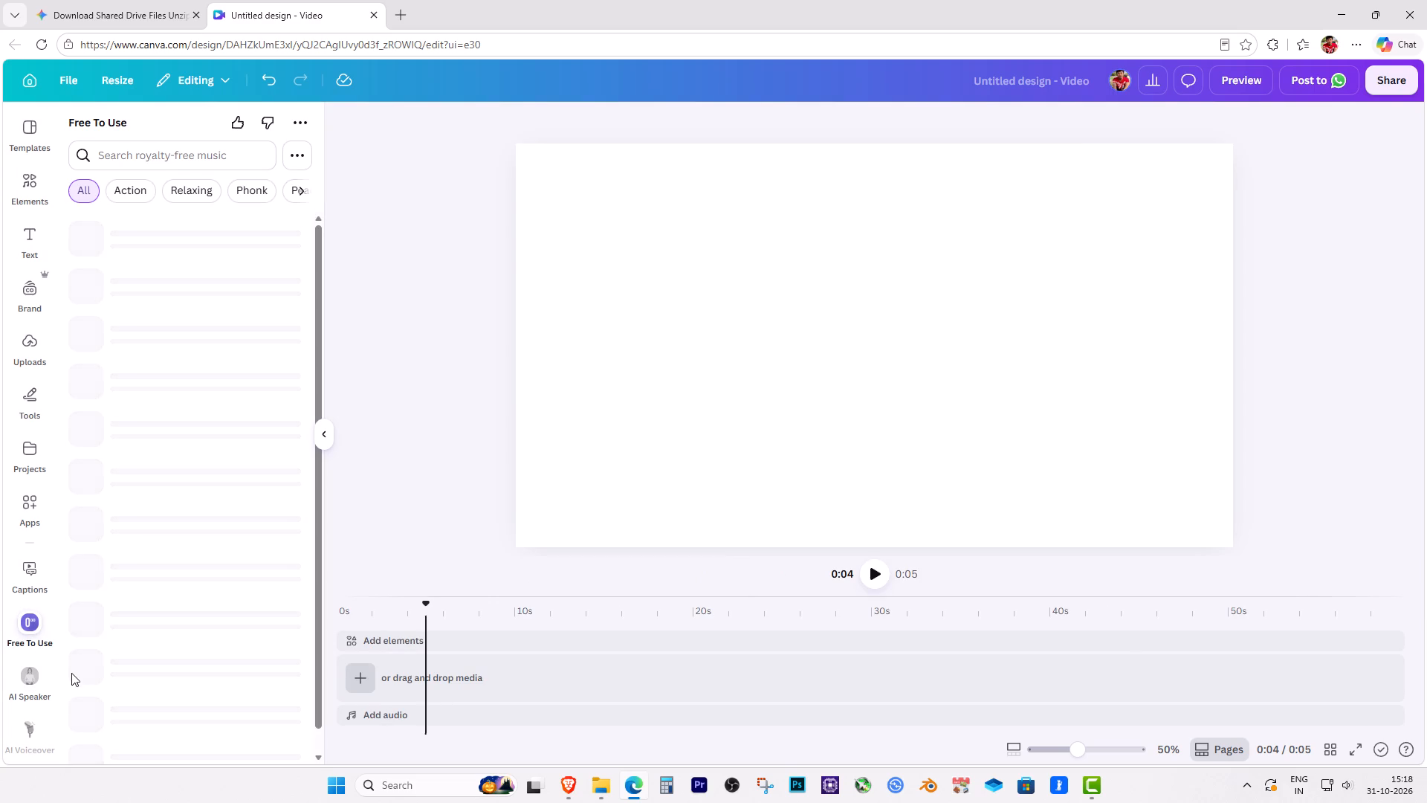
{"action": "left_click", "coordinate": [188, 257]}
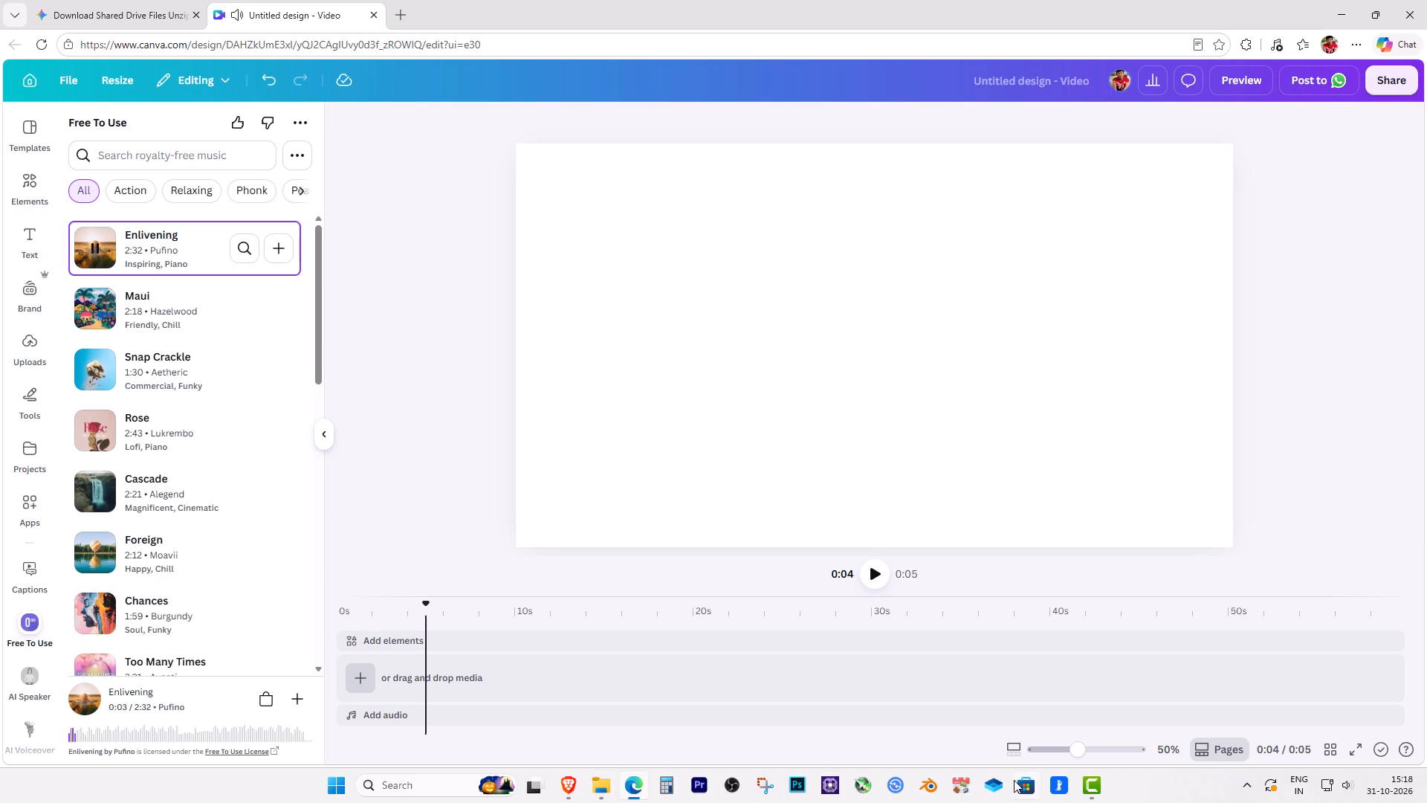
Play the Camtasia timeline from the start while the Enlivening track plays, and return to the Canva music library.
{"action": "left_click", "coordinate": [1088, 783]}
{"action": "left_click_drag", "start_coordinate": [113, 634], "coordinate": [89, 631]}
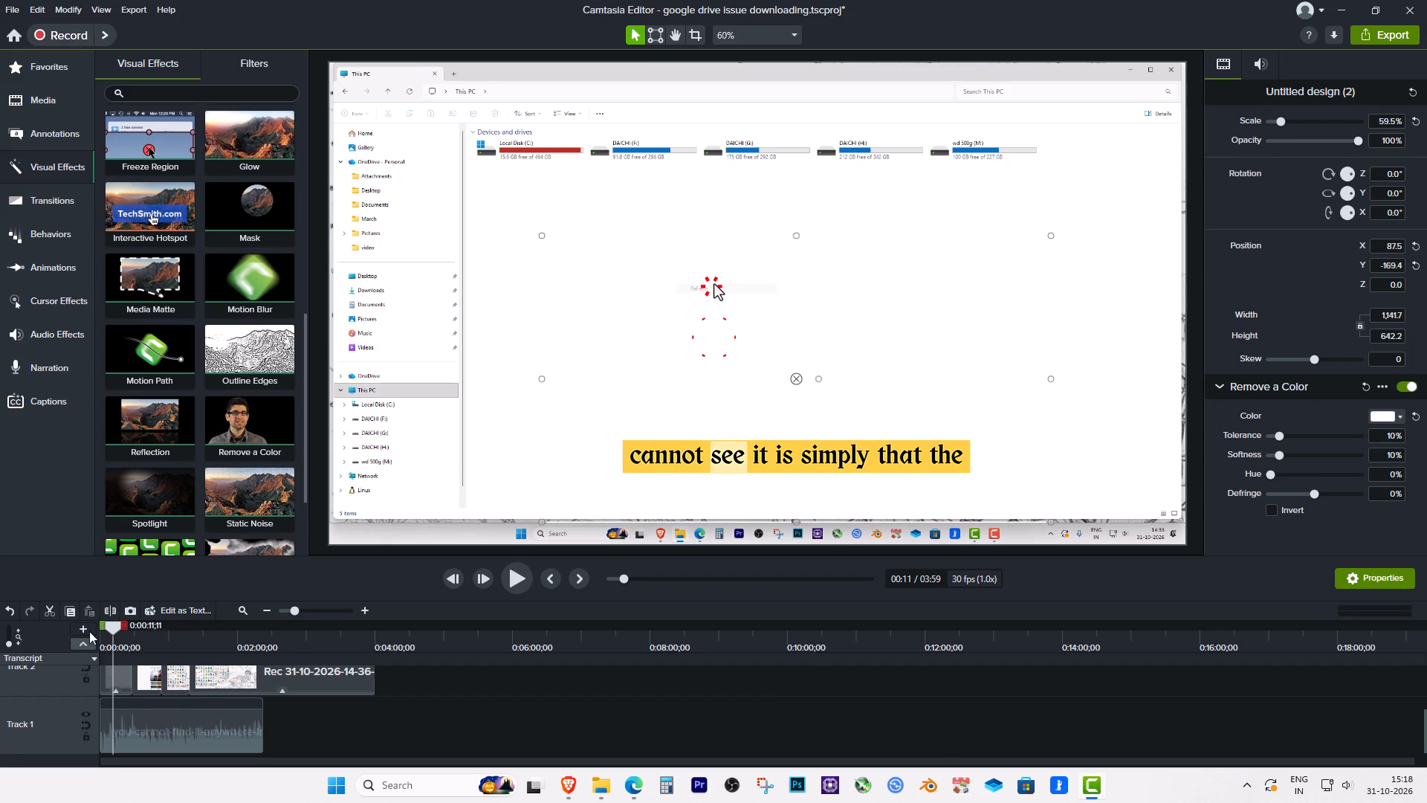
{"action": "left_click_drag", "start_coordinate": [89, 631], "coordinate": [63, 629]}
{"action": "left_click", "coordinate": [522, 571]}
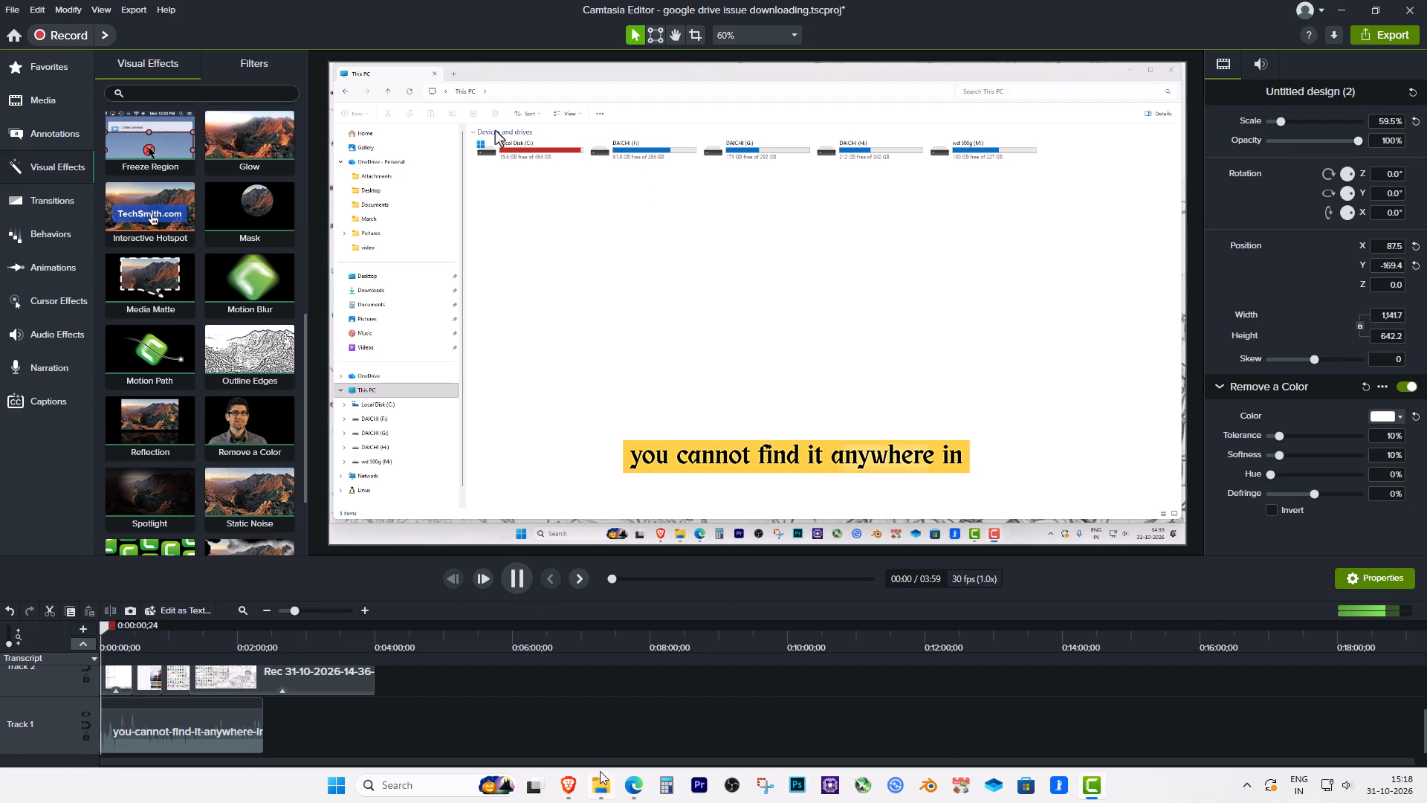
{"action": "left_click", "coordinate": [571, 791]}
{"action": "left_click", "coordinate": [572, 791]}
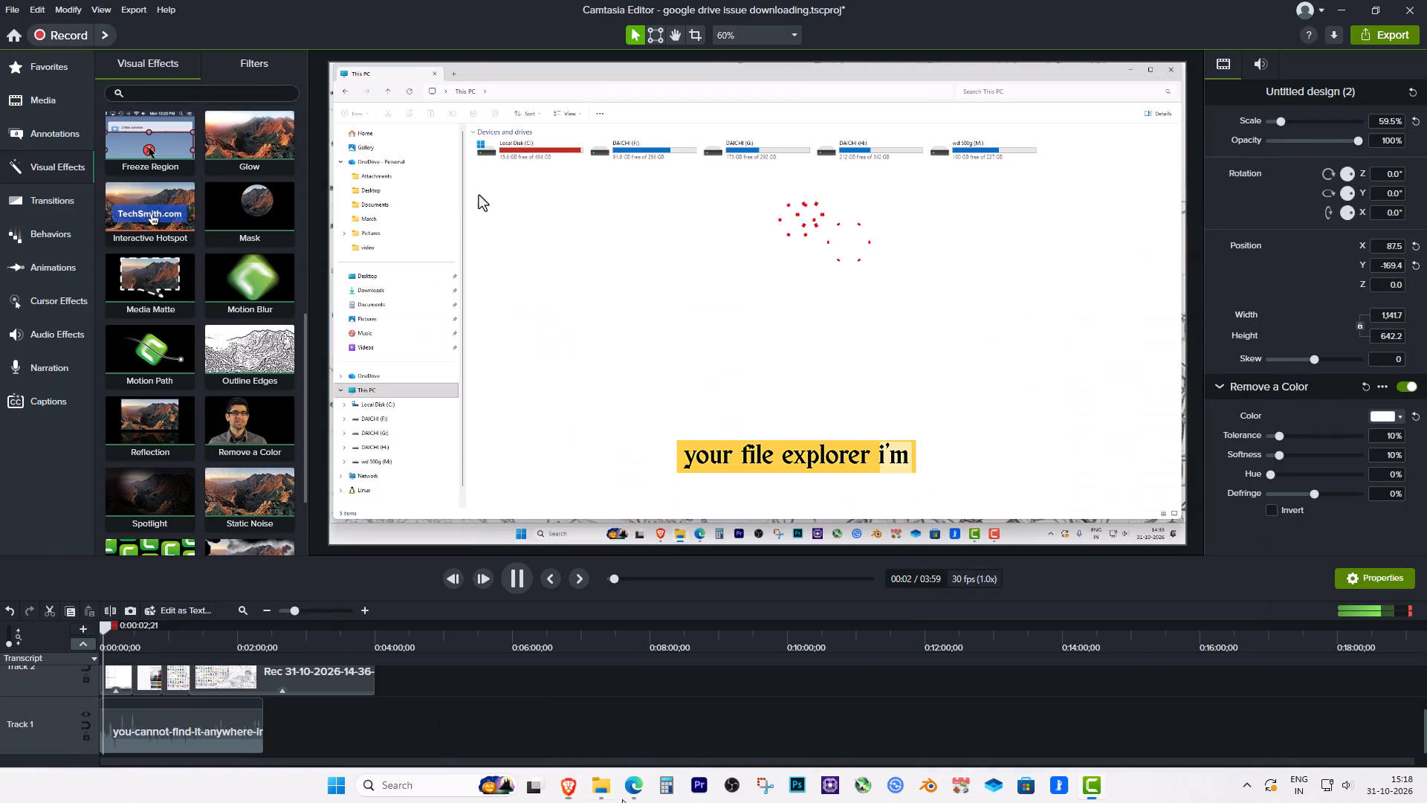
{"action": "left_click", "coordinate": [638, 795]}
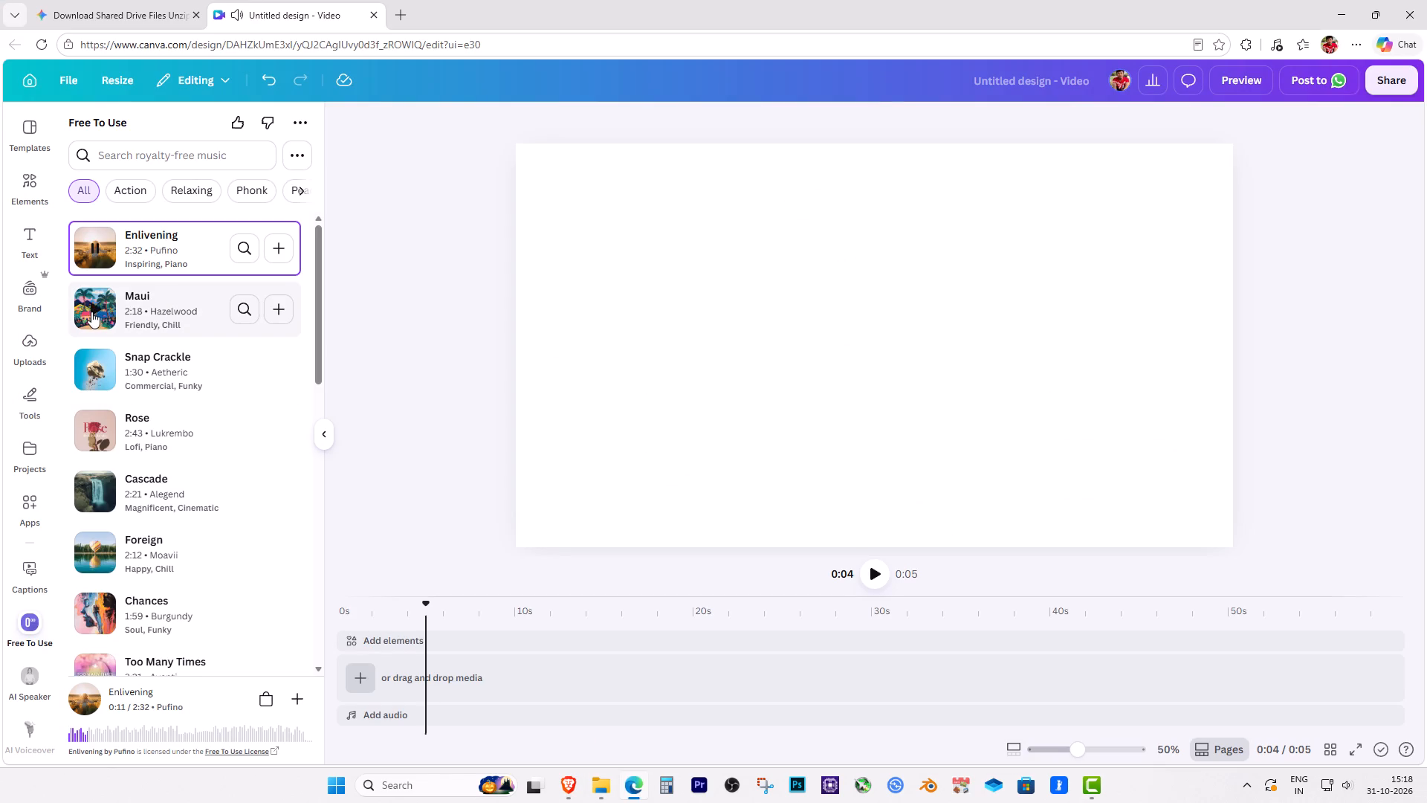
Preview the Maui, Snap Crackle, Rose, Cascade, Foreign, Chances and Too Many Times tracks as background music candidates.
{"action": "left_click", "coordinate": [92, 311]}
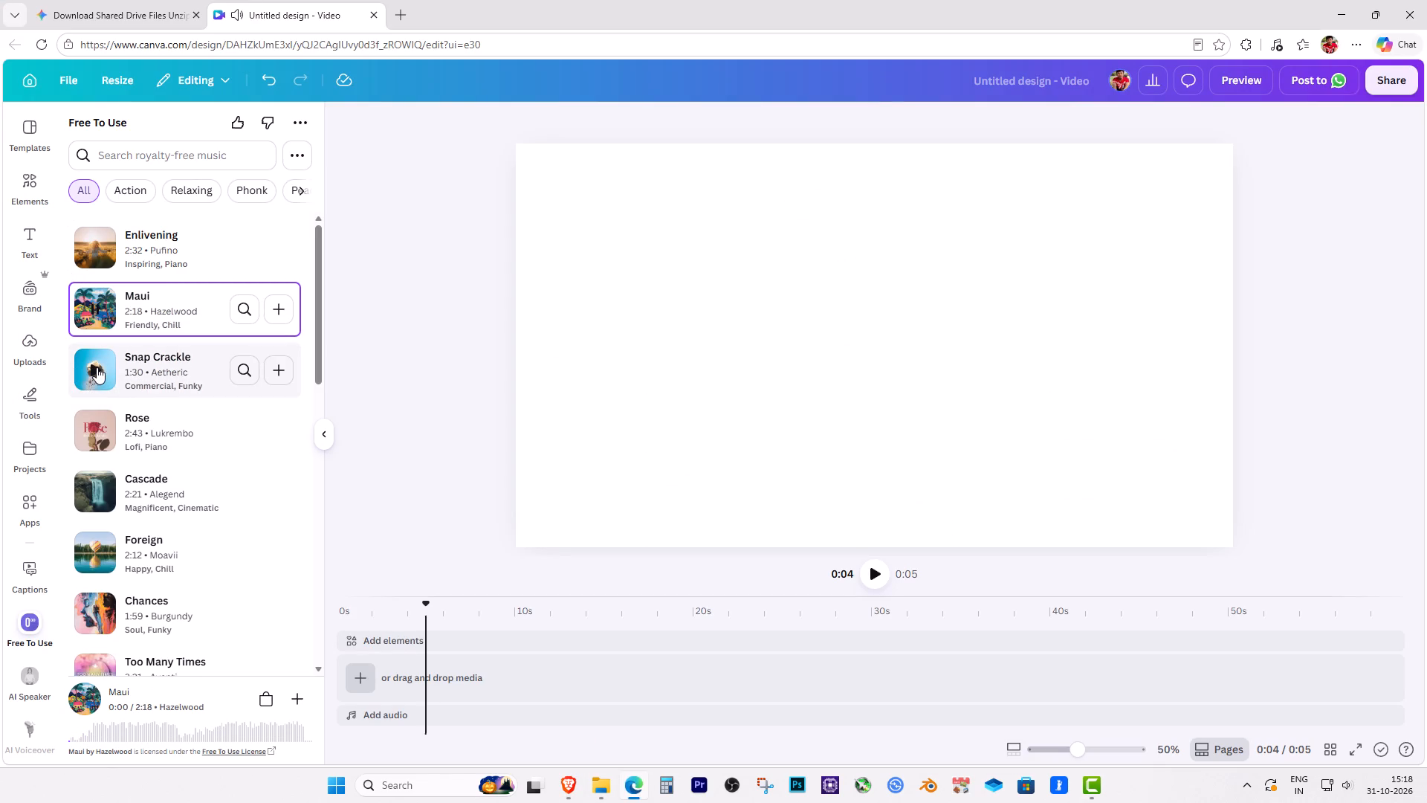
{"action": "left_click", "coordinate": [96, 374]}
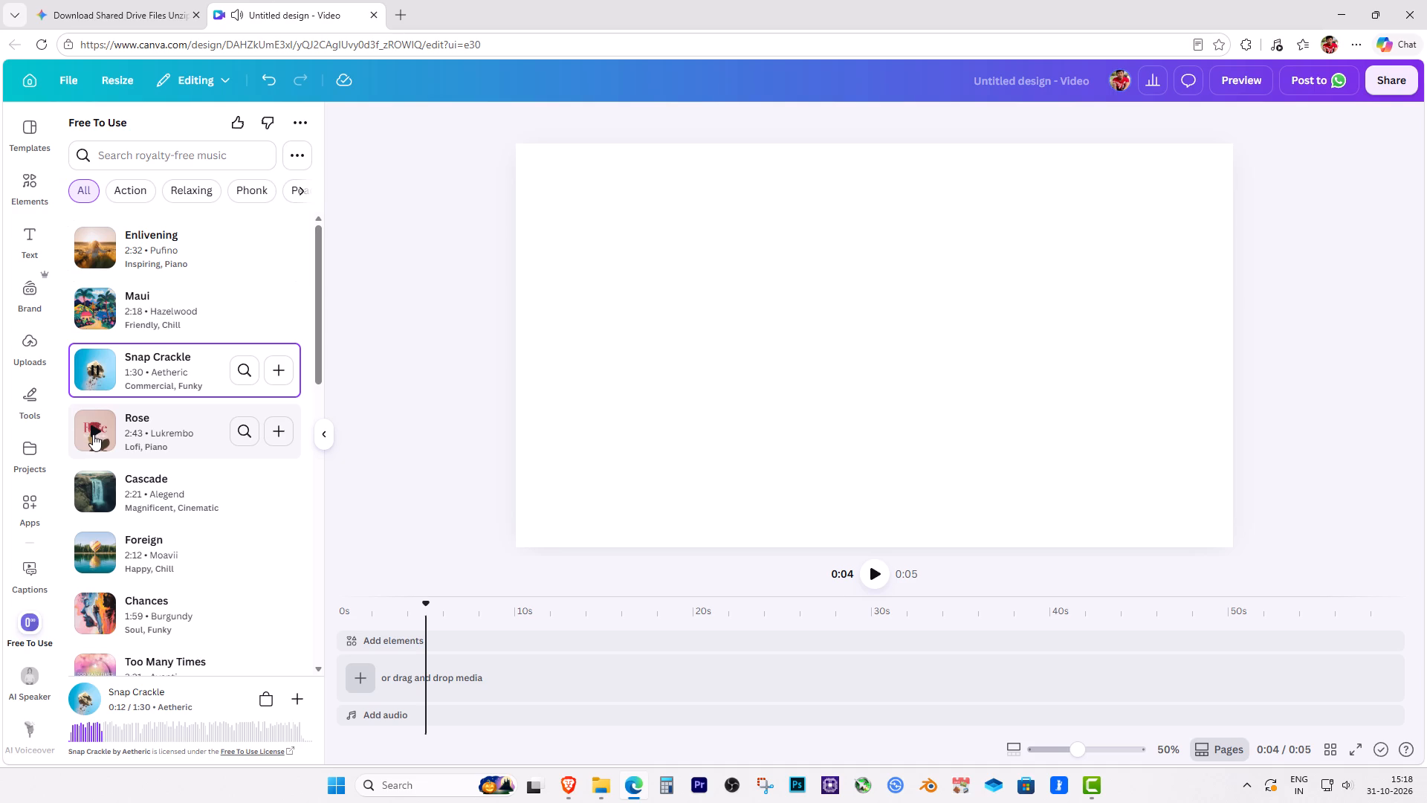
{"action": "left_click", "coordinate": [240, 18]}
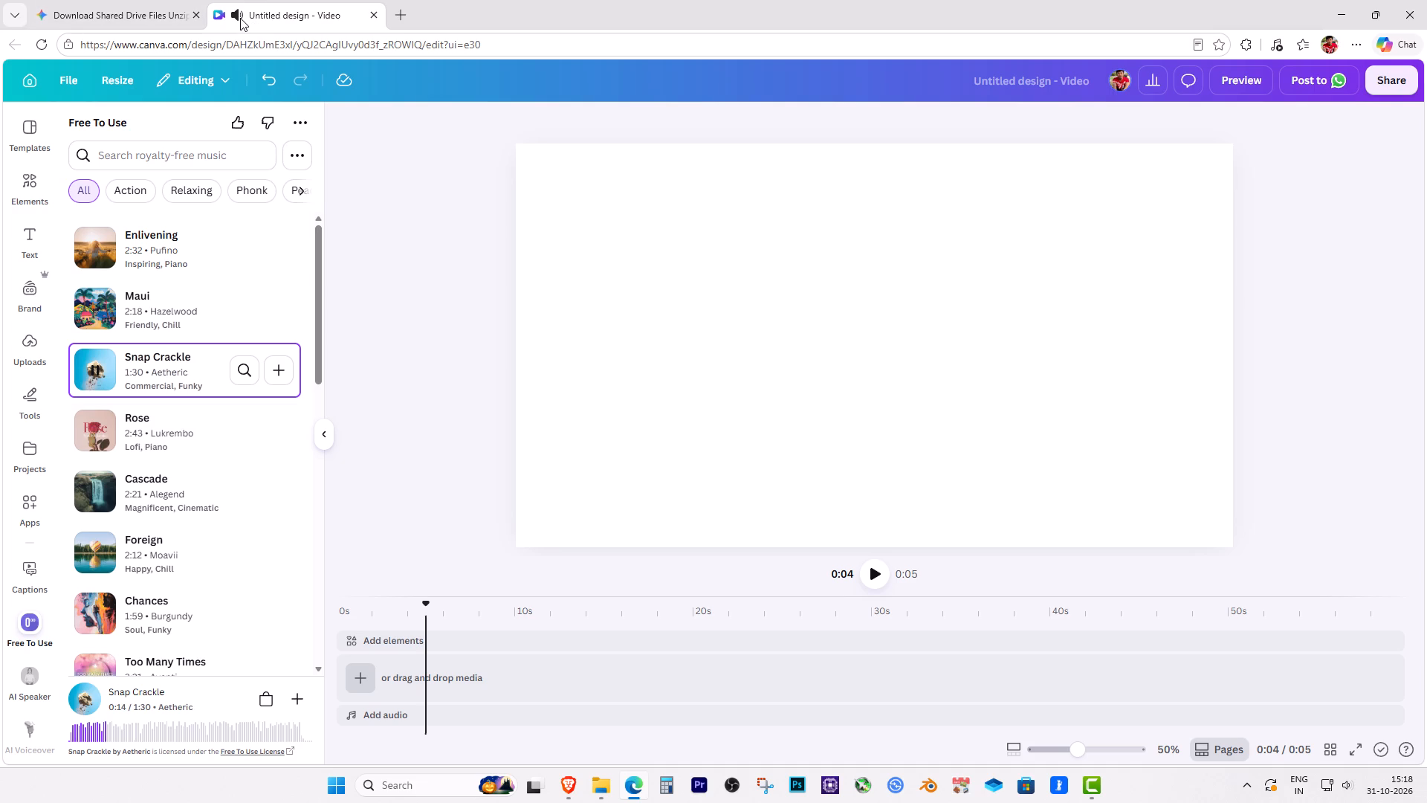
{"action": "left_click", "coordinate": [240, 18]}
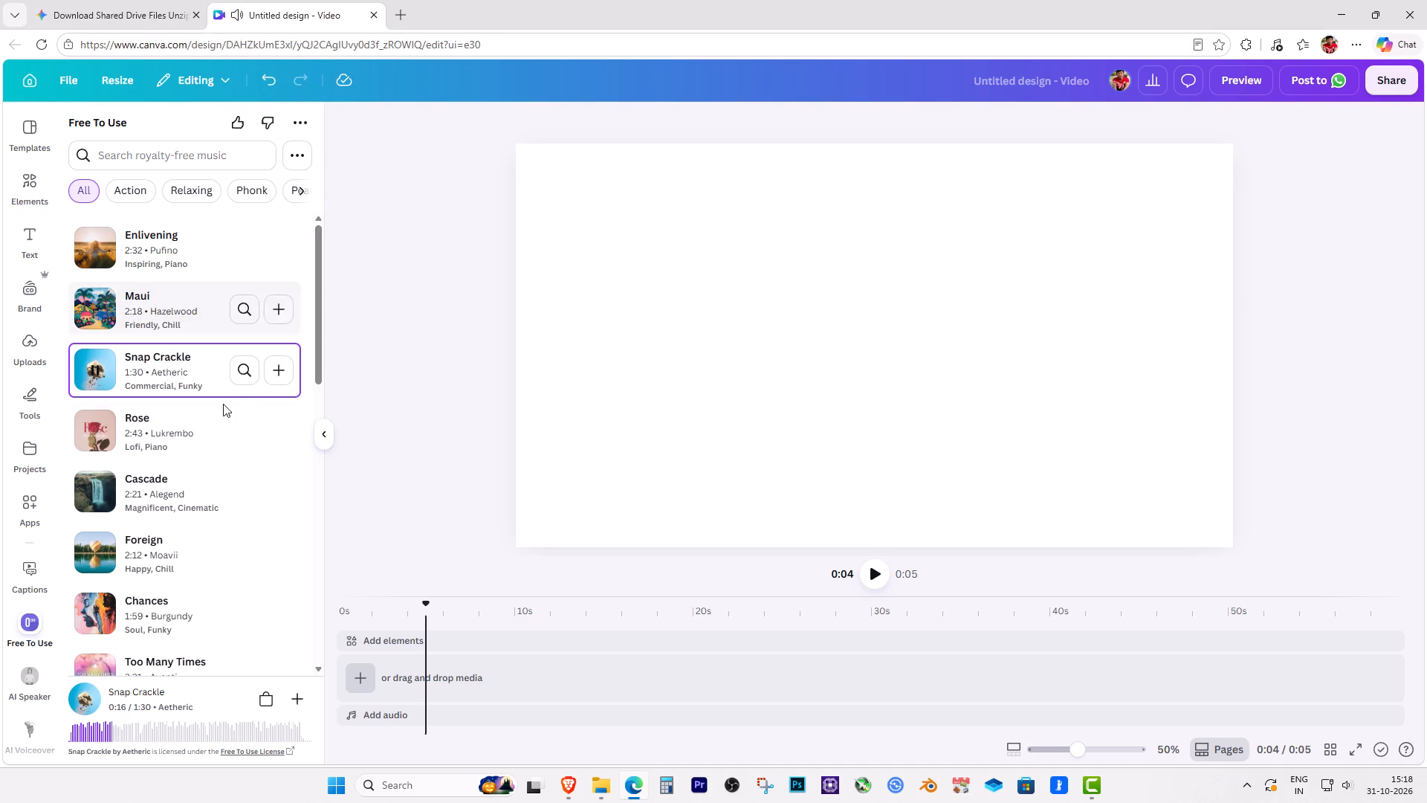
{"action": "left_click", "coordinate": [99, 425]}
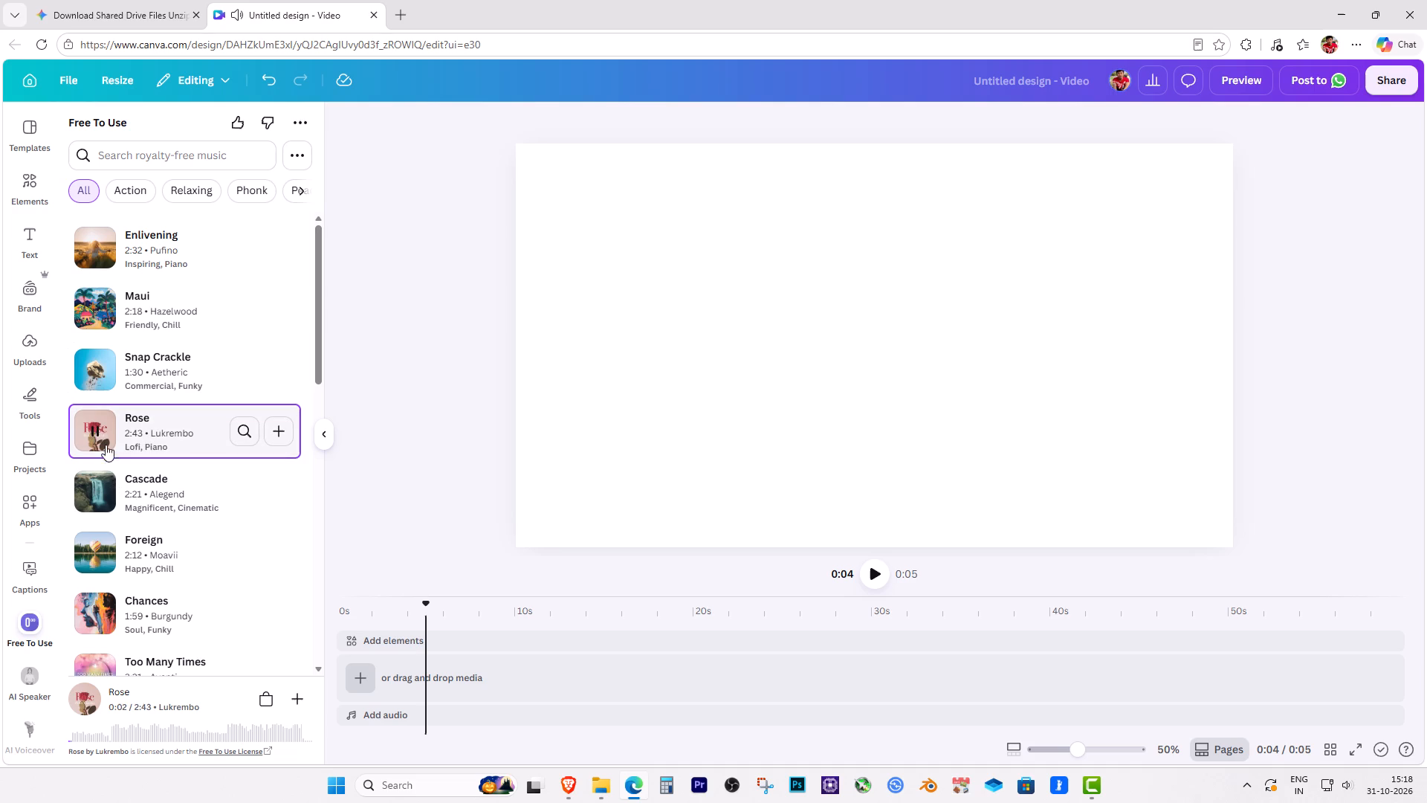
{"action": "left_click", "coordinate": [92, 495]}
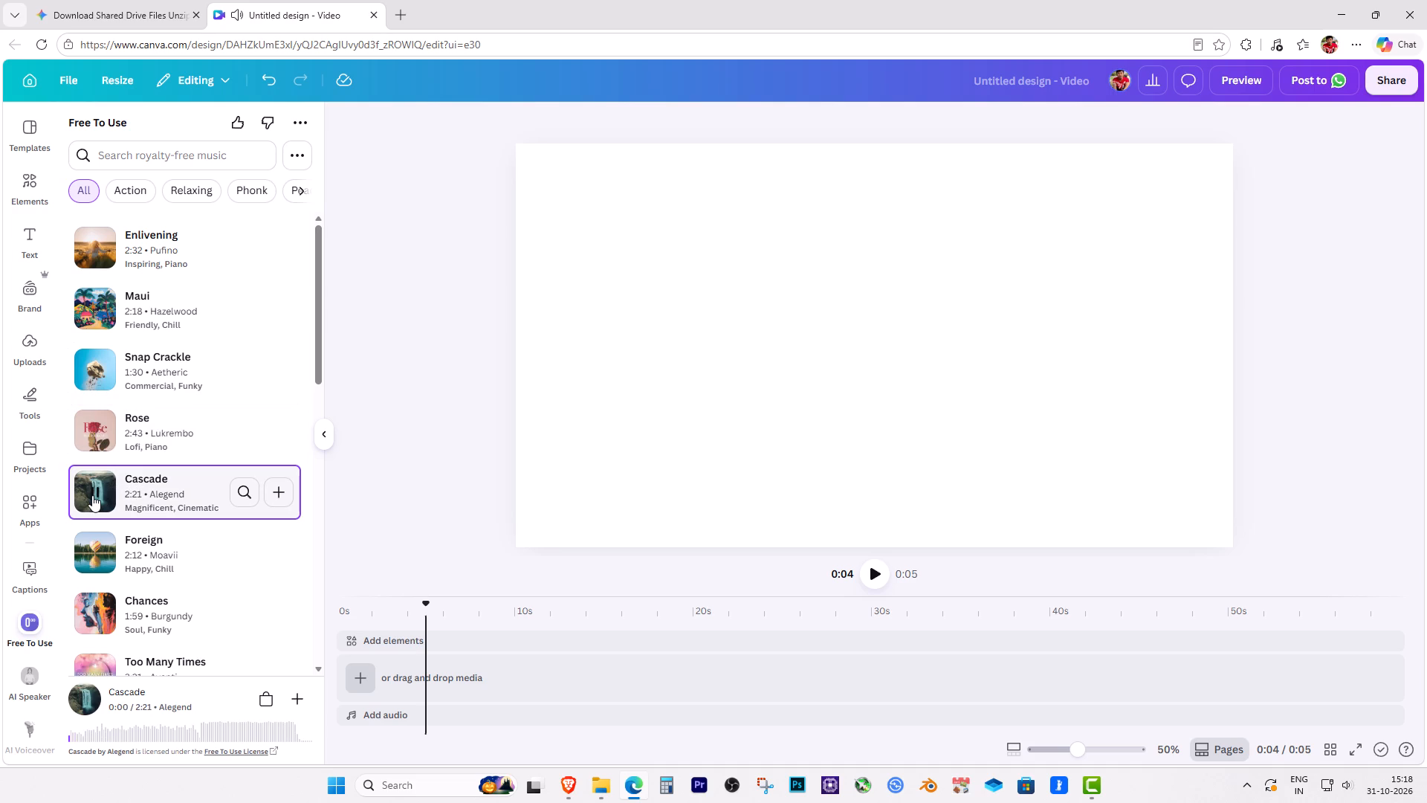
{"action": "scroll", "coordinate": [127, 549], "scroll_direction": "down", "scroll_amount": 1}
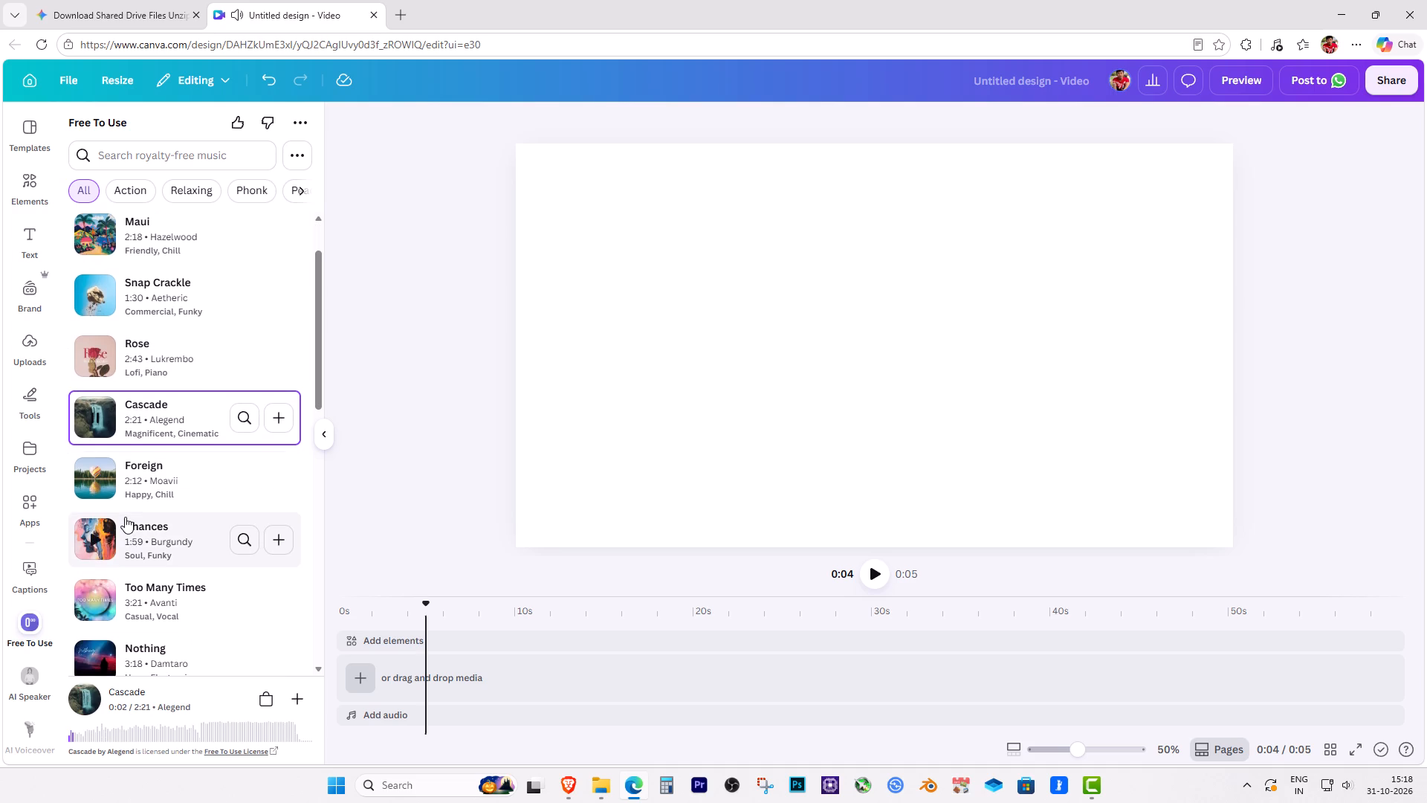
{"action": "left_click", "coordinate": [97, 480]}
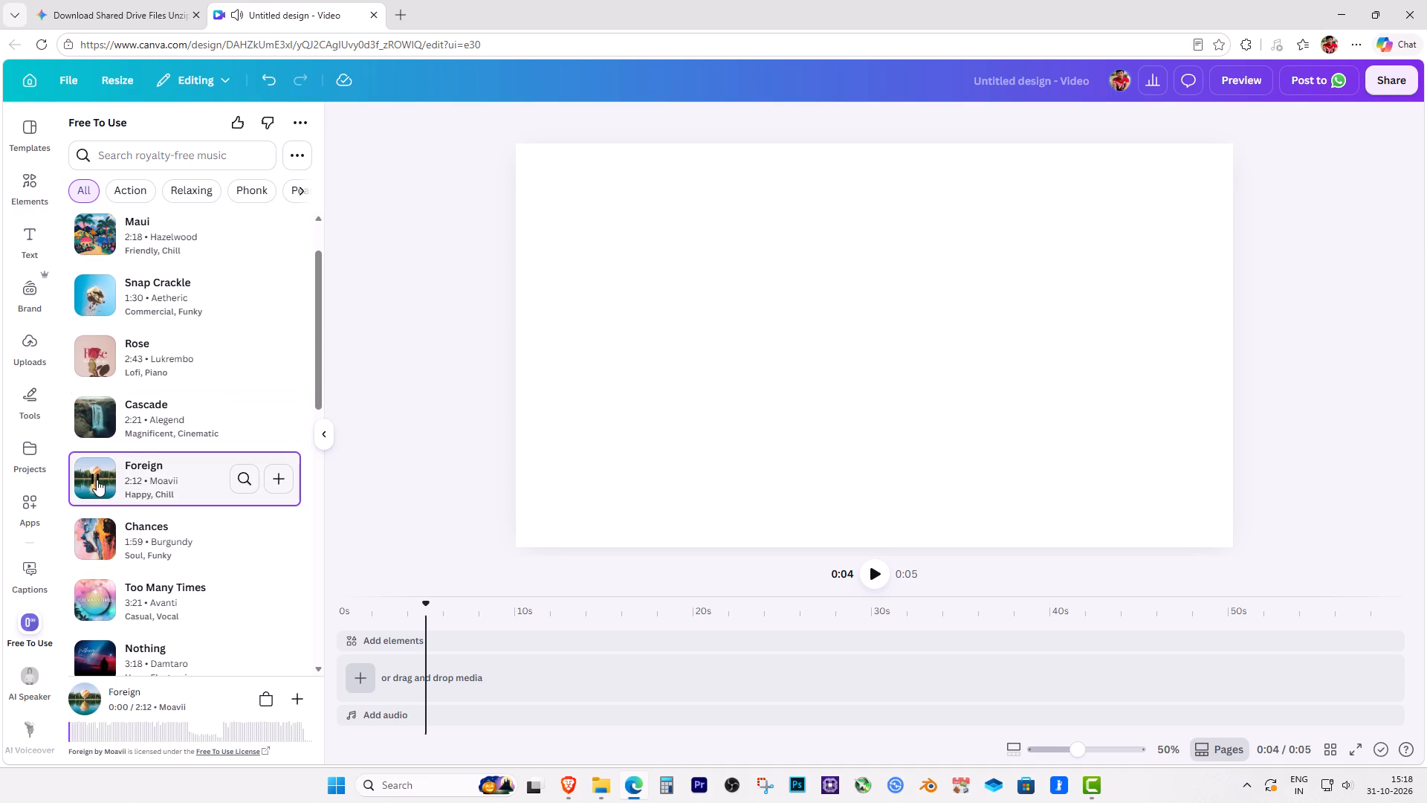
{"action": "left_click", "coordinate": [87, 542]}
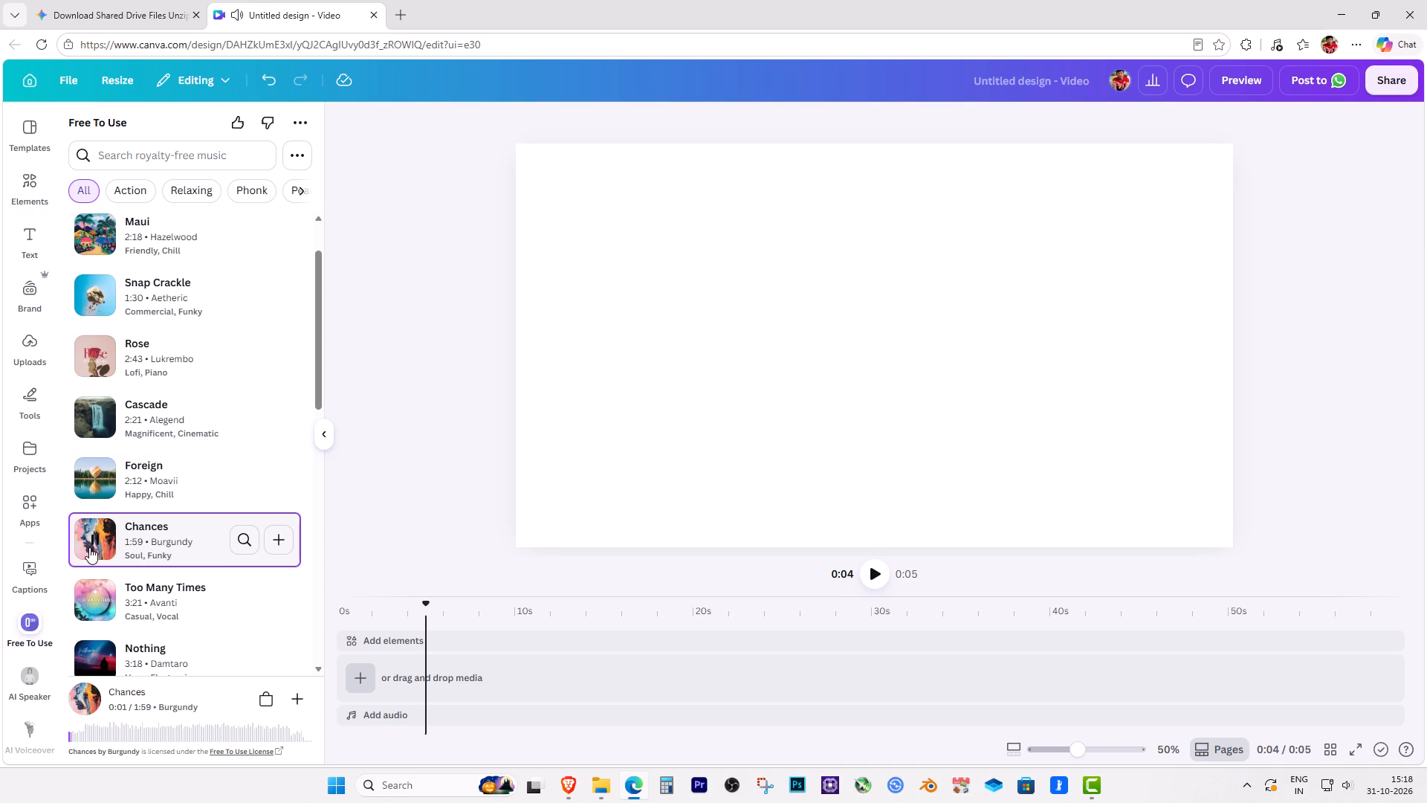
{"action": "scroll", "coordinate": [107, 594], "scroll_direction": "down", "scroll_amount": 1}
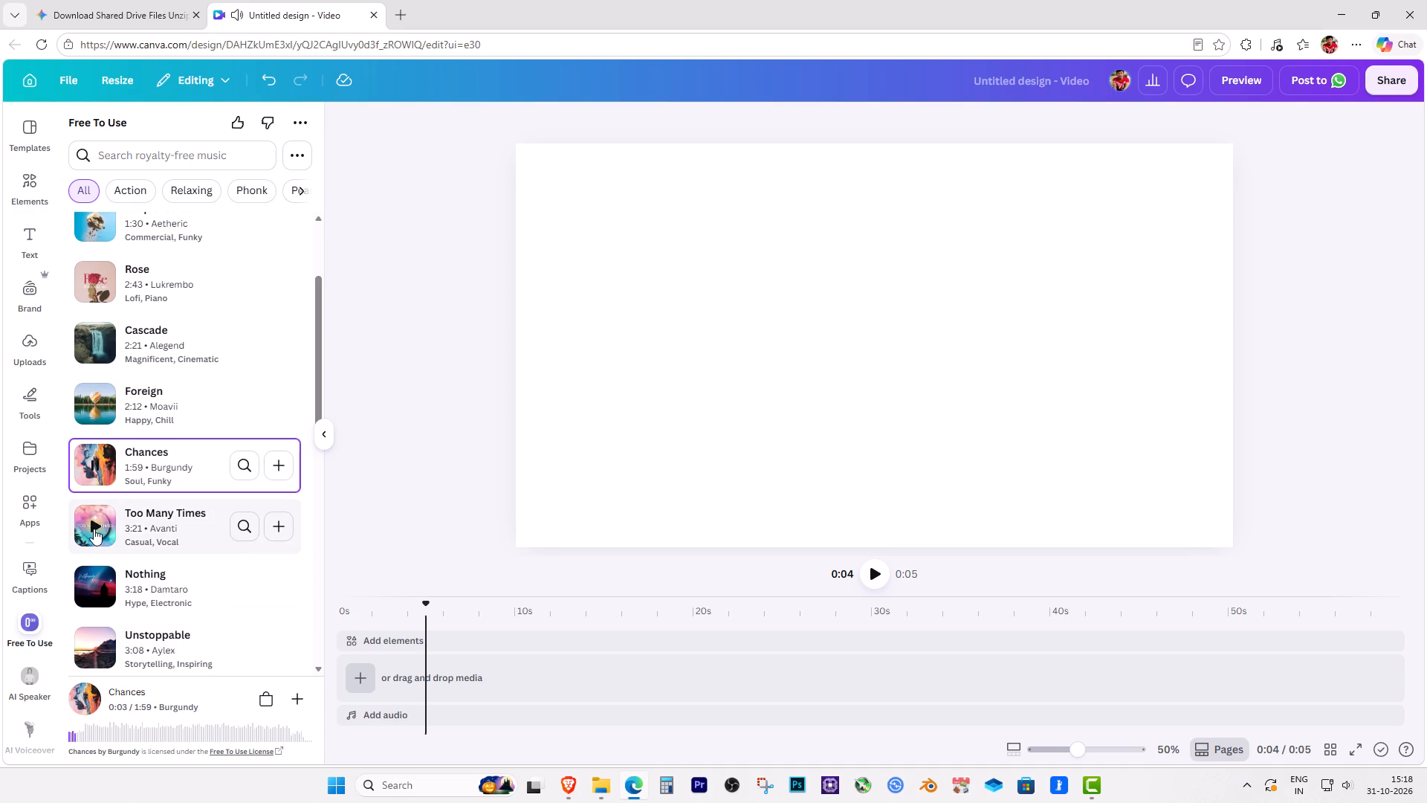
{"action": "left_click", "coordinate": [94, 529]}
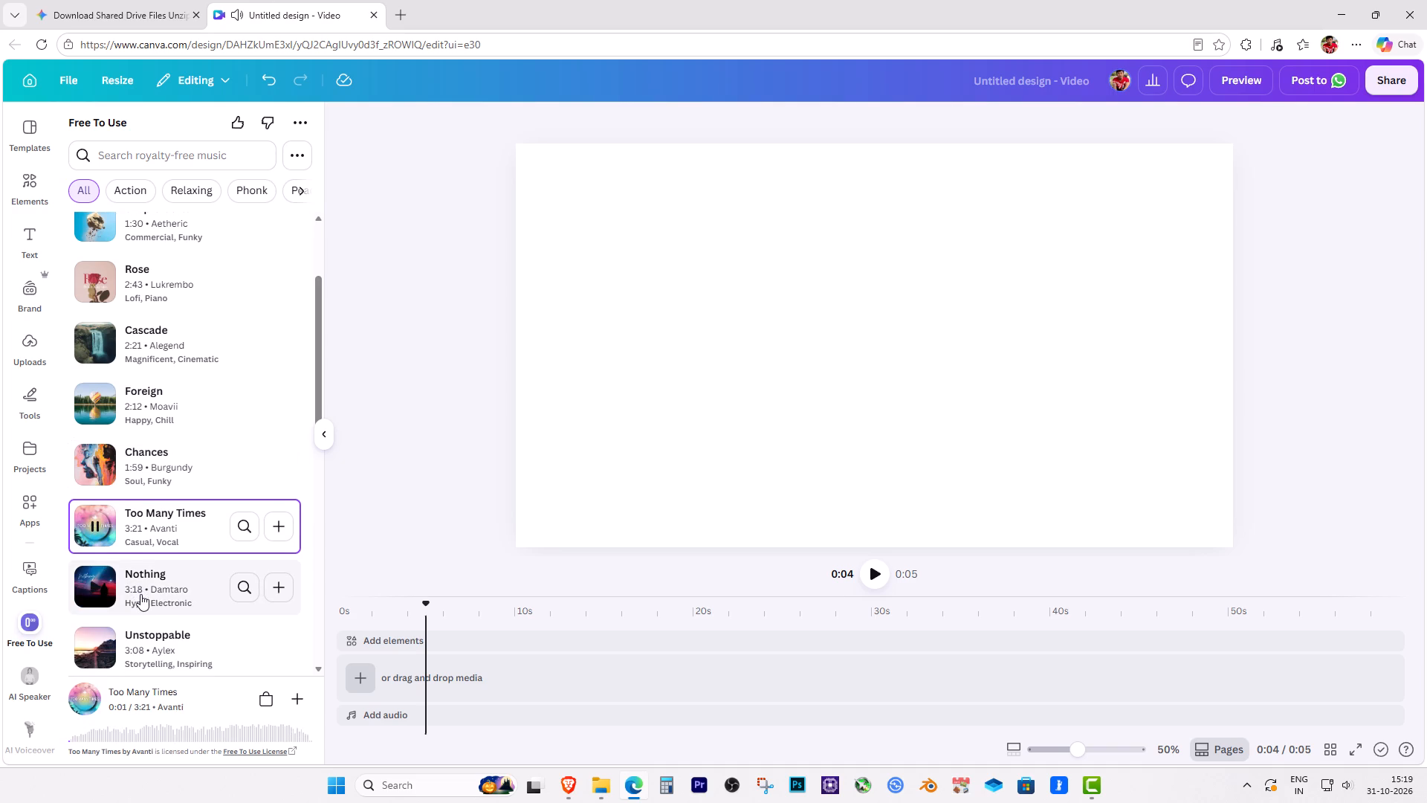
Browse the music genre filters and preview the Nothing, Unstoppable and gingersweet tracks.
{"action": "scroll", "coordinate": [143, 600], "scroll_direction": "down", "scroll_amount": 1}
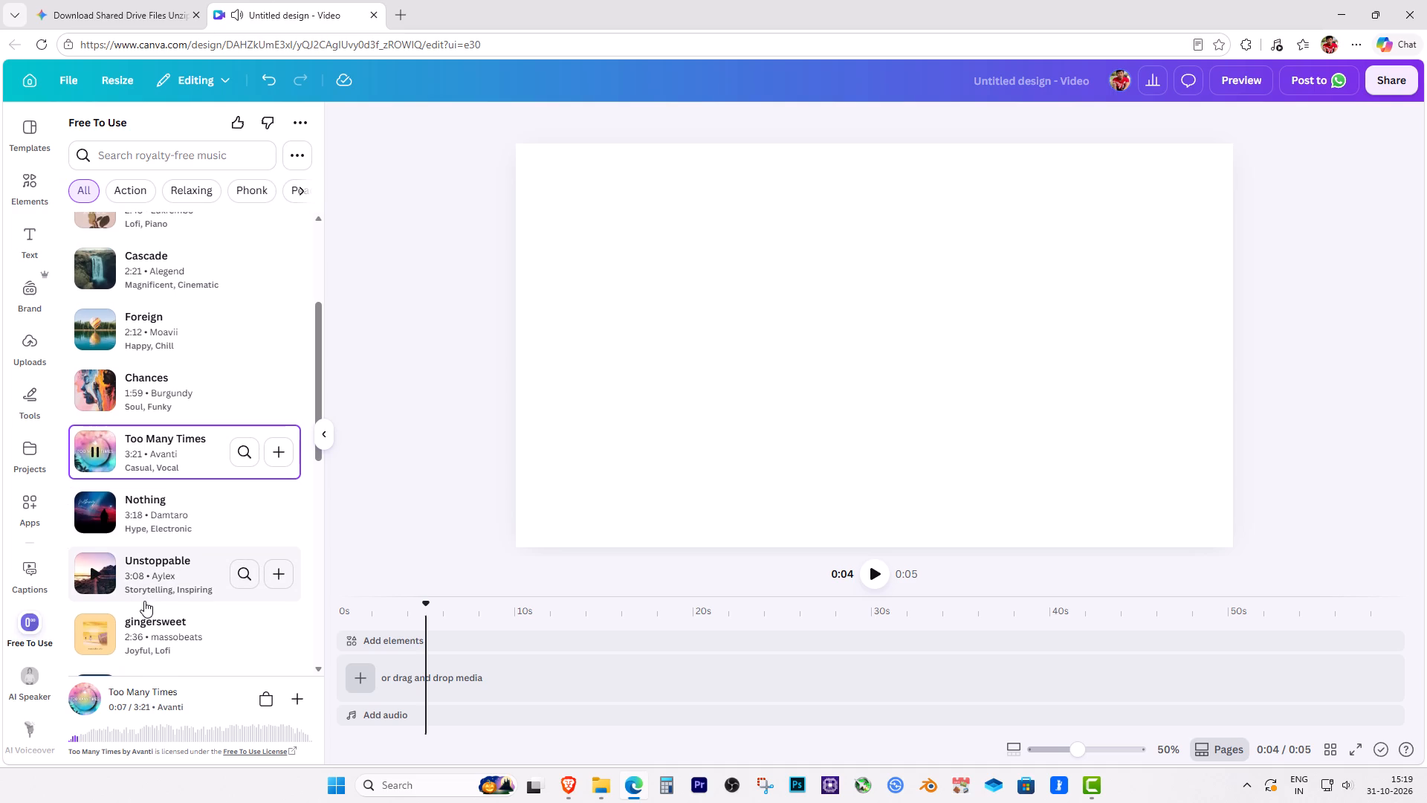
{"action": "left_click", "coordinate": [300, 191]}
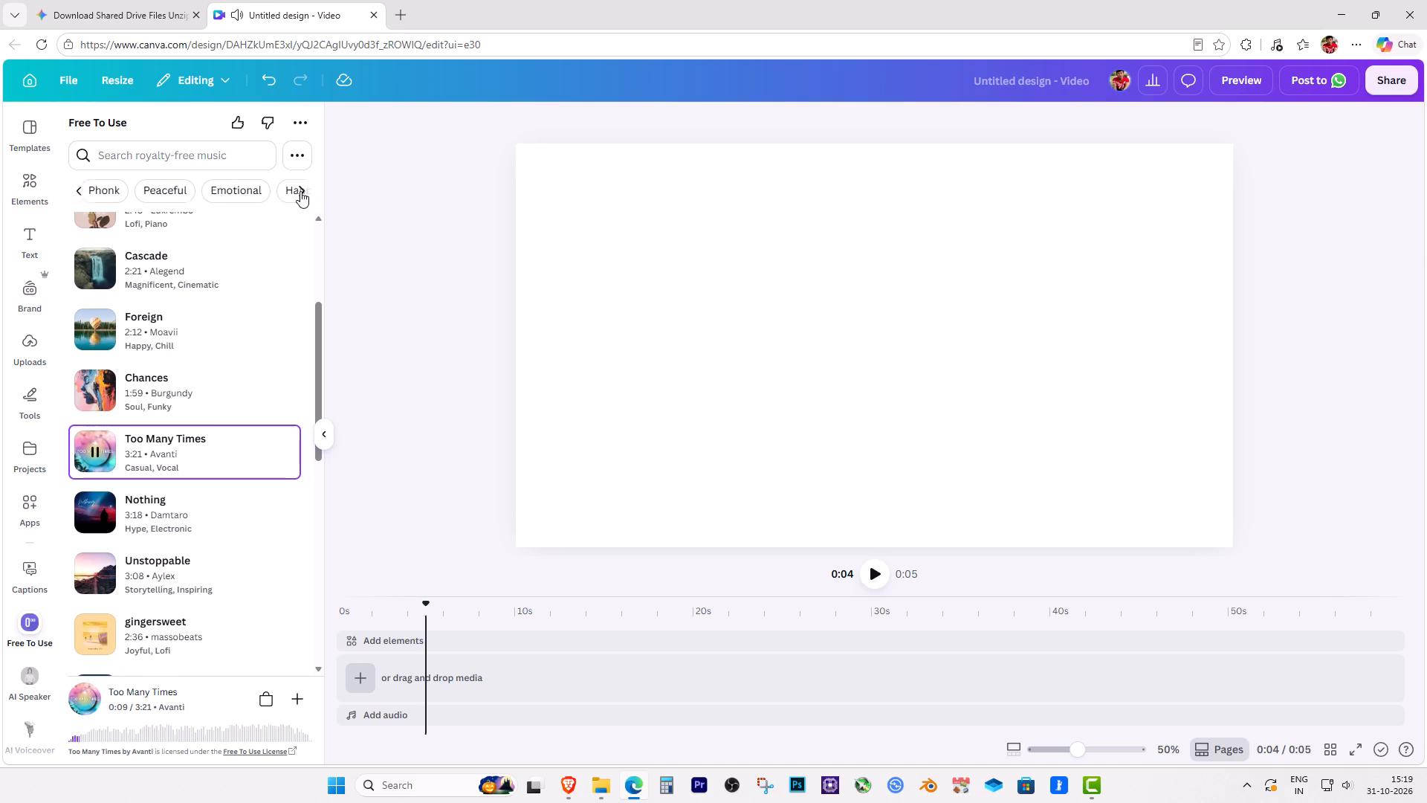
{"action": "left_click", "coordinate": [297, 193]}
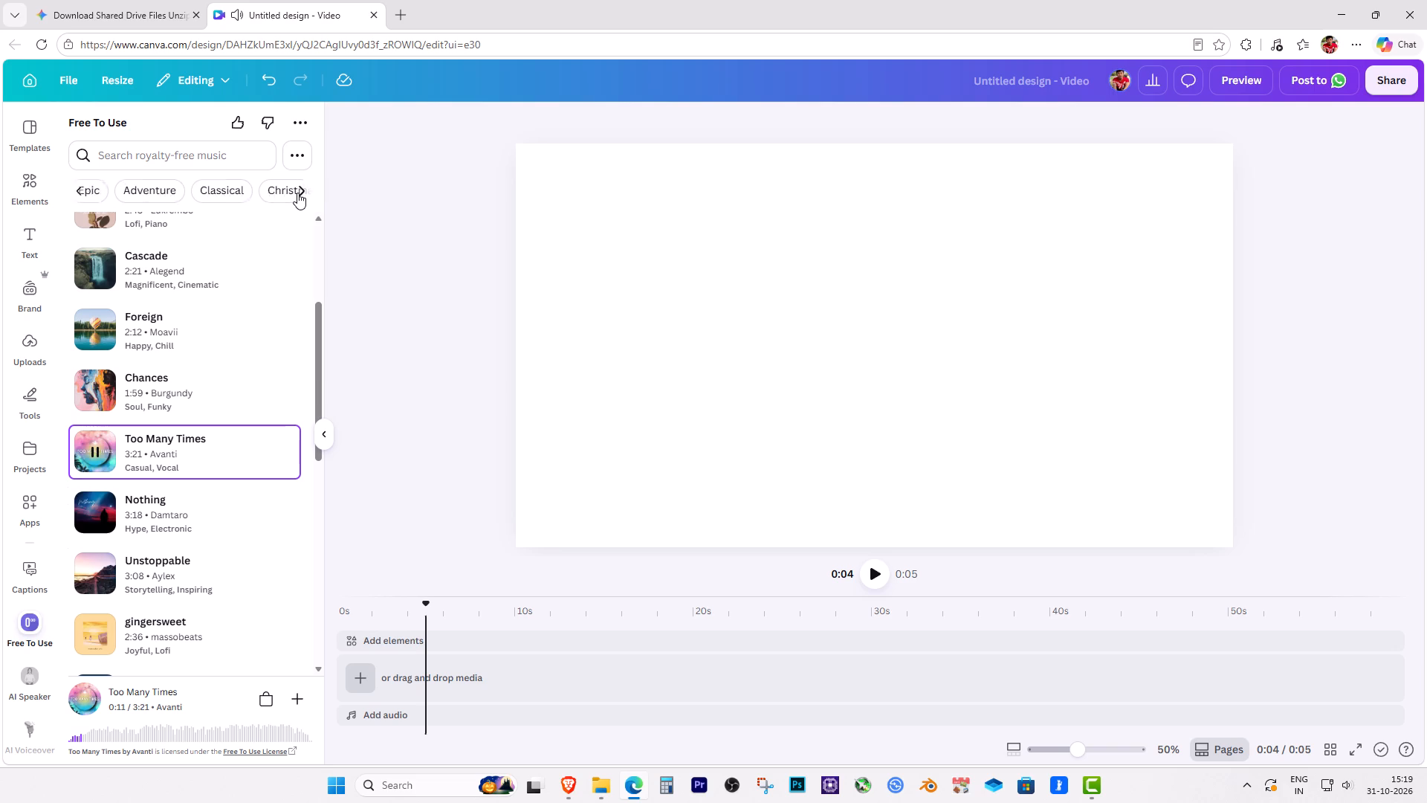
{"action": "left_click", "coordinate": [301, 193]}
{"action": "left_click", "coordinate": [301, 193]}
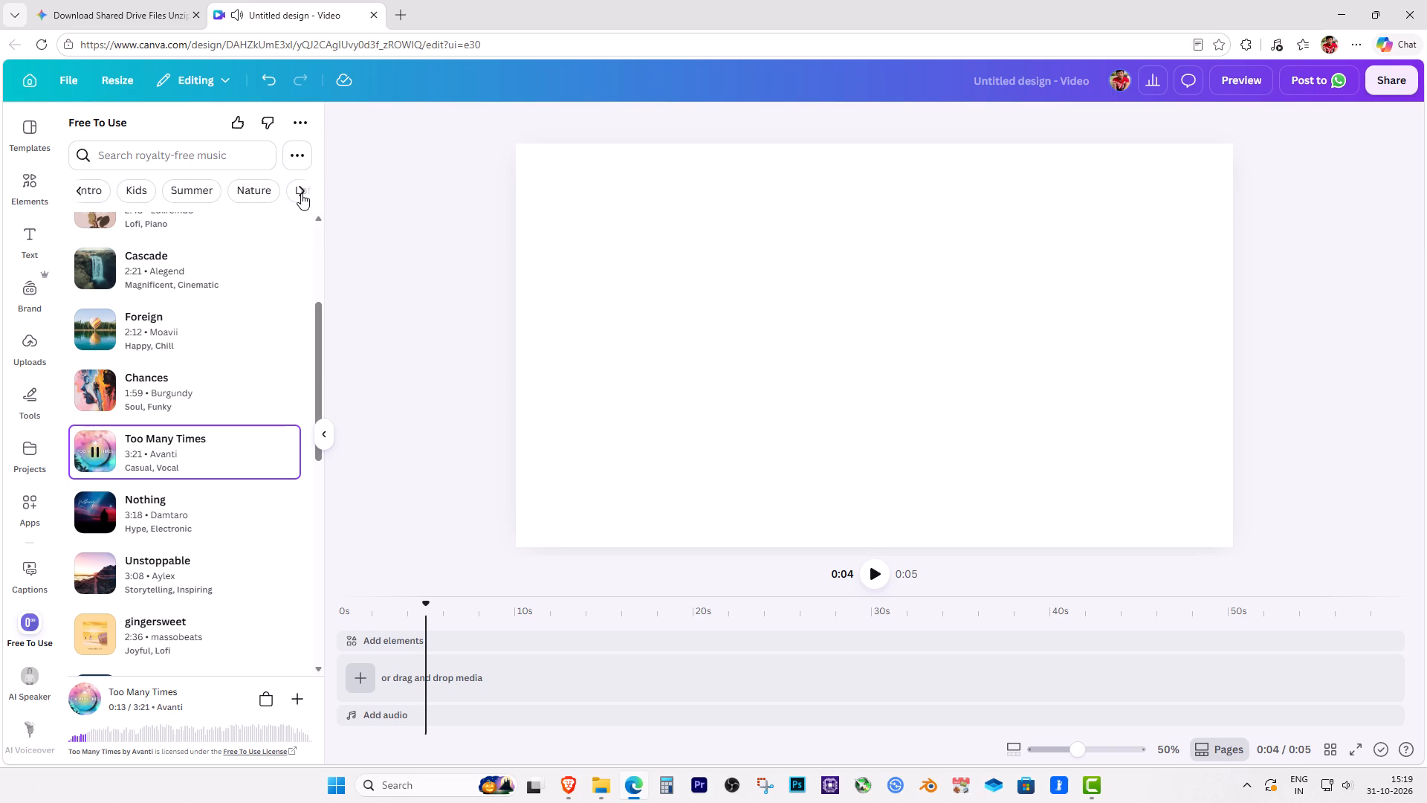
{"action": "left_click", "coordinate": [161, 528]}
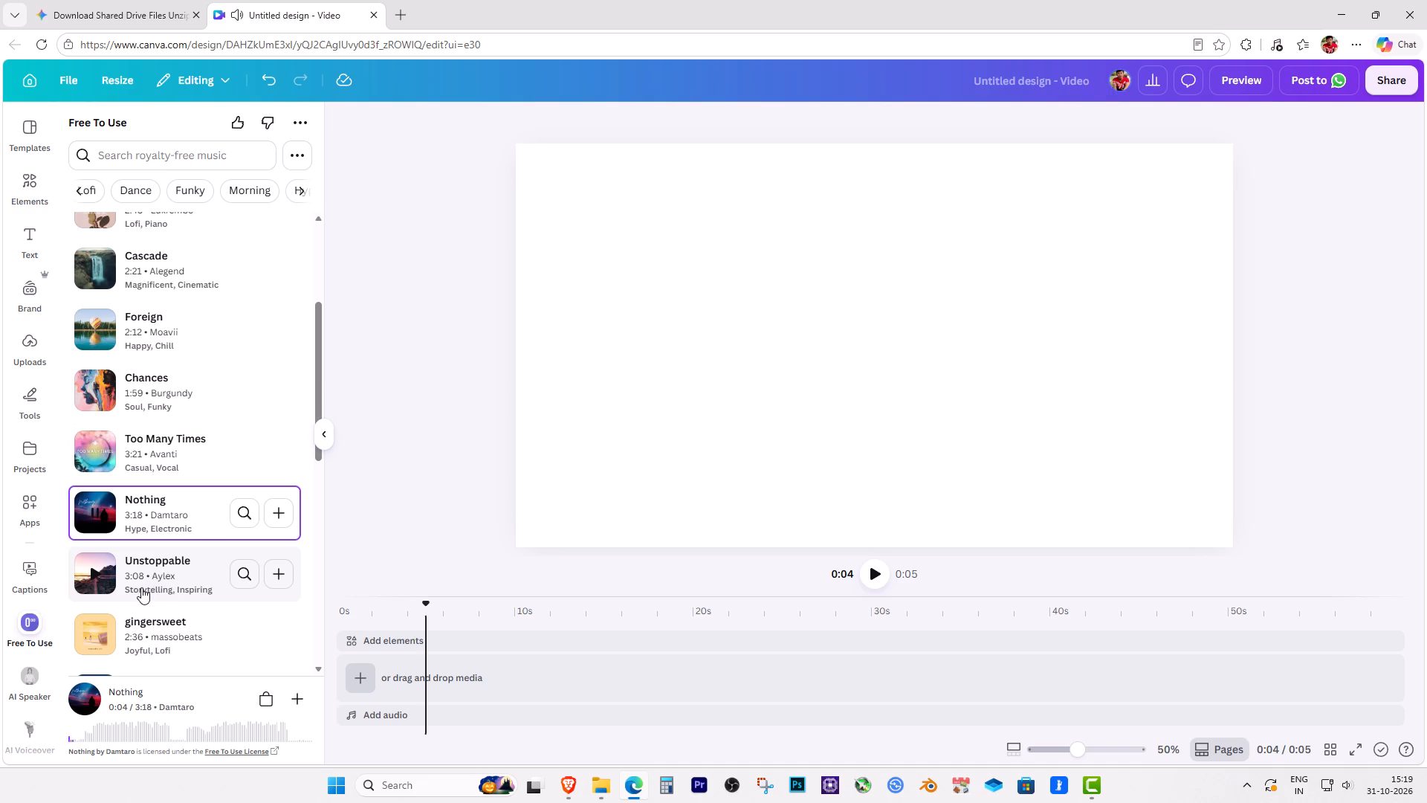
{"action": "left_click", "coordinate": [101, 568]}
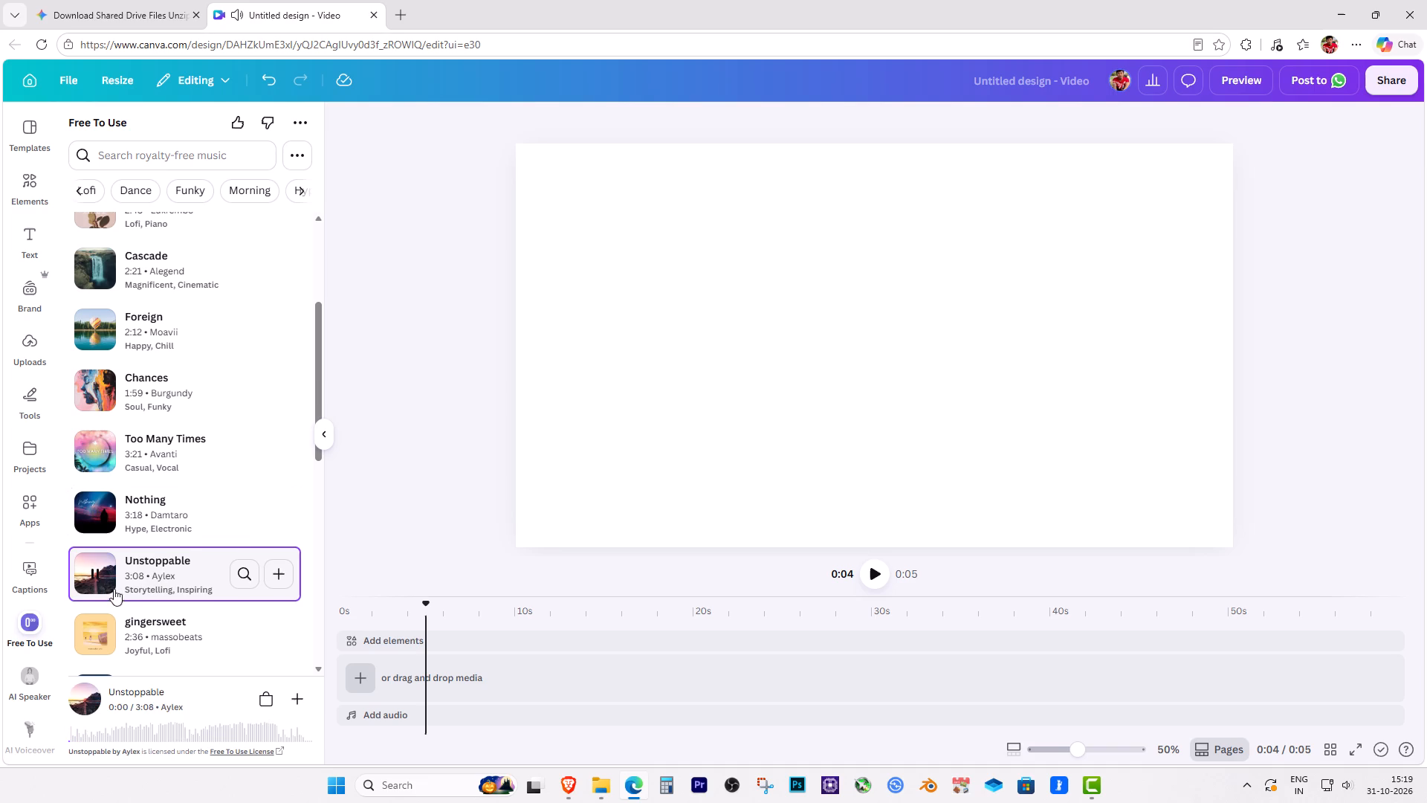
{"action": "scroll", "coordinate": [120, 594], "scroll_direction": "down", "scroll_amount": 2}
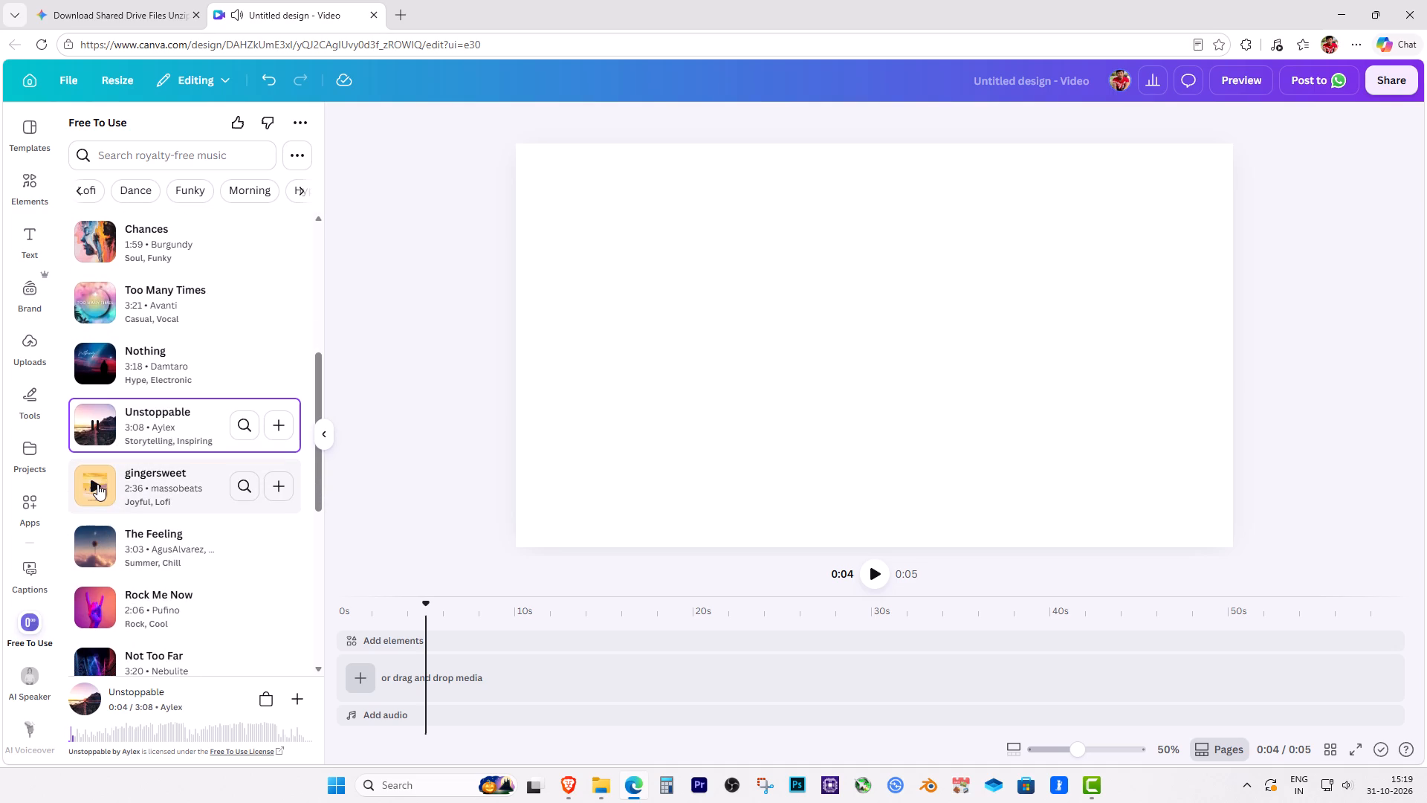
{"action": "left_click", "coordinate": [97, 484]}
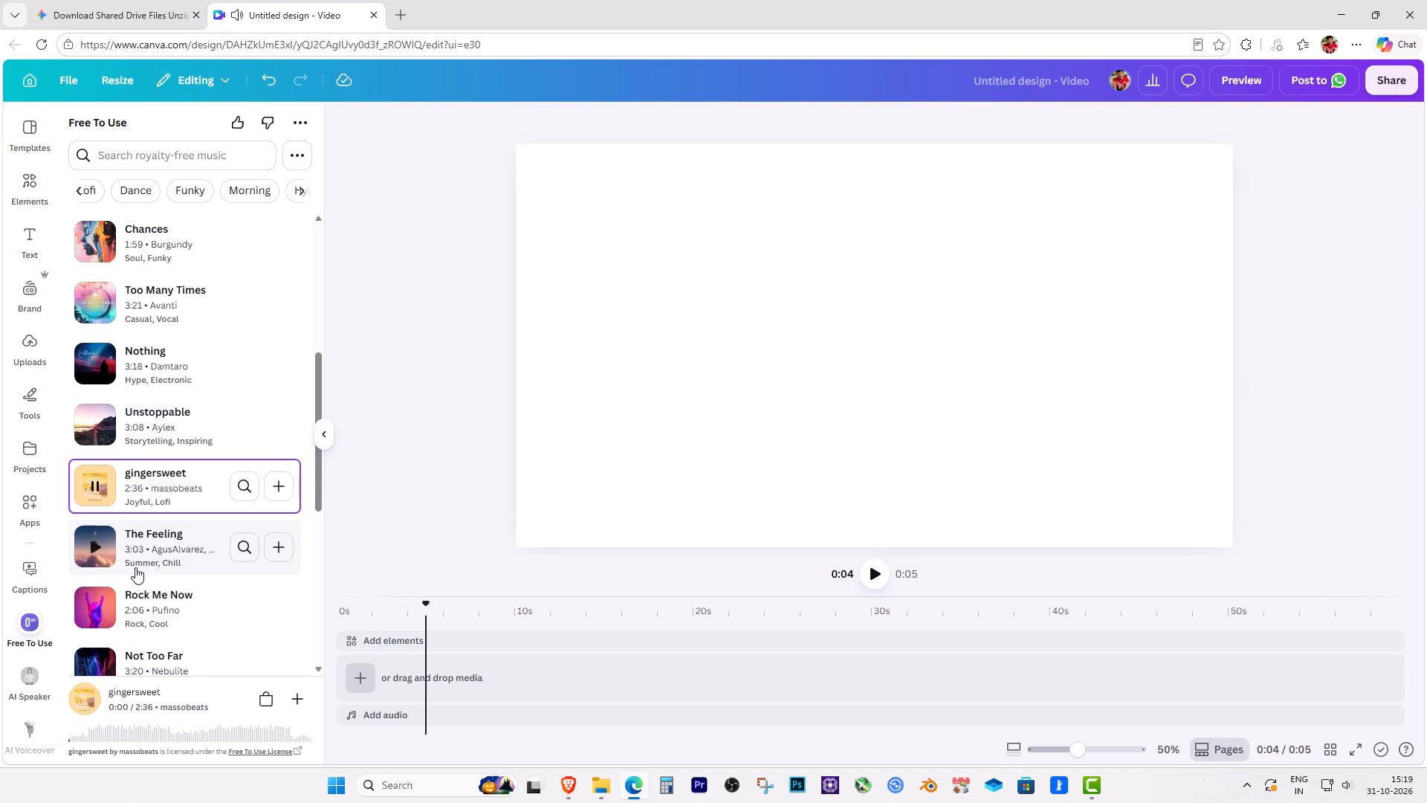
Preview The Feeling, Rock Me Now, Not Too Far, Way Back, Dark Heart, Imagination and Paris Chanson tracks.
{"action": "scroll", "coordinate": [137, 579], "scroll_direction": "down", "scroll_amount": 2}
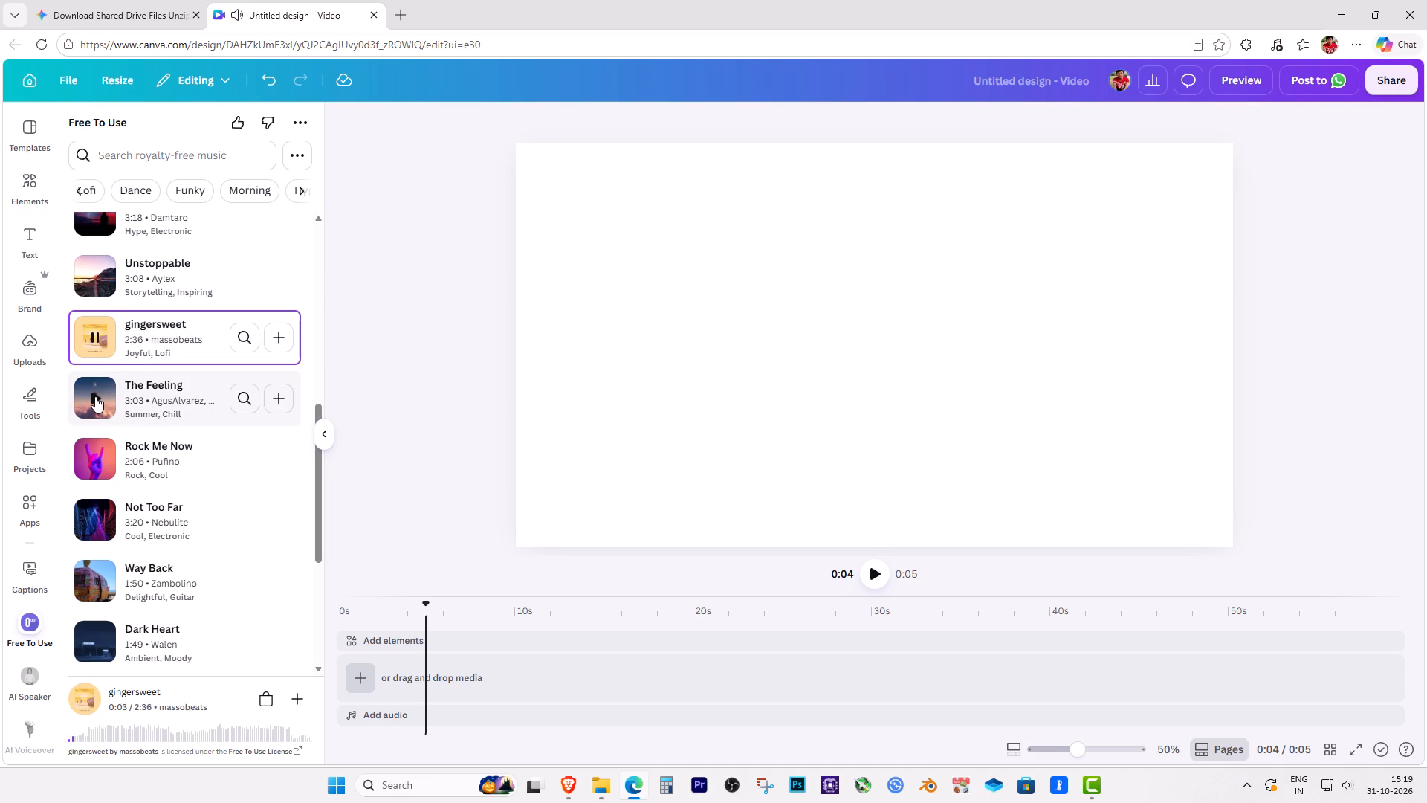
{"action": "left_click", "coordinate": [95, 396]}
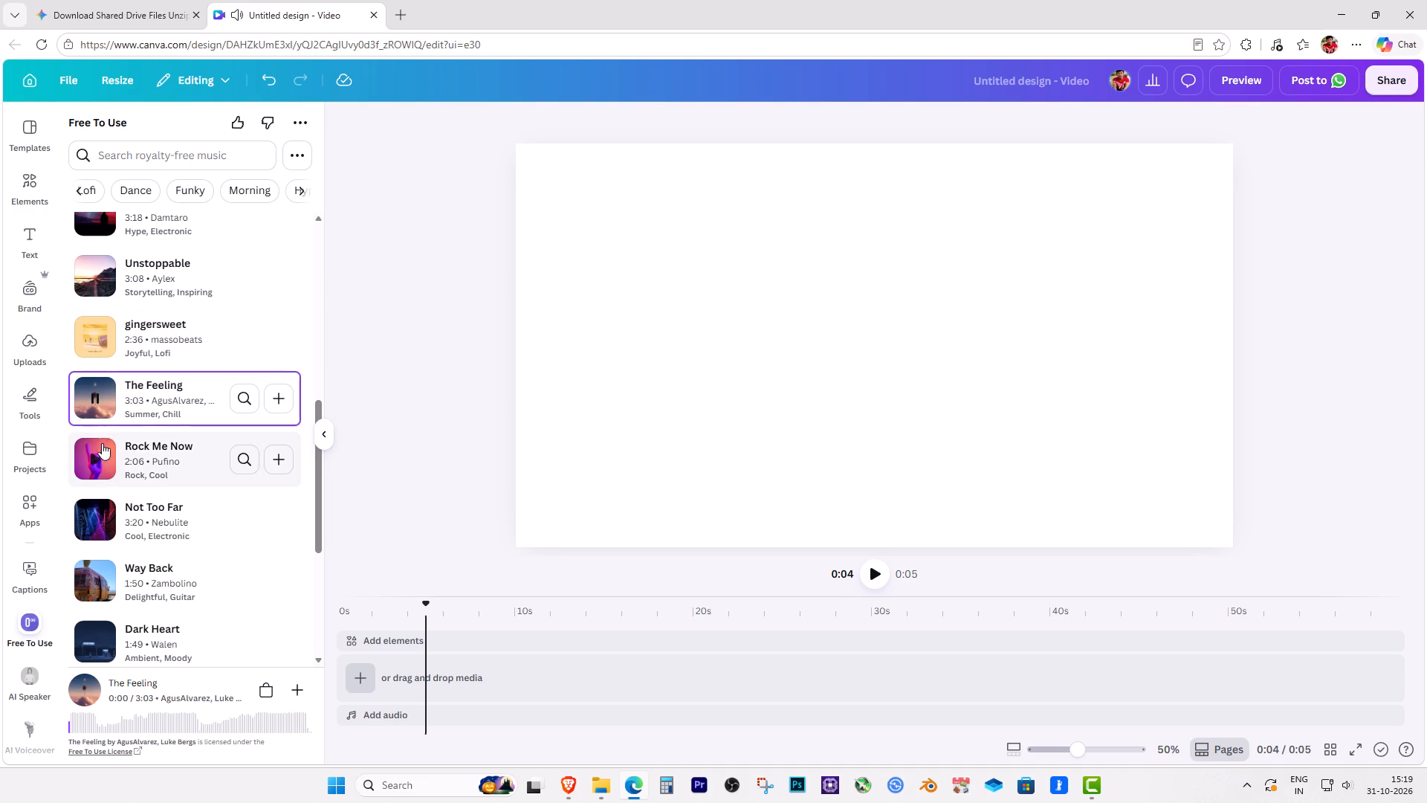
{"action": "left_click", "coordinate": [91, 461]}
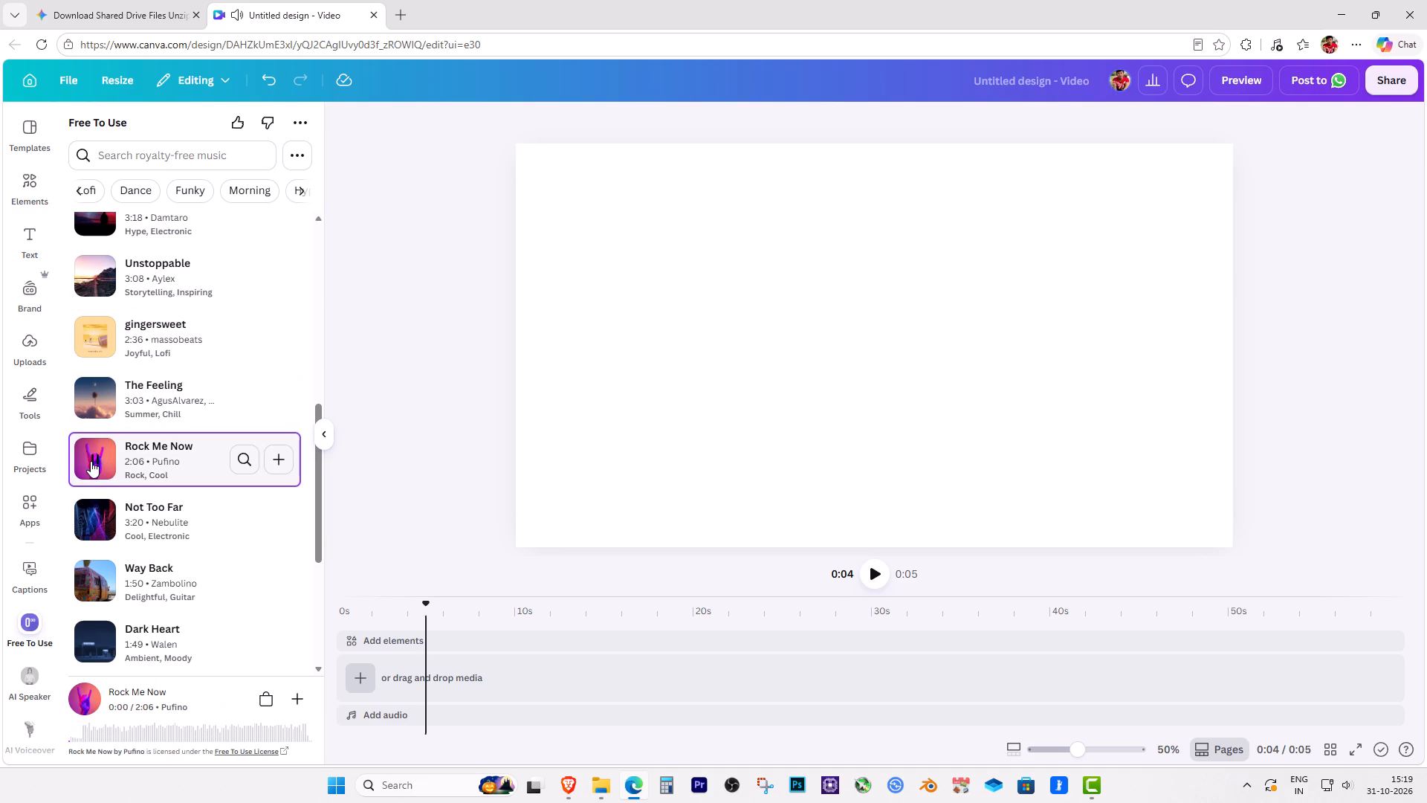
{"action": "left_click", "coordinate": [99, 514]}
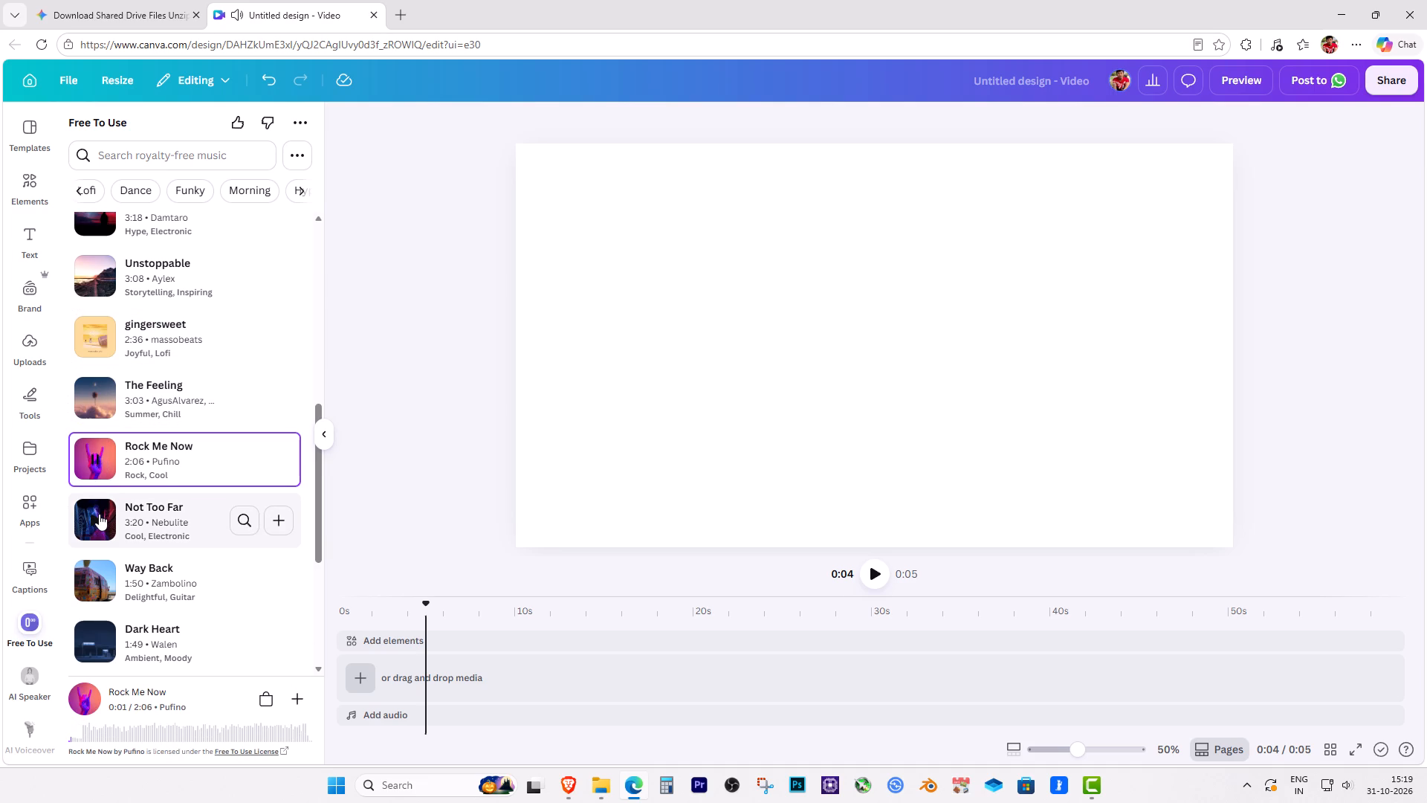
{"action": "left_click", "coordinate": [110, 571]}
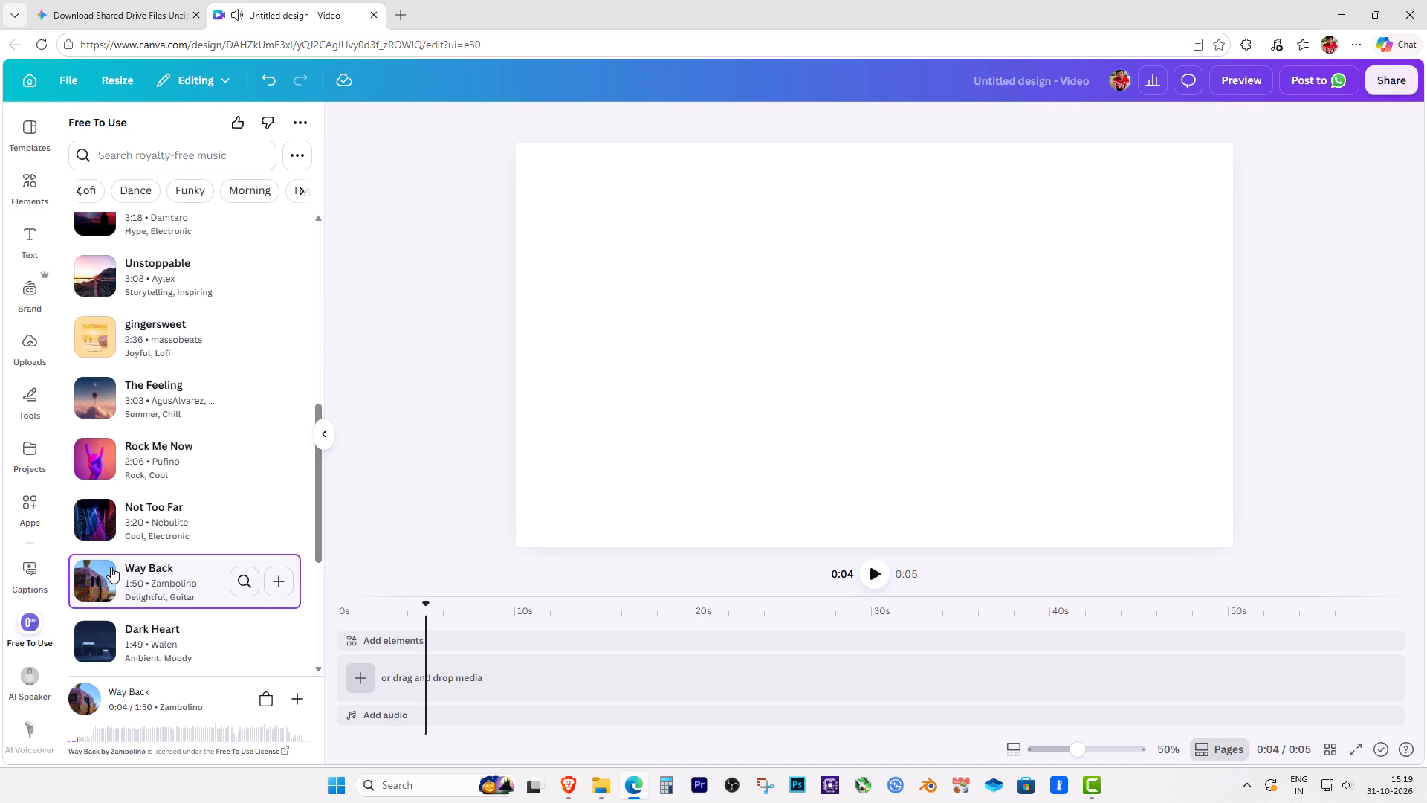
{"action": "left_click", "coordinate": [99, 639]}
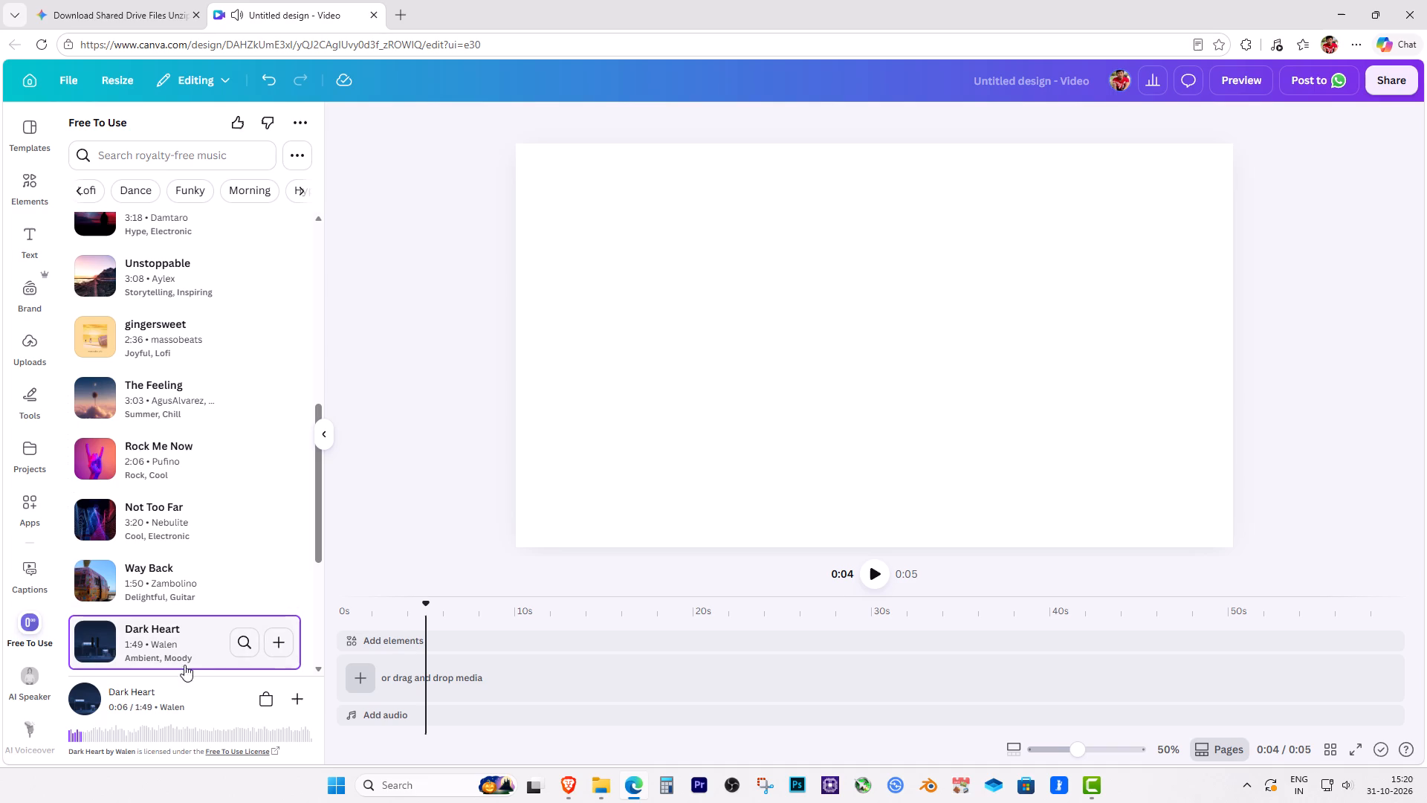
{"action": "scroll", "coordinate": [177, 677], "scroll_direction": "down", "scroll_amount": 2}
{"action": "scroll", "coordinate": [170, 602], "scroll_direction": "down", "scroll_amount": 2}
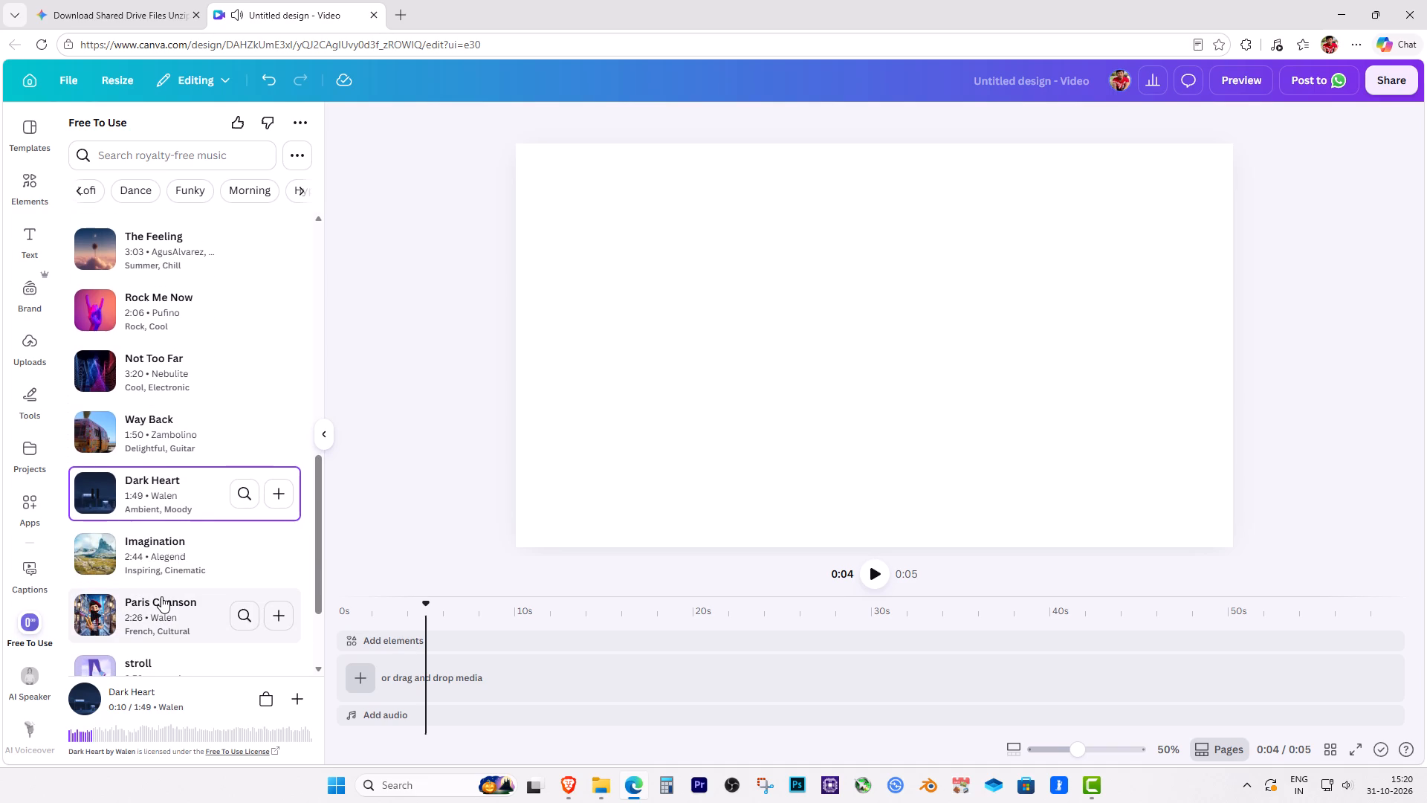
{"action": "left_click", "coordinate": [97, 554]}
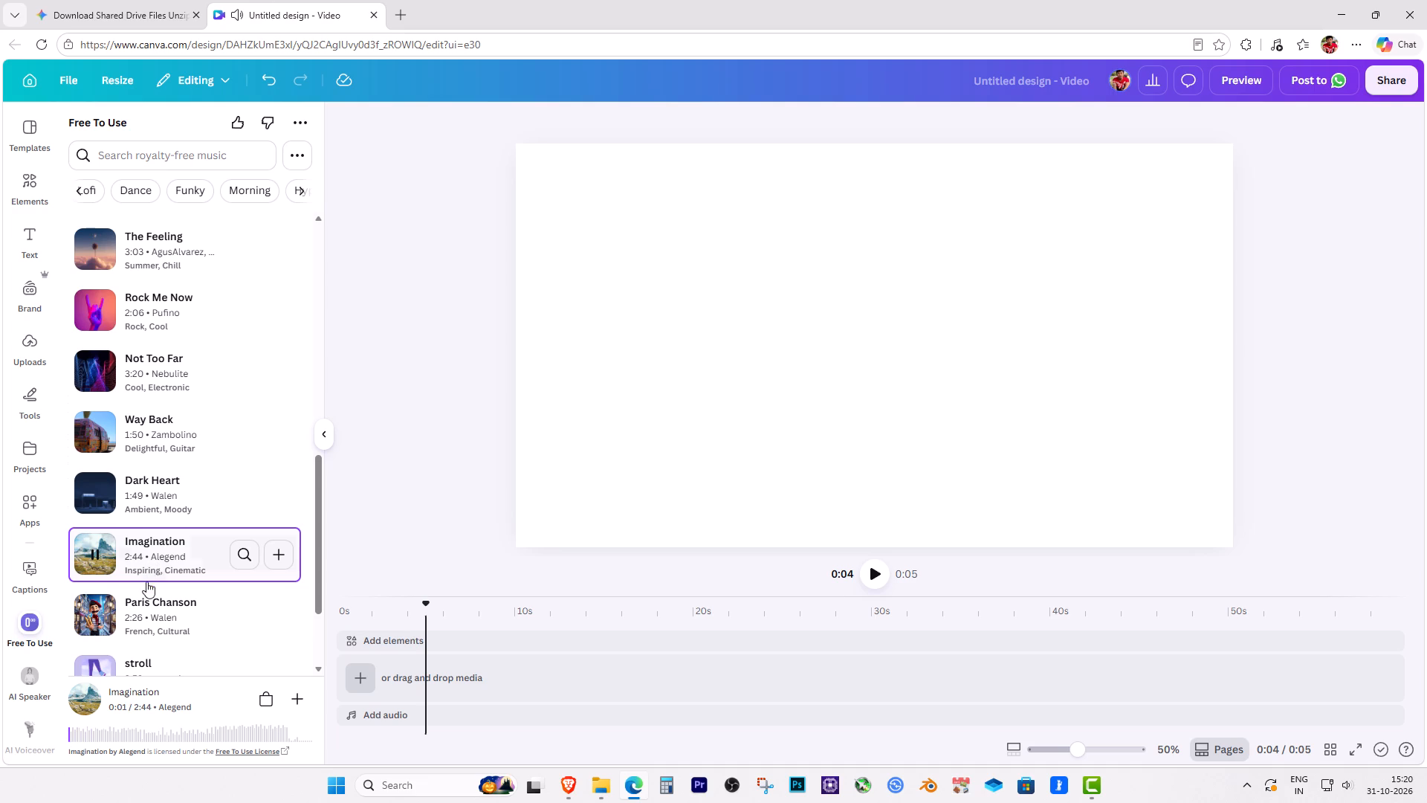
{"action": "left_click", "coordinate": [97, 610]}
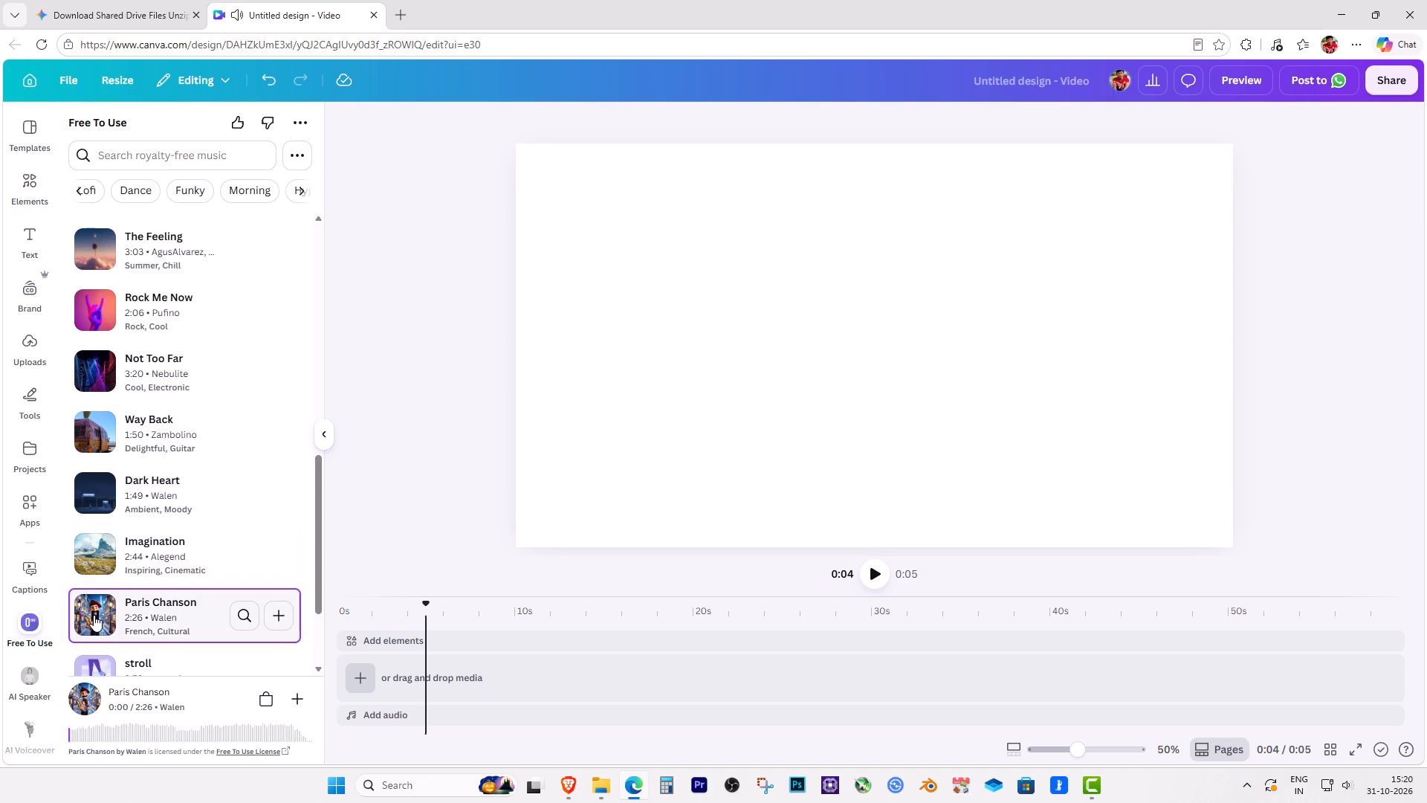
Preview the stroll track by massobeats and add it to the design.
{"action": "scroll", "coordinate": [92, 620], "scroll_direction": "down", "scroll_amount": 1}
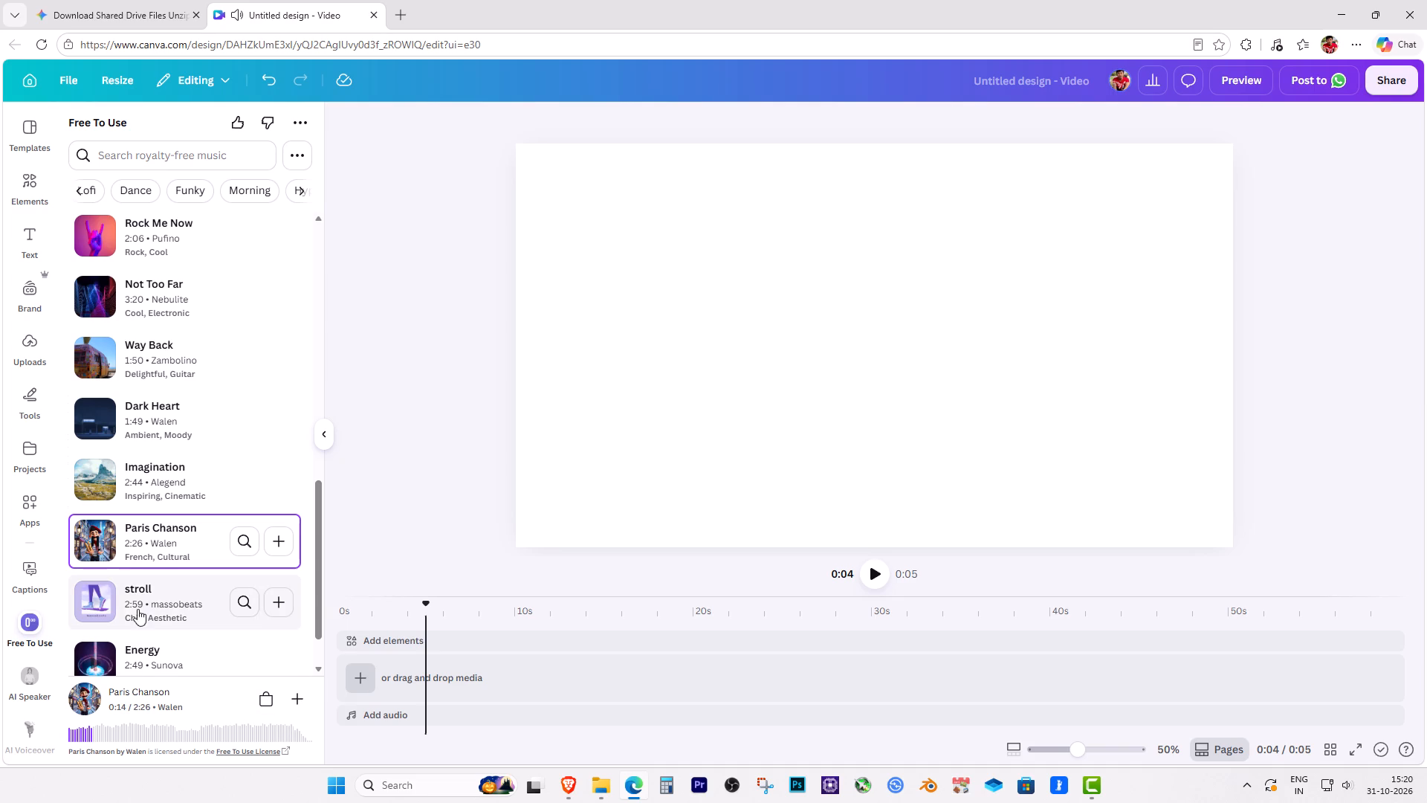
{"action": "left_click", "coordinate": [92, 613]}
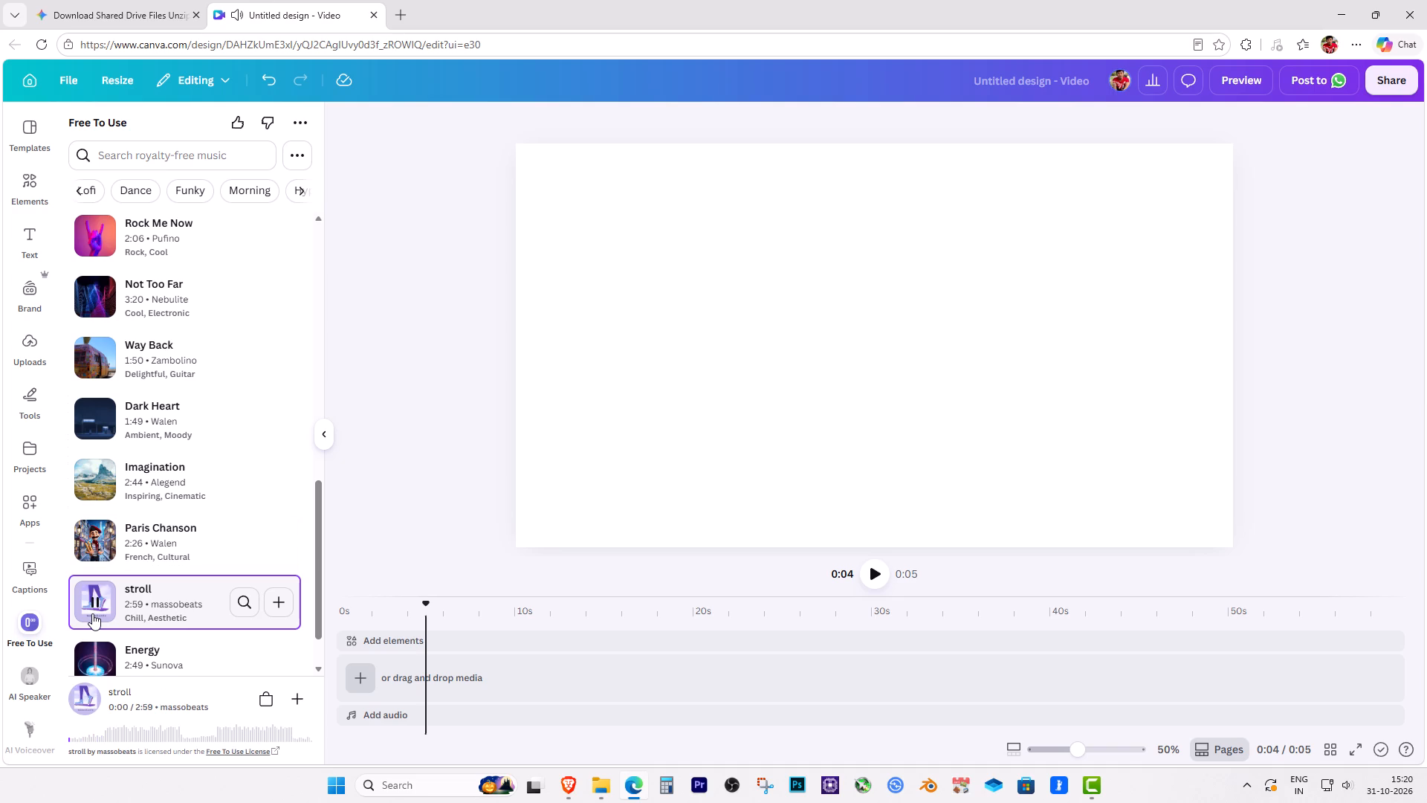
{"action": "scroll", "coordinate": [158, 614], "scroll_direction": "down", "scroll_amount": 1}
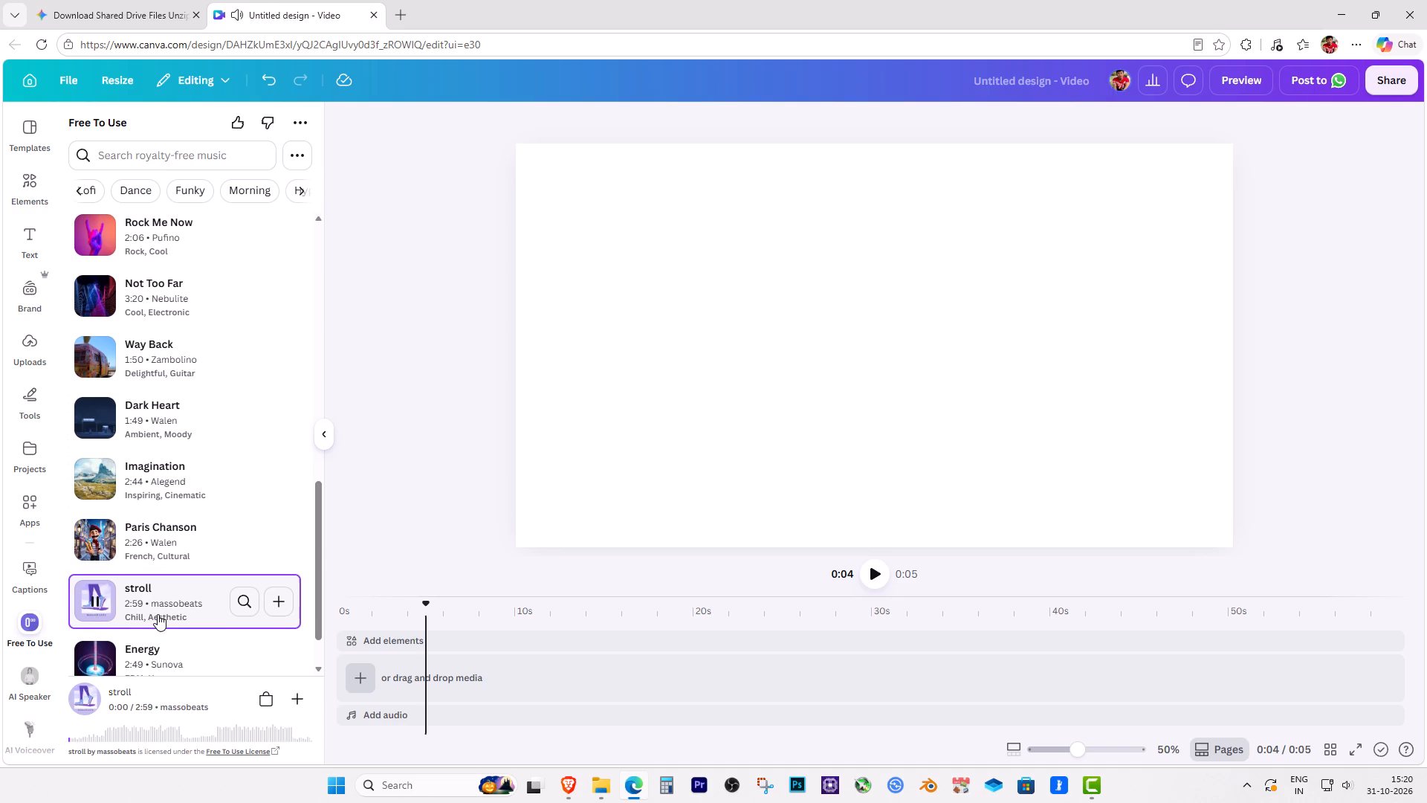
{"action": "scroll", "coordinate": [158, 614], "scroll_direction": "down", "scroll_amount": 3}
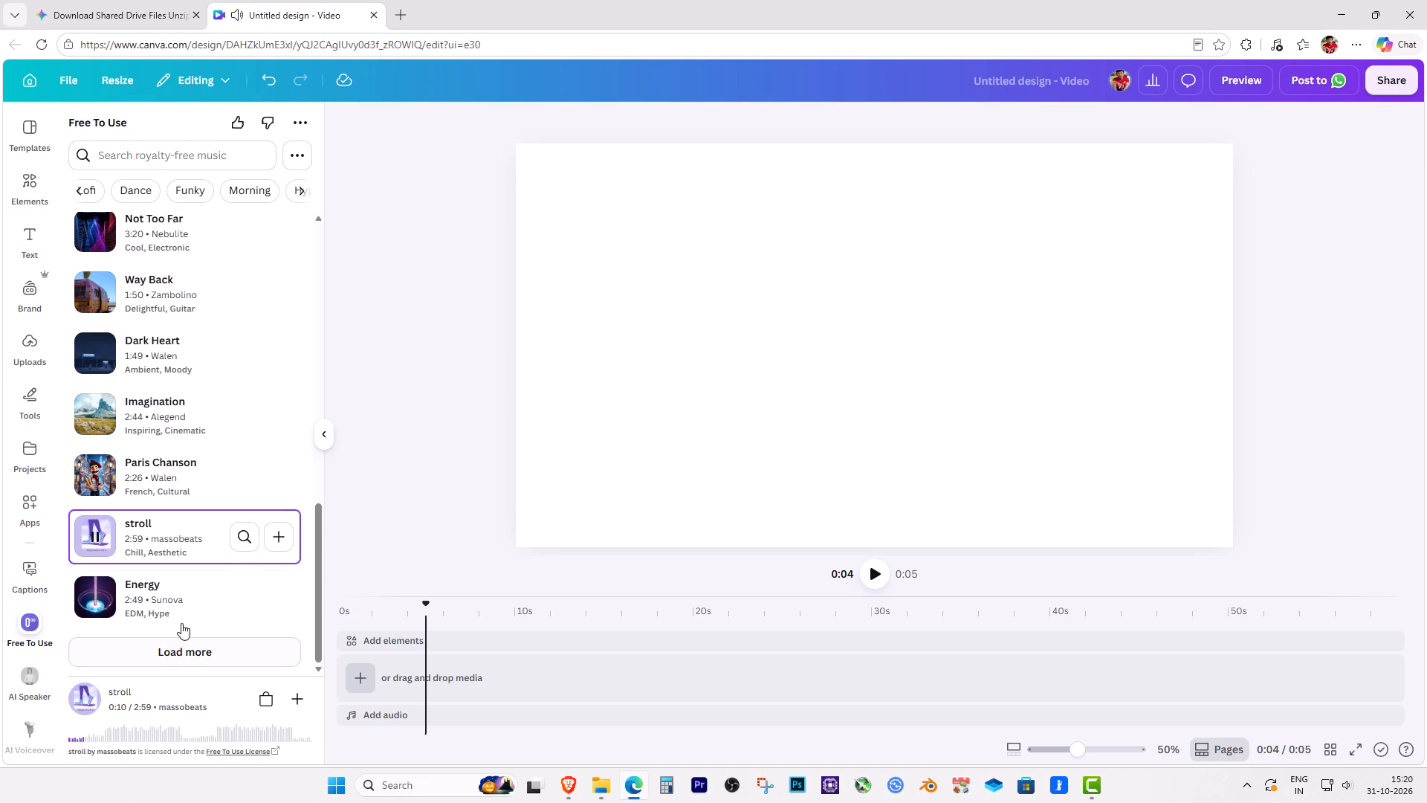
{"action": "left_click", "coordinate": [274, 538]}
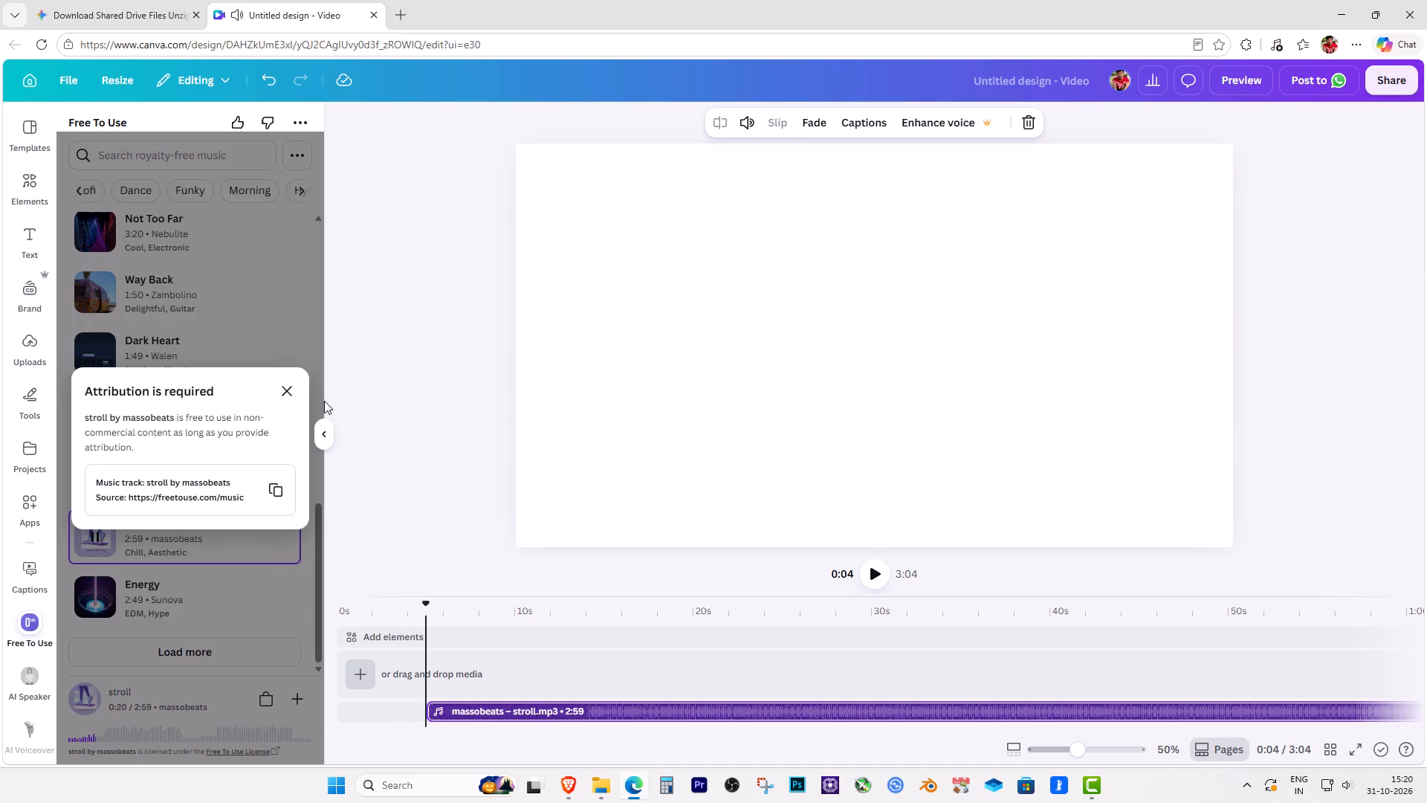
Copy the attribution text for the stroll track.
{"action": "left_click", "coordinate": [268, 487]}
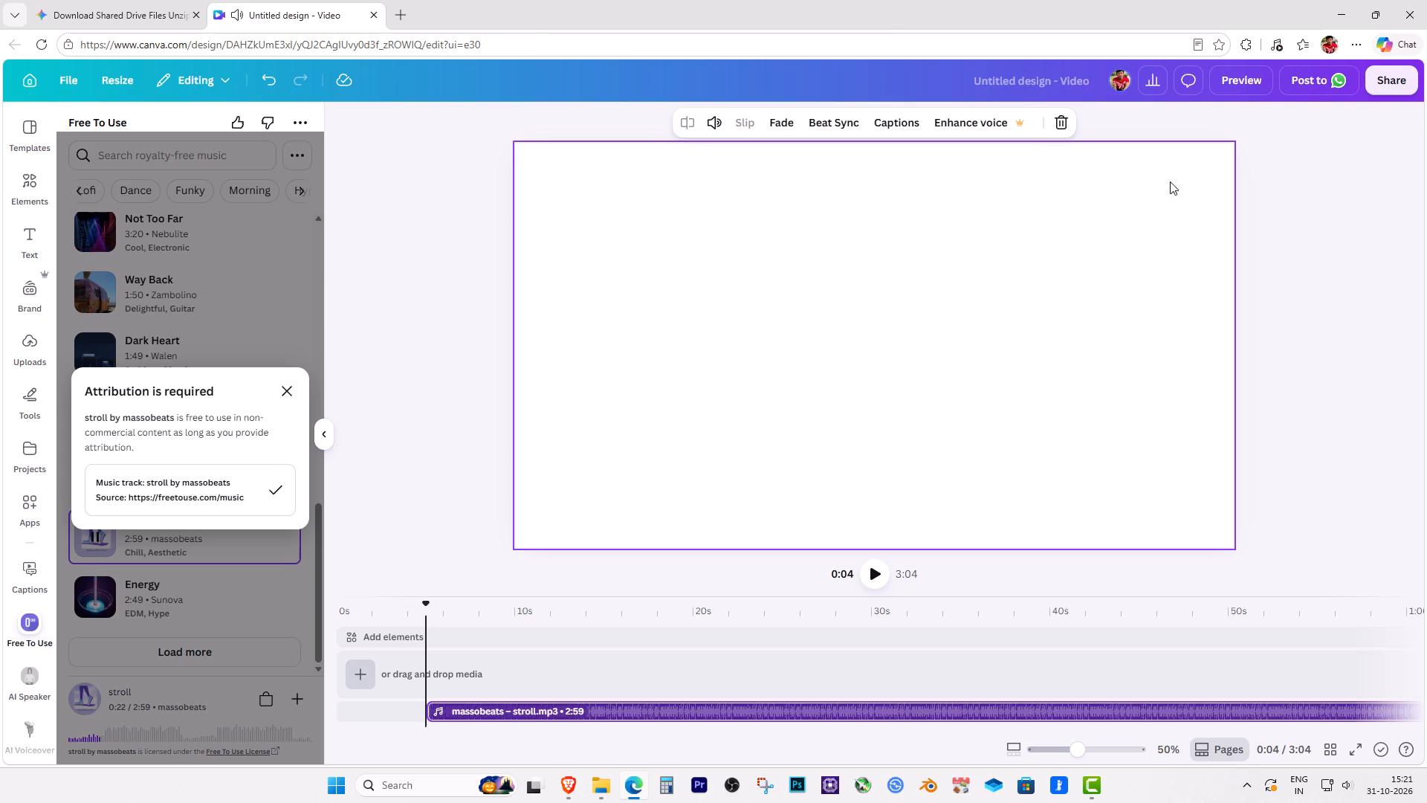
Download the Canva design as an MP4 video at 1080p quality.
{"action": "left_click", "coordinate": [1392, 83]}
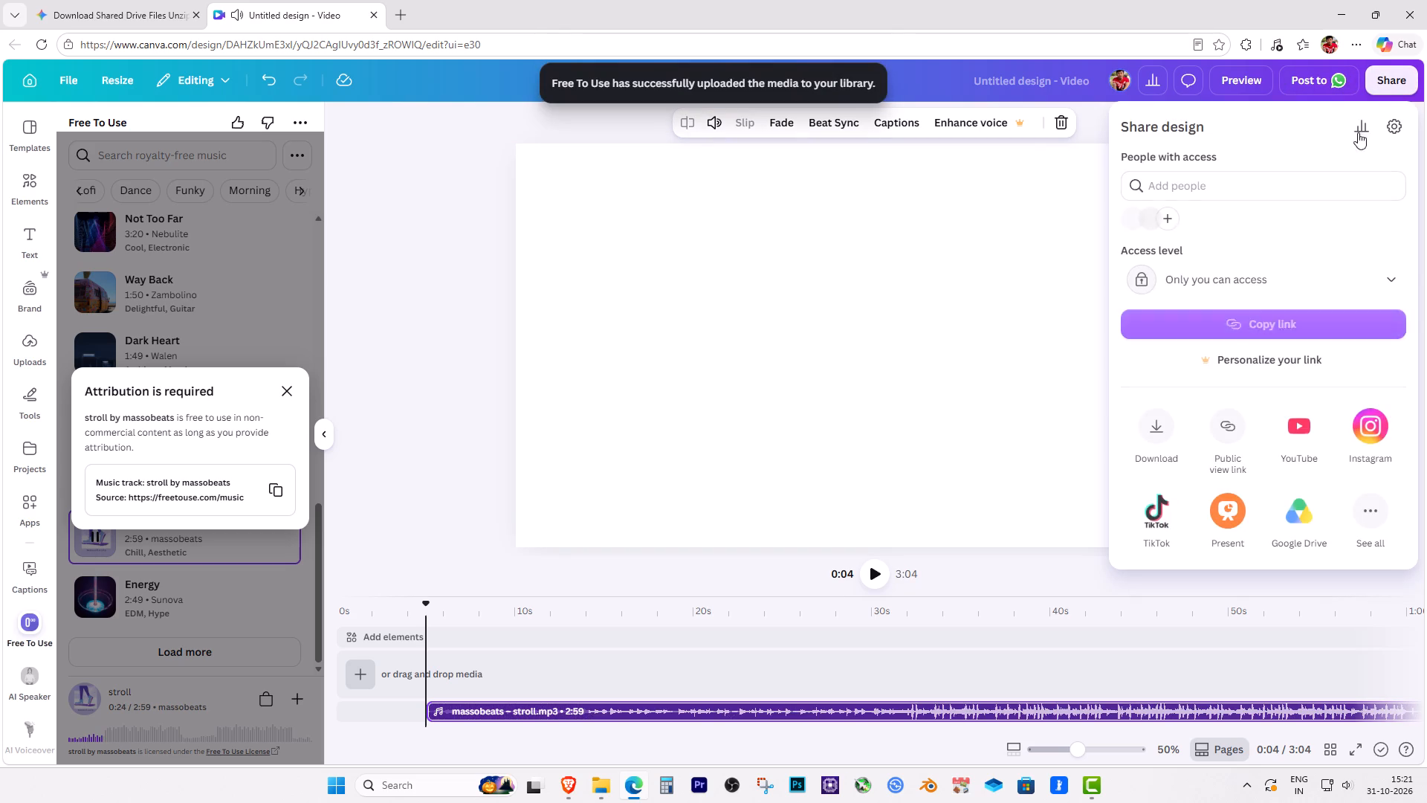
{"action": "left_click", "coordinate": [1157, 450]}
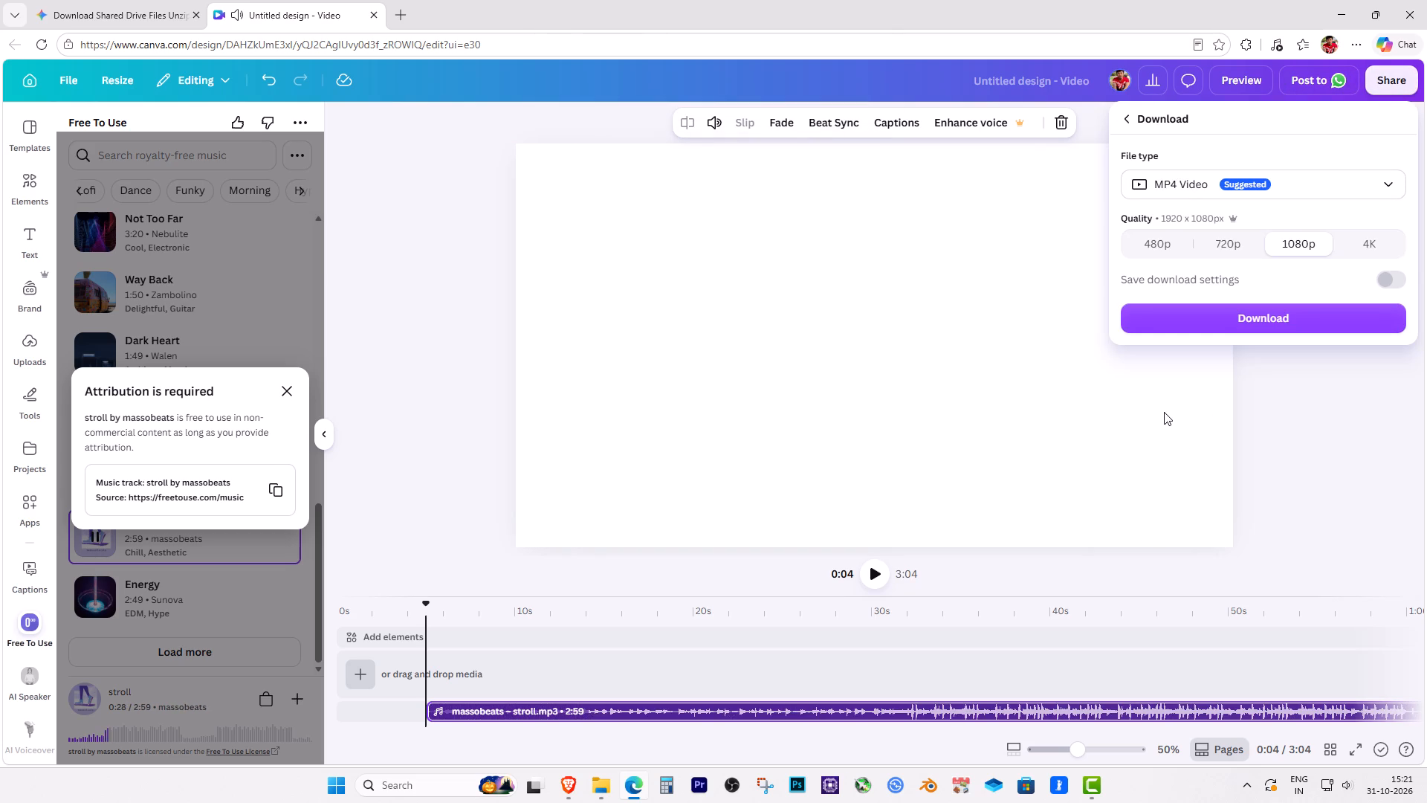
{"action": "left_click", "coordinate": [1223, 316]}
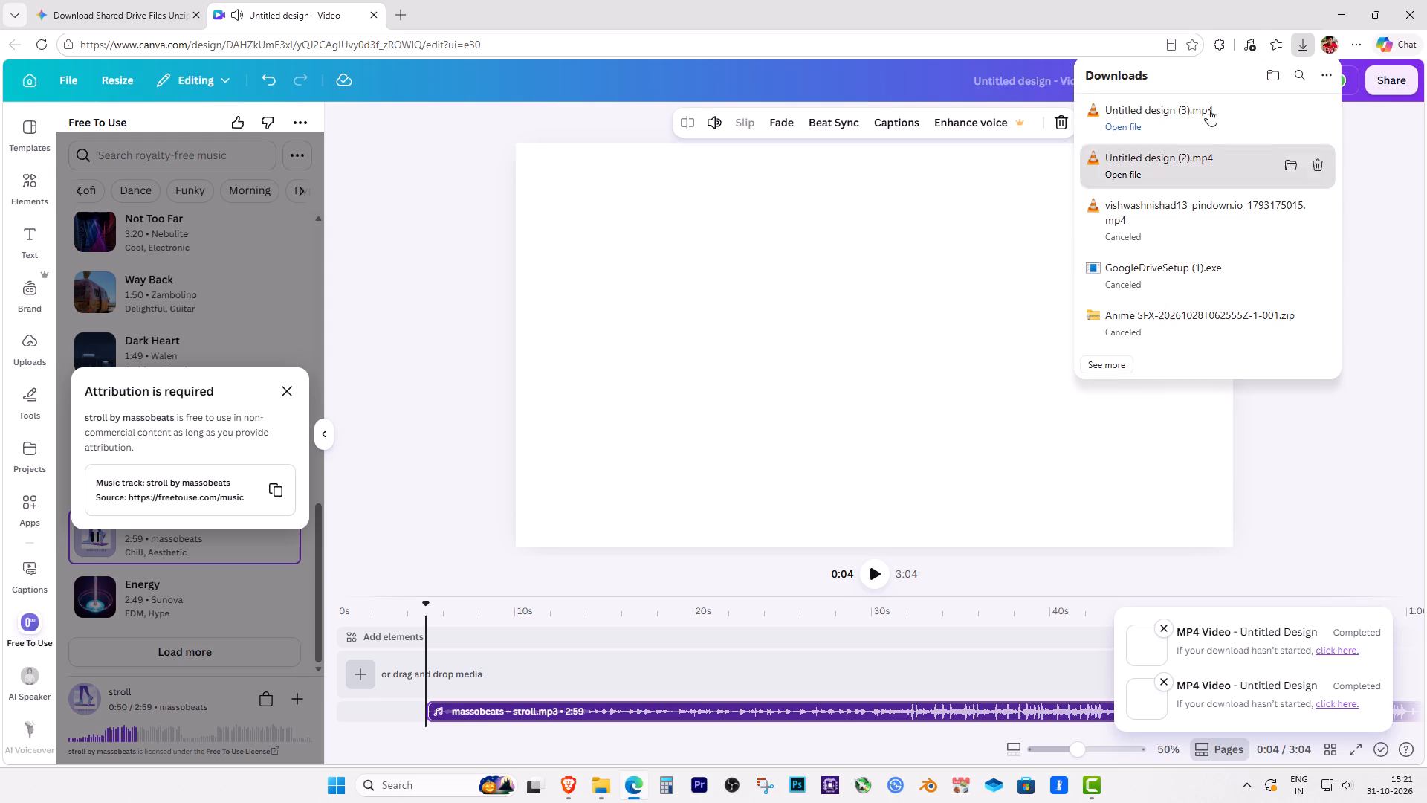
Bring the downloaded Untitled design (3).mp4 into the Camtasia timeline and place it at the start of a new track below the voiceover.
{"action": "left_click_drag", "start_coordinate": [1191, 126], "coordinate": [931, 747]}
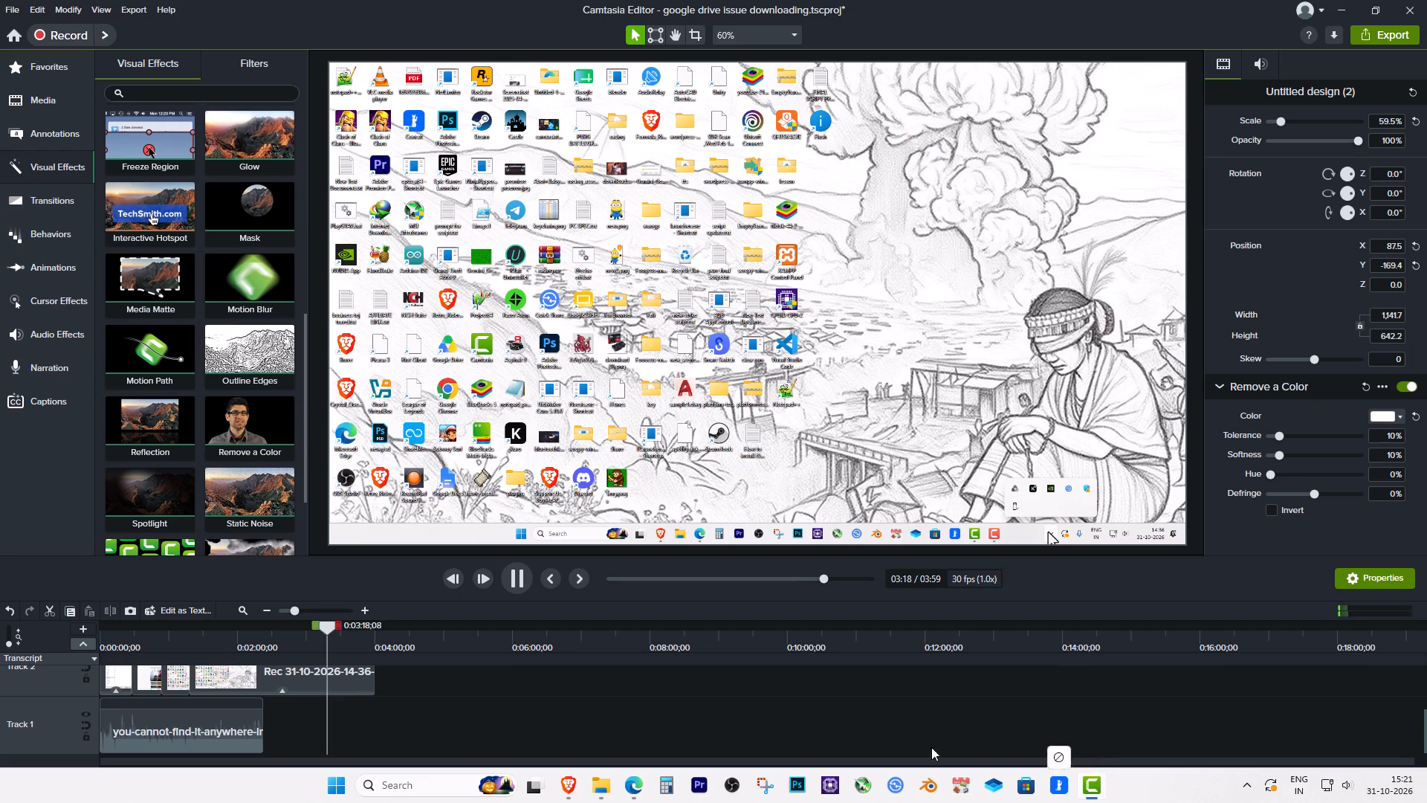
{"action": "left_click_drag", "start_coordinate": [931, 747], "coordinate": [392, 717]}
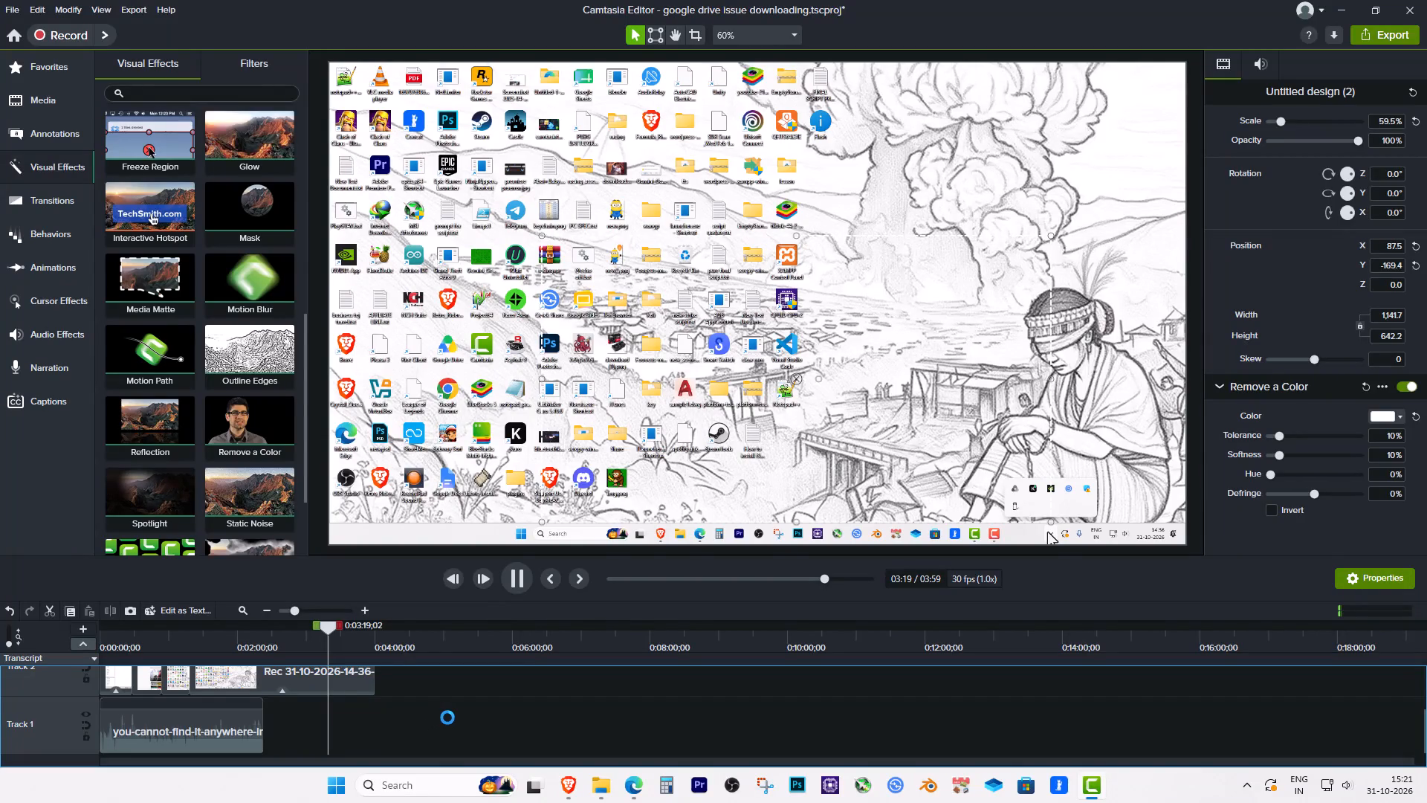
{"action": "left_click_drag", "start_coordinate": [504, 735], "coordinate": [488, 802]}
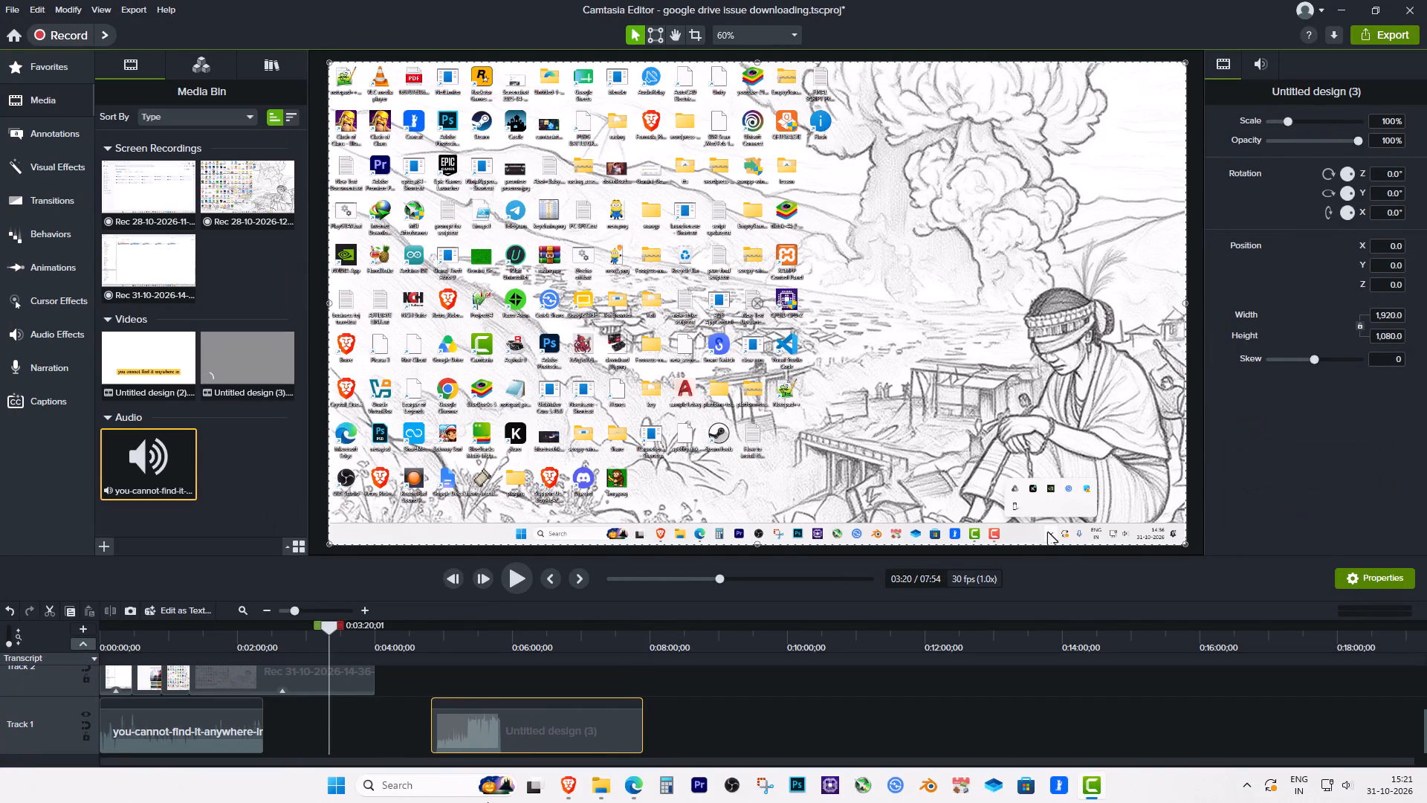
{"action": "left_click_drag", "start_coordinate": [488, 802], "coordinate": [482, 792]}
{"action": "right_click", "coordinate": [63, 724]}
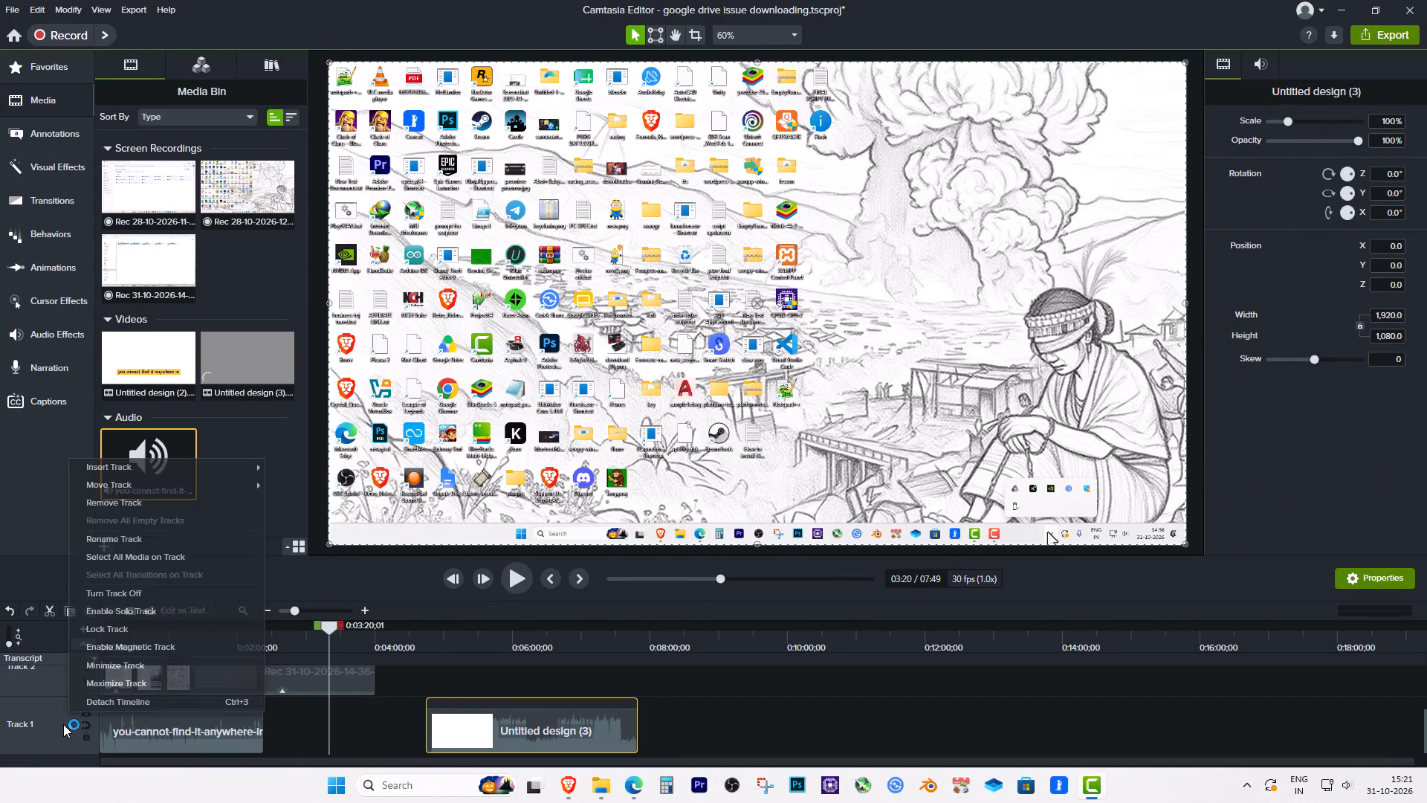
{"action": "left_click", "coordinate": [288, 483]}
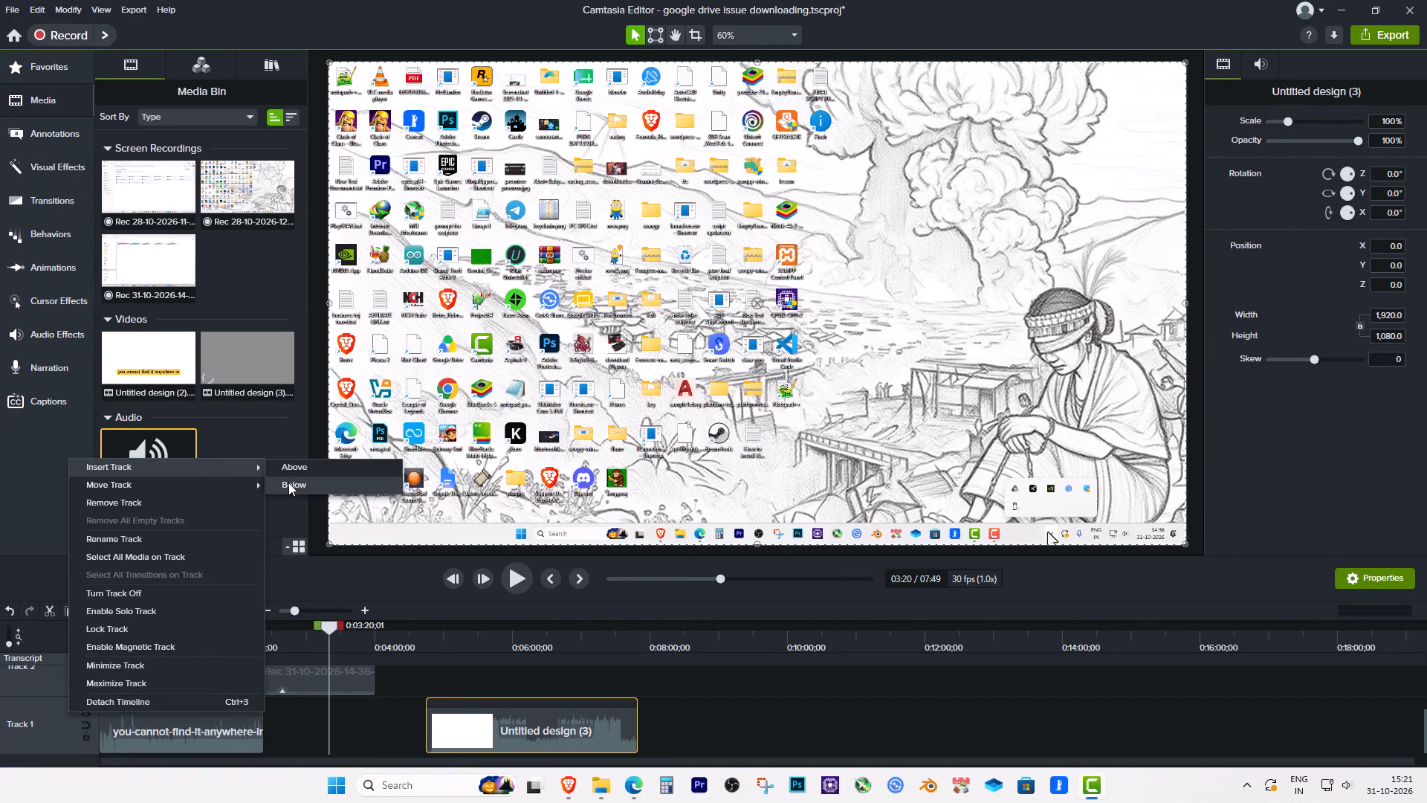
{"action": "left_click_drag", "start_coordinate": [516, 680], "coordinate": [97, 732]}
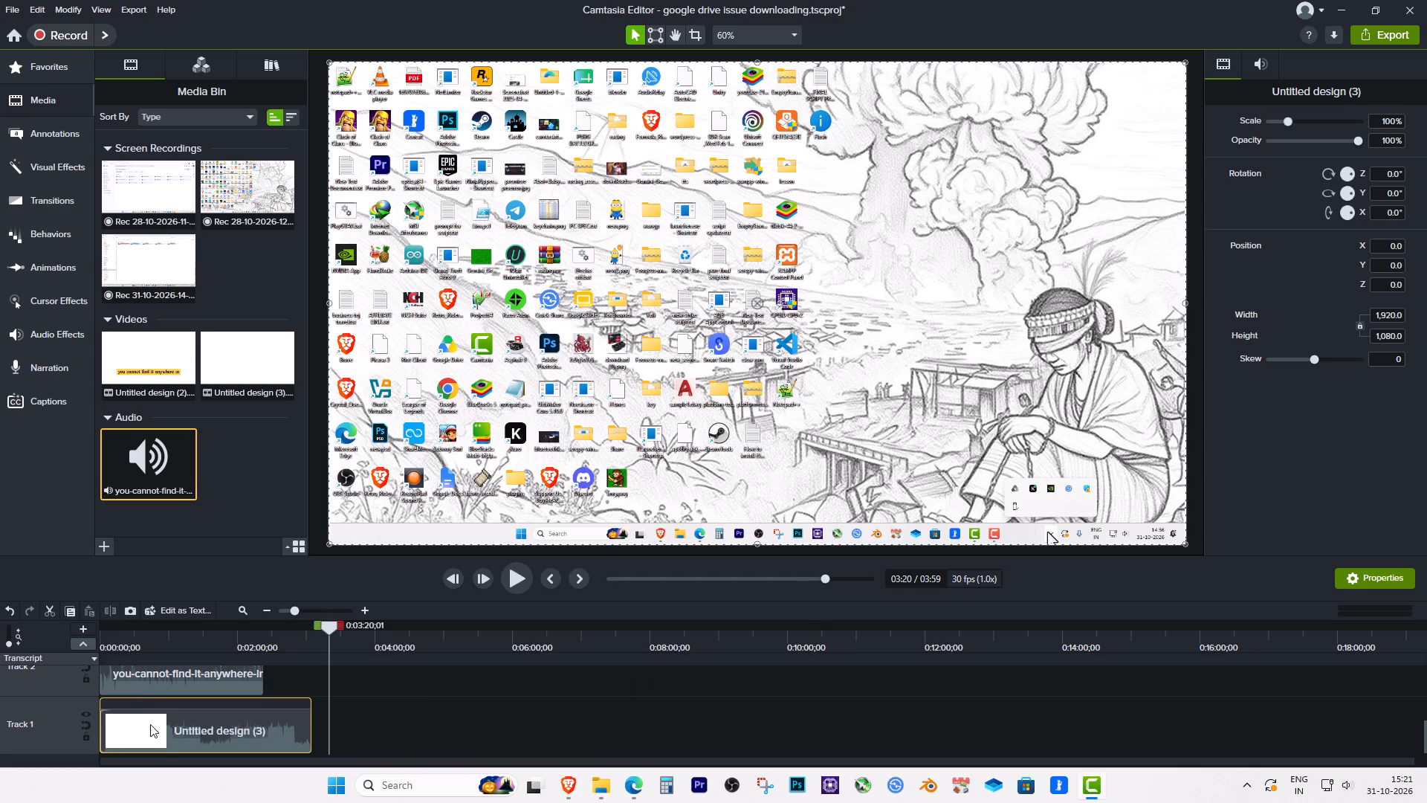
Open audio editing for the Untitled design (3) clip, lower its volume to near the bottom, and return the playhead to the start.
{"action": "right_click", "coordinate": [190, 725]}
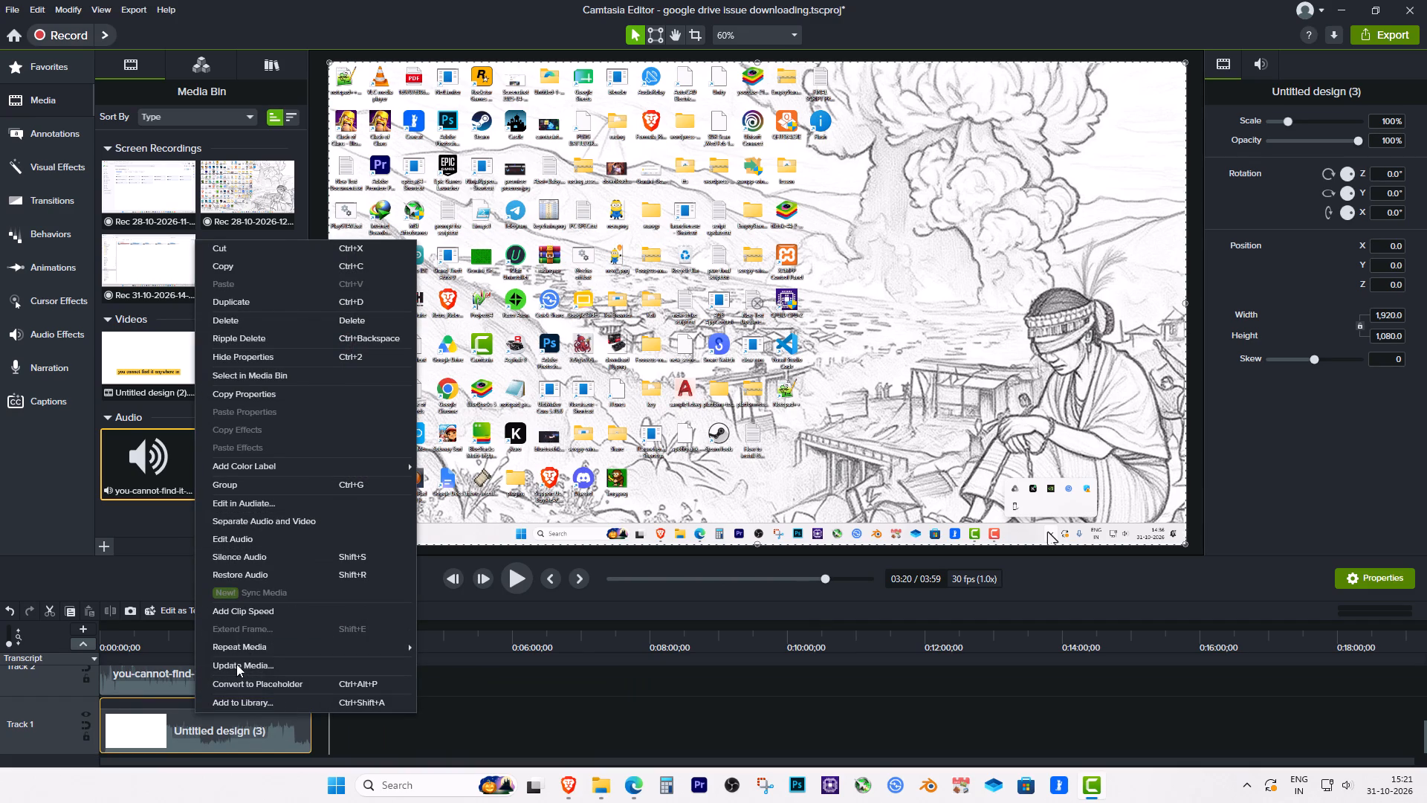
{"action": "left_click", "coordinate": [262, 541]}
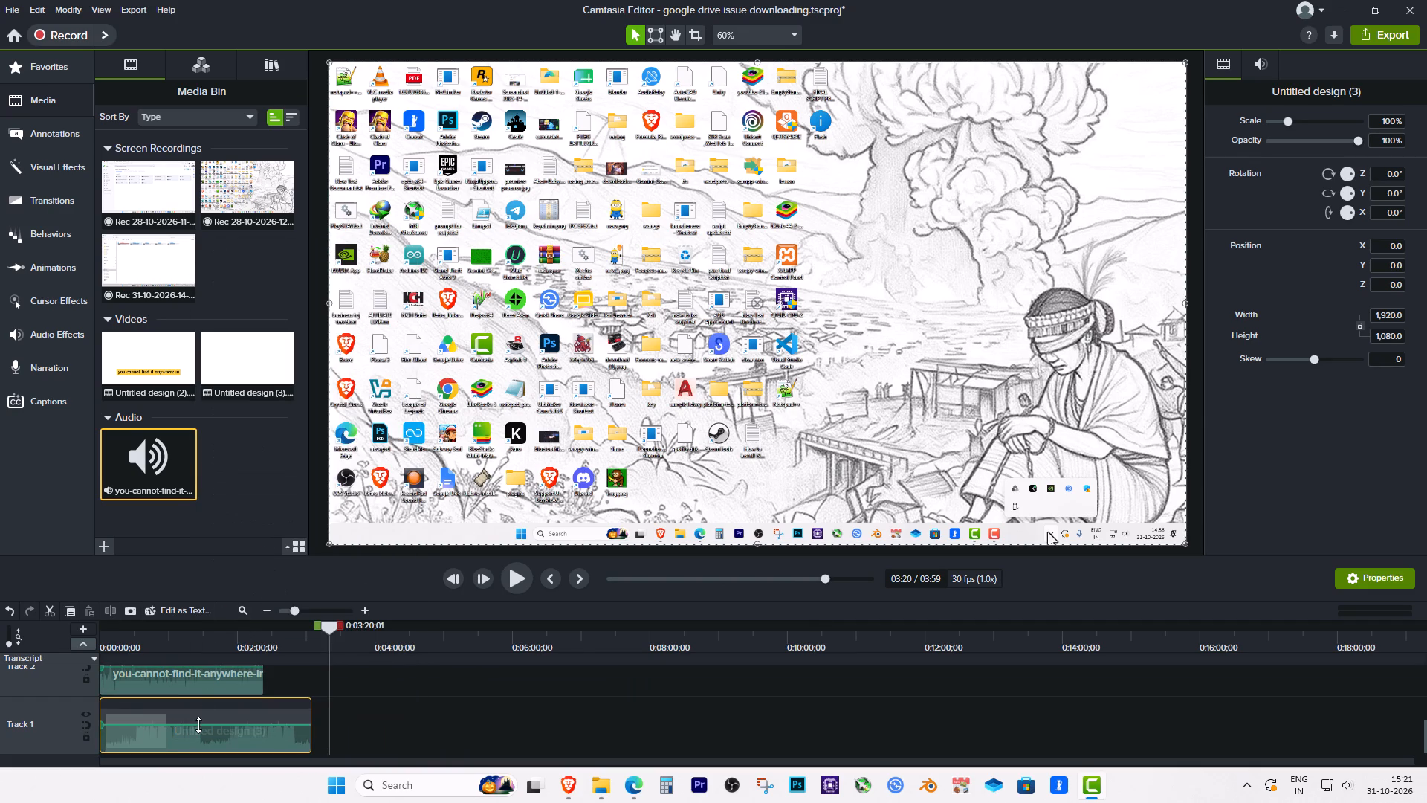
{"action": "left_click_drag", "start_coordinate": [198, 725], "coordinate": [194, 743]}
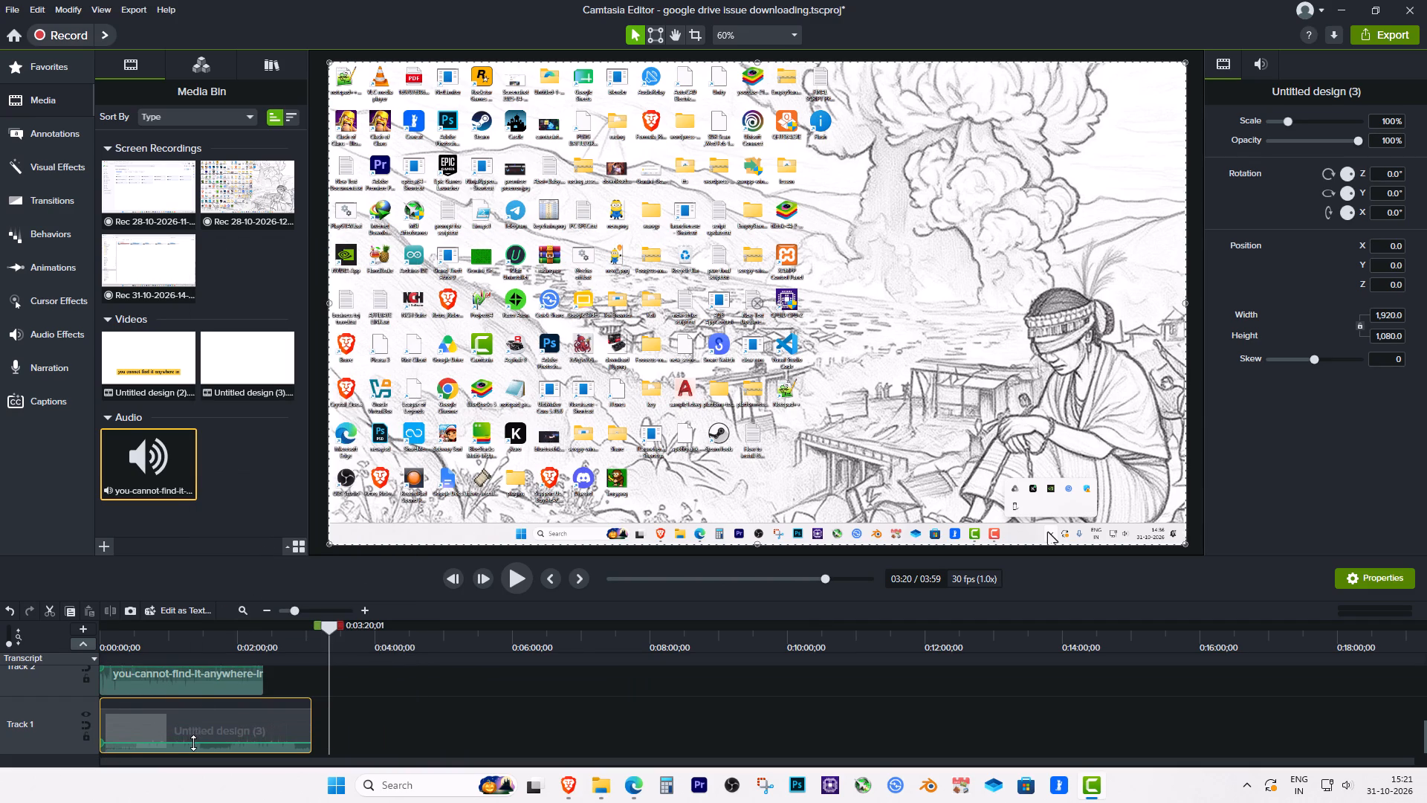
{"action": "left_click_drag", "start_coordinate": [162, 645], "coordinate": [15, 646]}
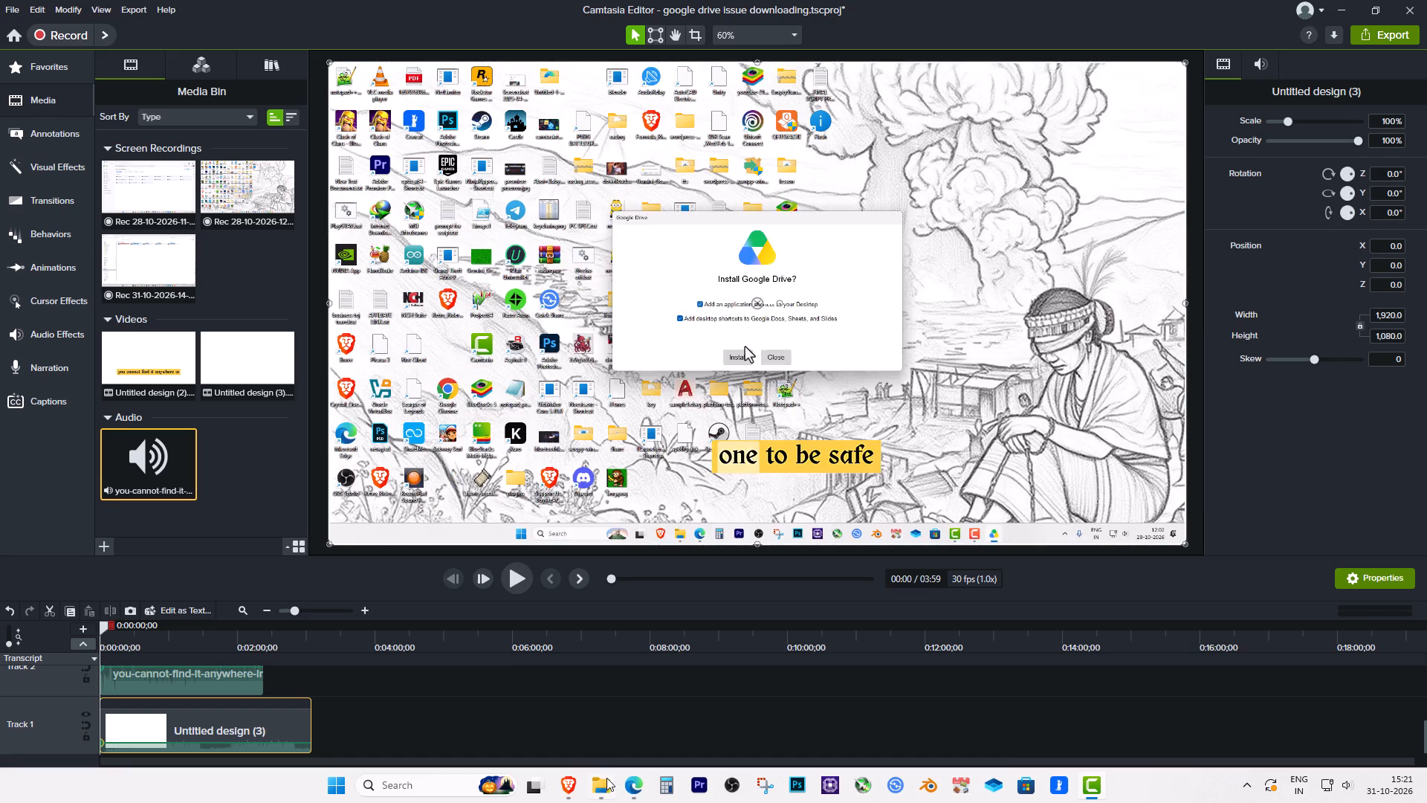
Switch to Canva in Edge, stop the stroll preview, and add the stroll track to the design again.
{"action": "left_click", "coordinate": [553, 786]}
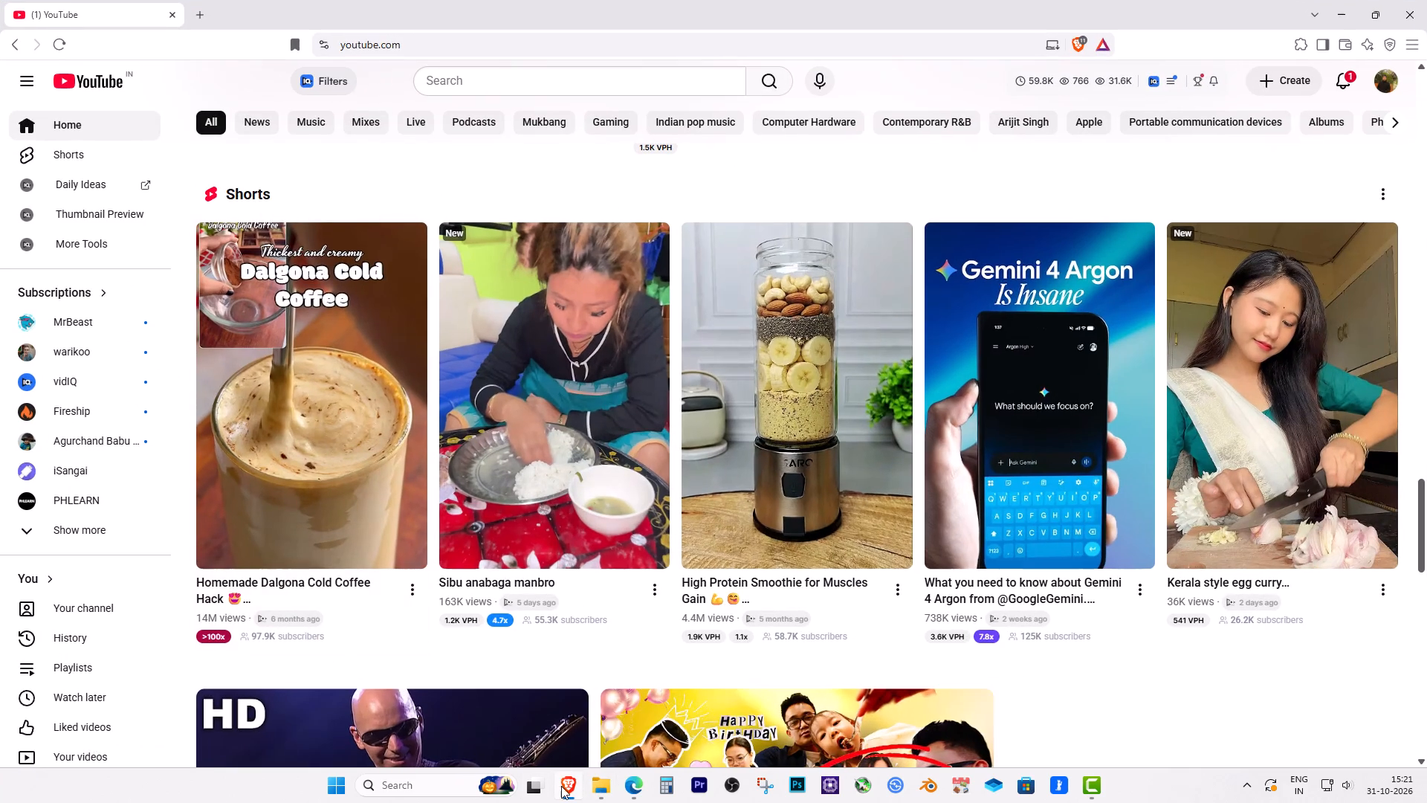
{"action": "left_click", "coordinate": [564, 788]}
{"action": "left_click", "coordinate": [625, 785]}
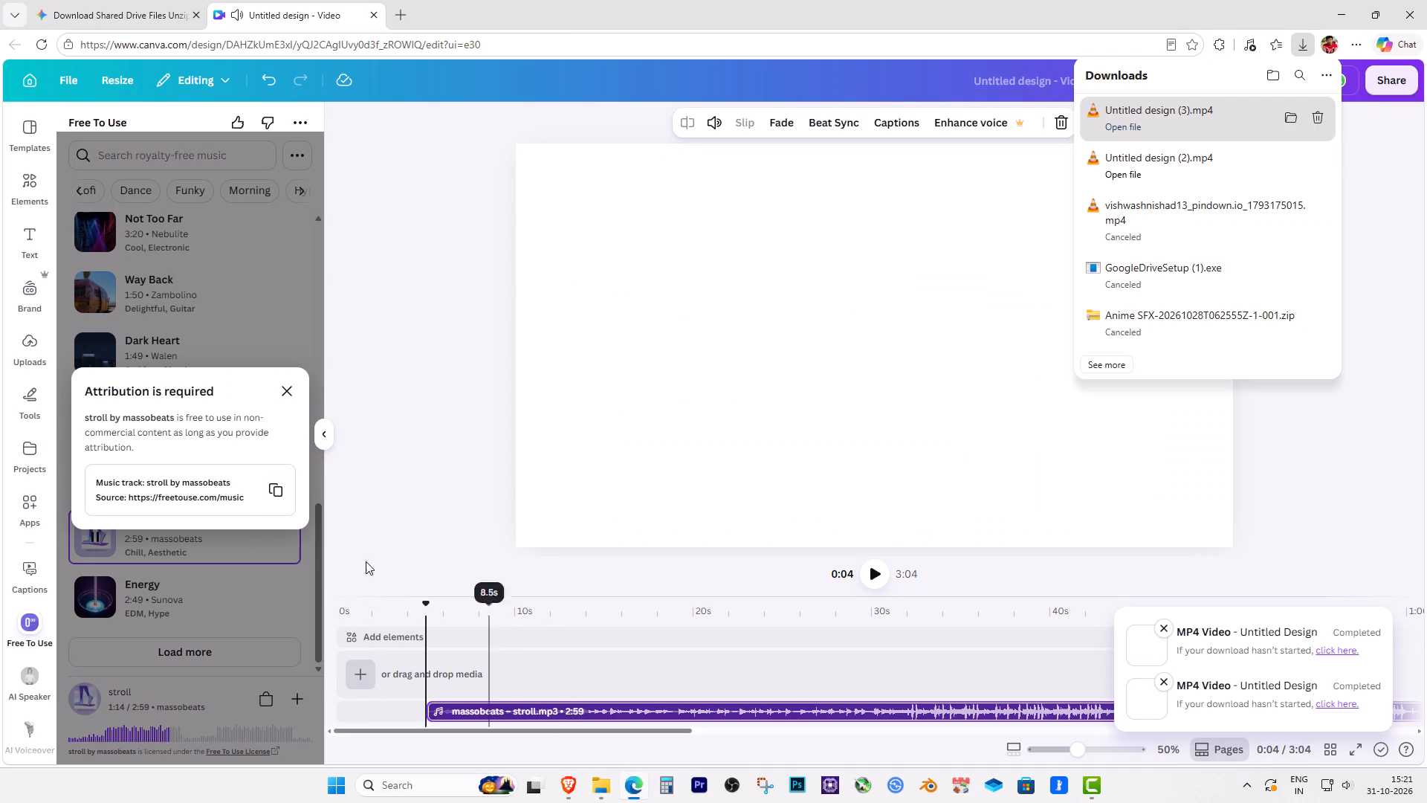
{"action": "left_click", "coordinate": [288, 396]}
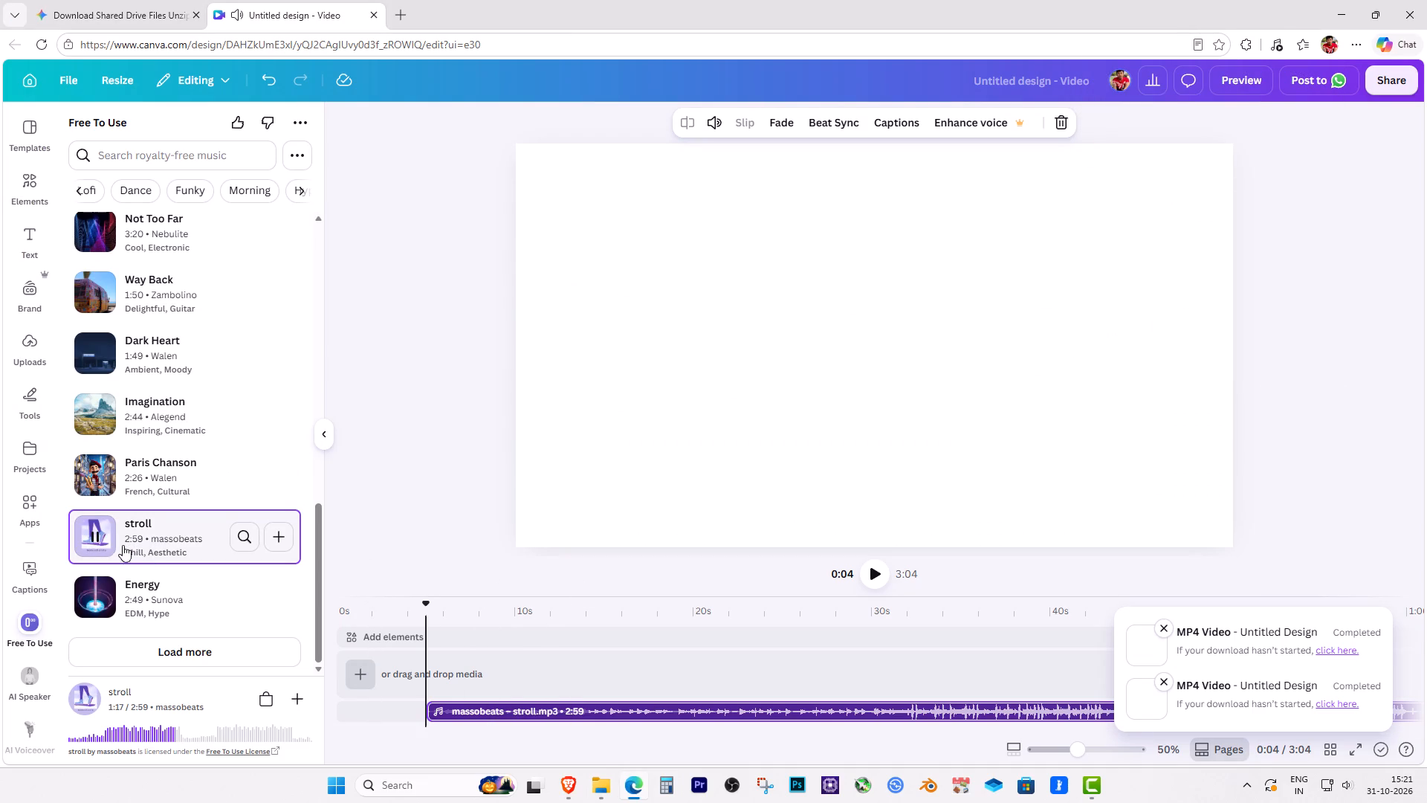
{"action": "left_click", "coordinate": [94, 538]}
{"action": "left_click", "coordinate": [279, 536]}
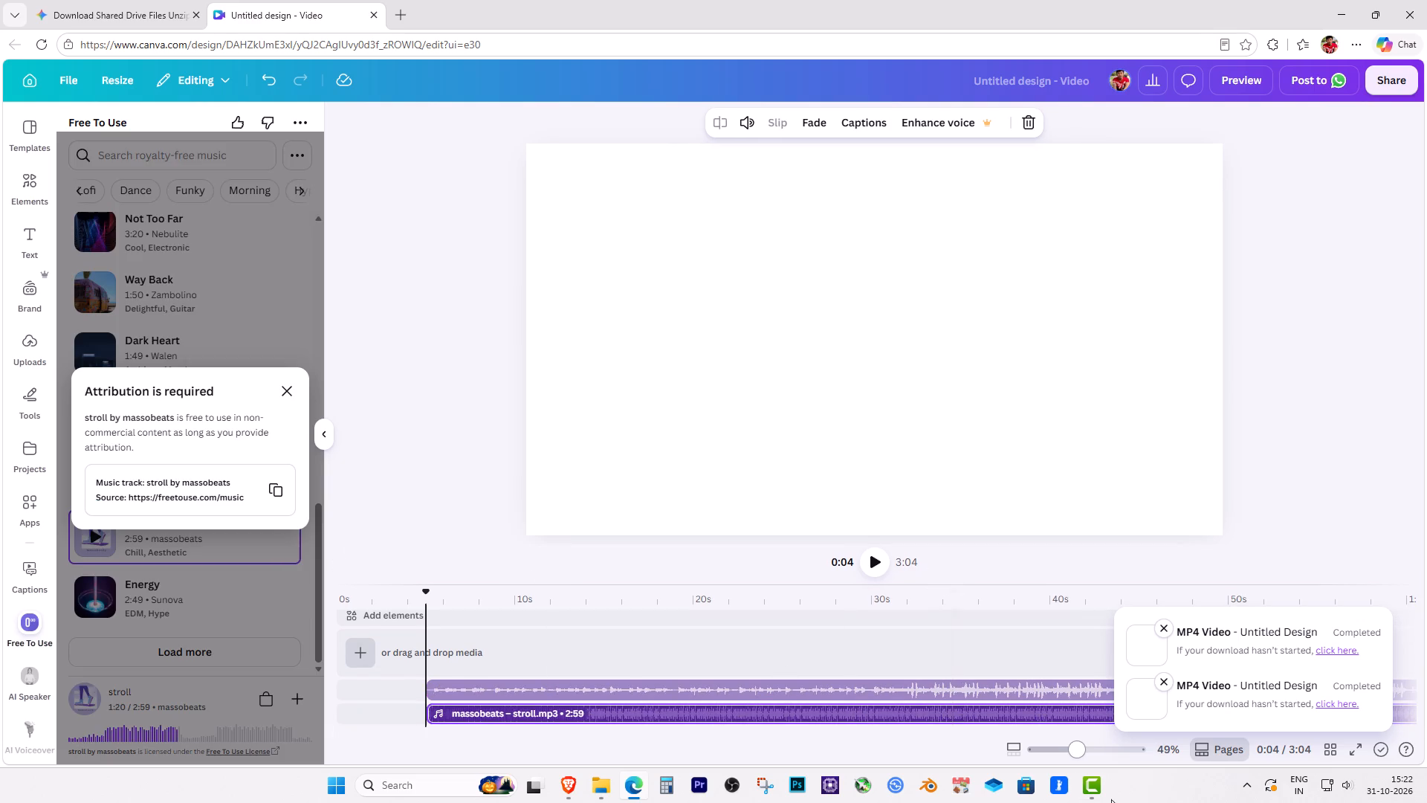
Back in Camtasia, play the tutorial from the start with a closer timeline view to check the voiceover, captions and background music.
{"action": "left_click", "coordinate": [1093, 788]}
{"action": "left_click", "coordinate": [518, 581]}
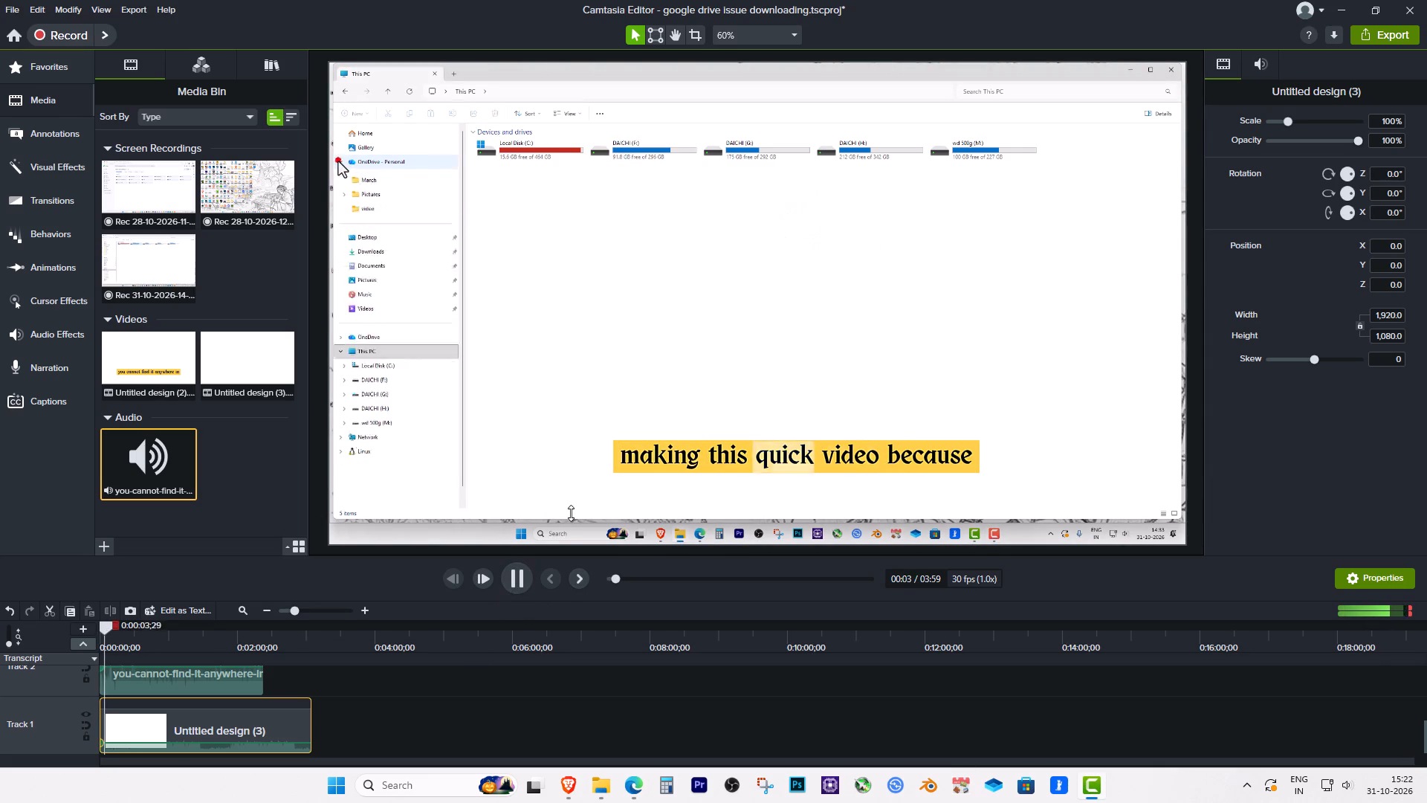
{"action": "scroll", "coordinate": [454, 737], "scroll_direction": "up", "scroll_amount": 6}
{"action": "scroll", "coordinate": [454, 737], "scroll_direction": "down", "scroll_amount": 2}
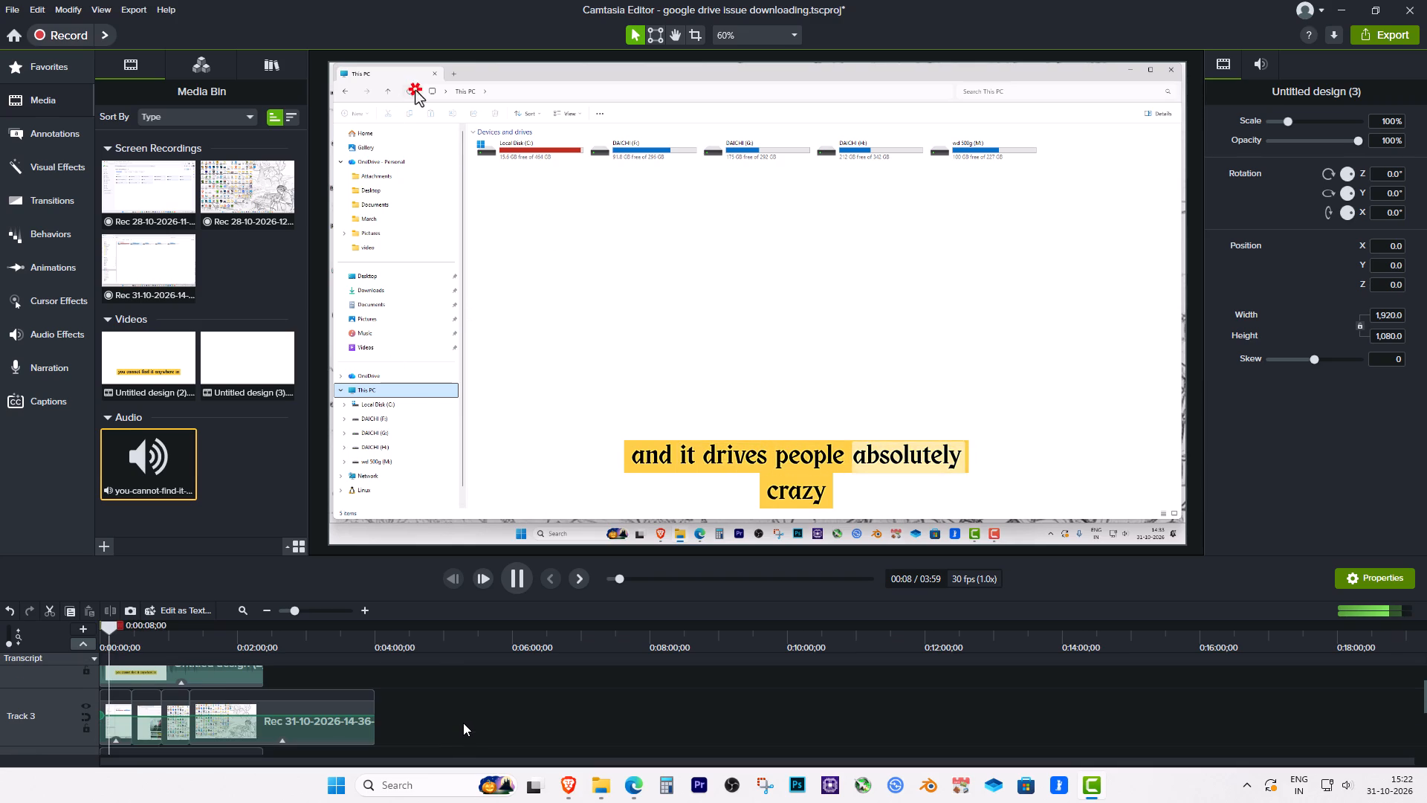
{"action": "double_click", "coordinate": [366, 608]}
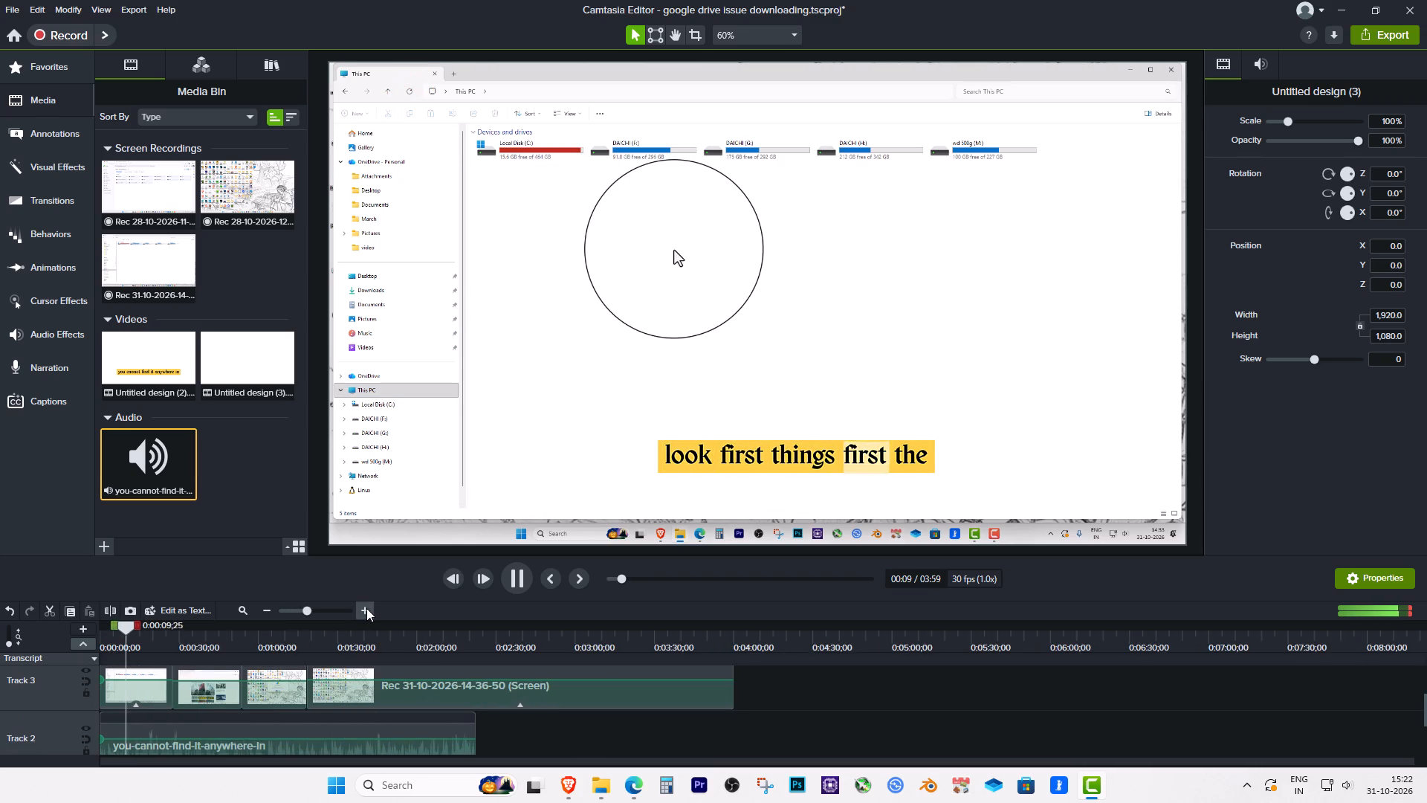
{"action": "left_click", "coordinate": [366, 608]}
{"action": "left_click_drag", "start_coordinate": [240, 760], "coordinate": [68, 767]}
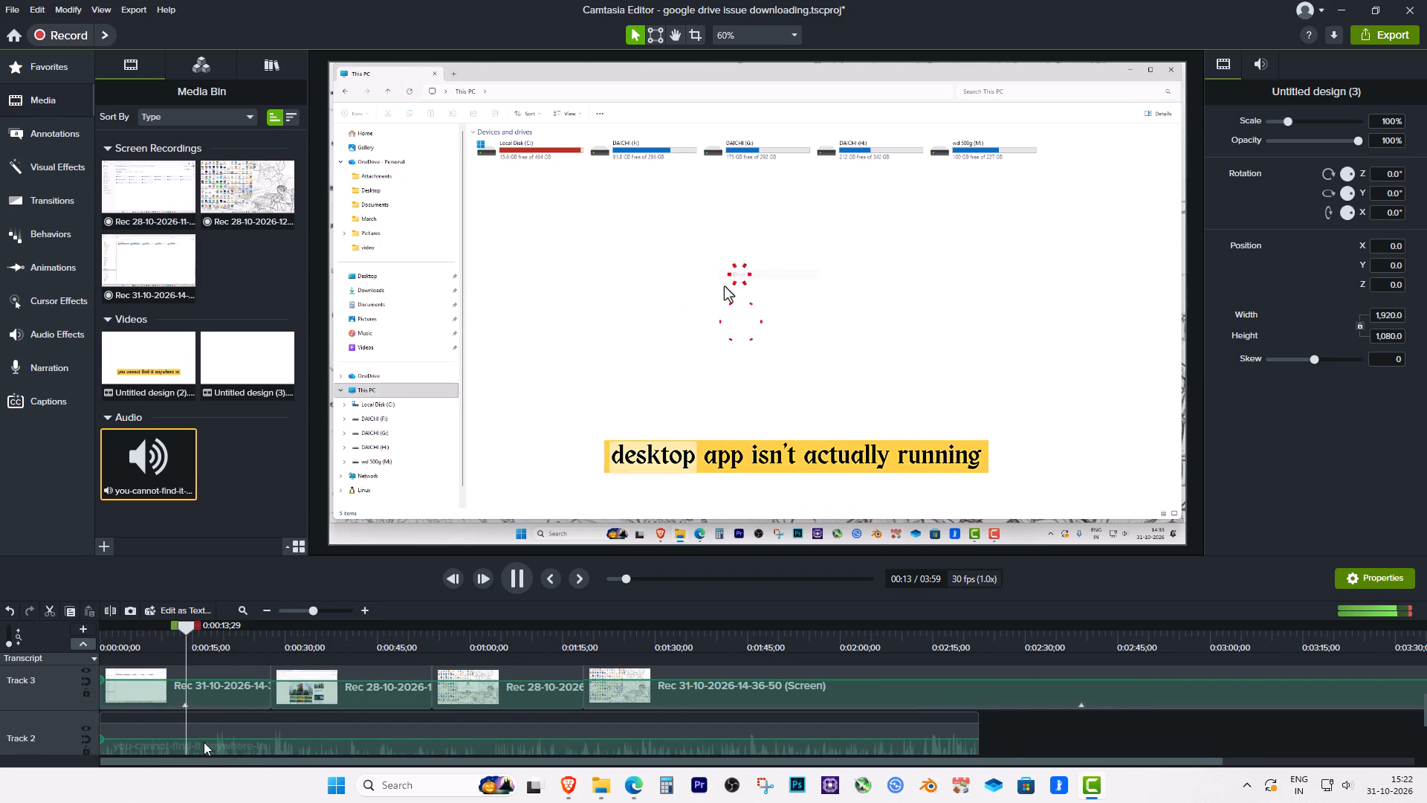
{"action": "left_click_drag", "start_coordinate": [1426, 703], "coordinate": [1426, 636]}
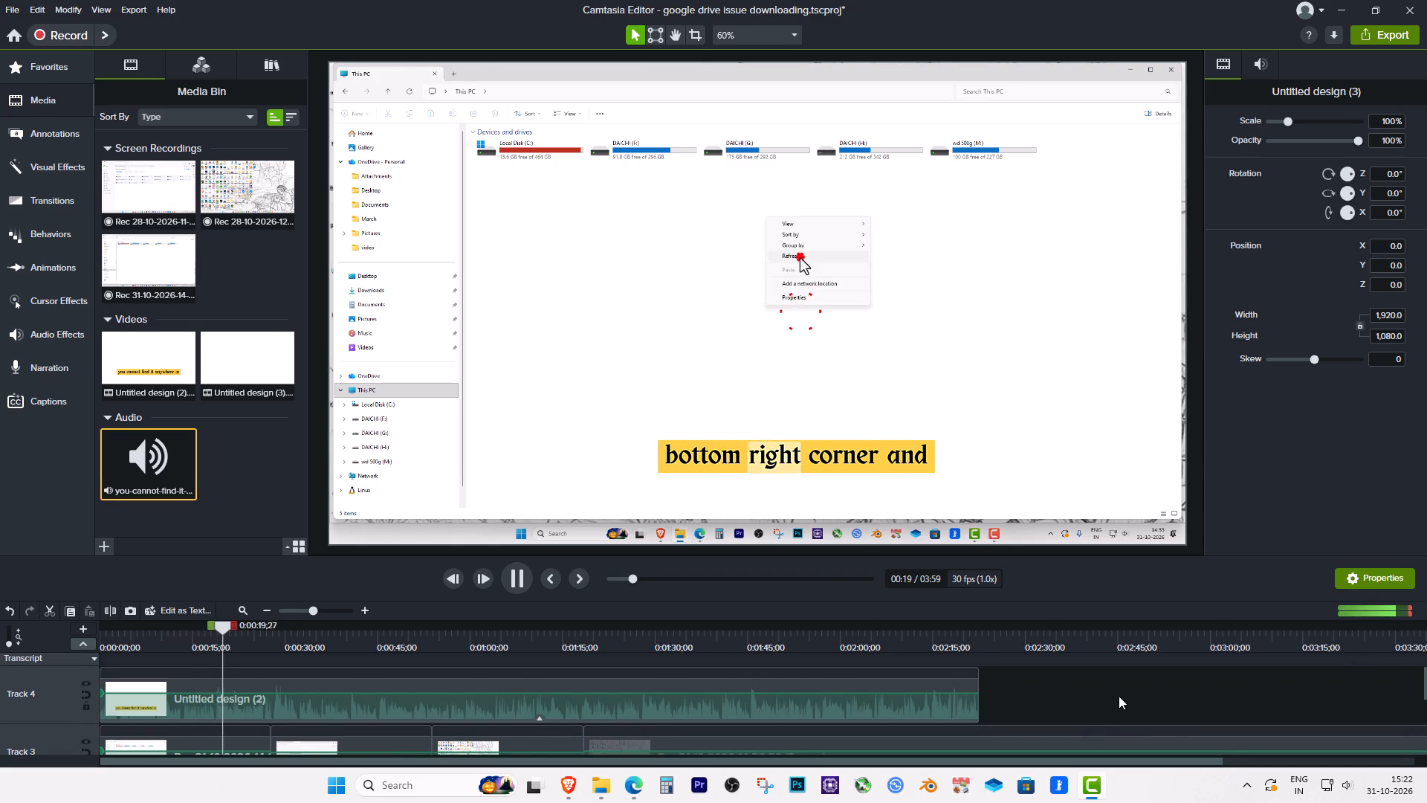
{"action": "scroll", "coordinate": [1122, 692], "scroll_direction": "down", "scroll_amount": 2}
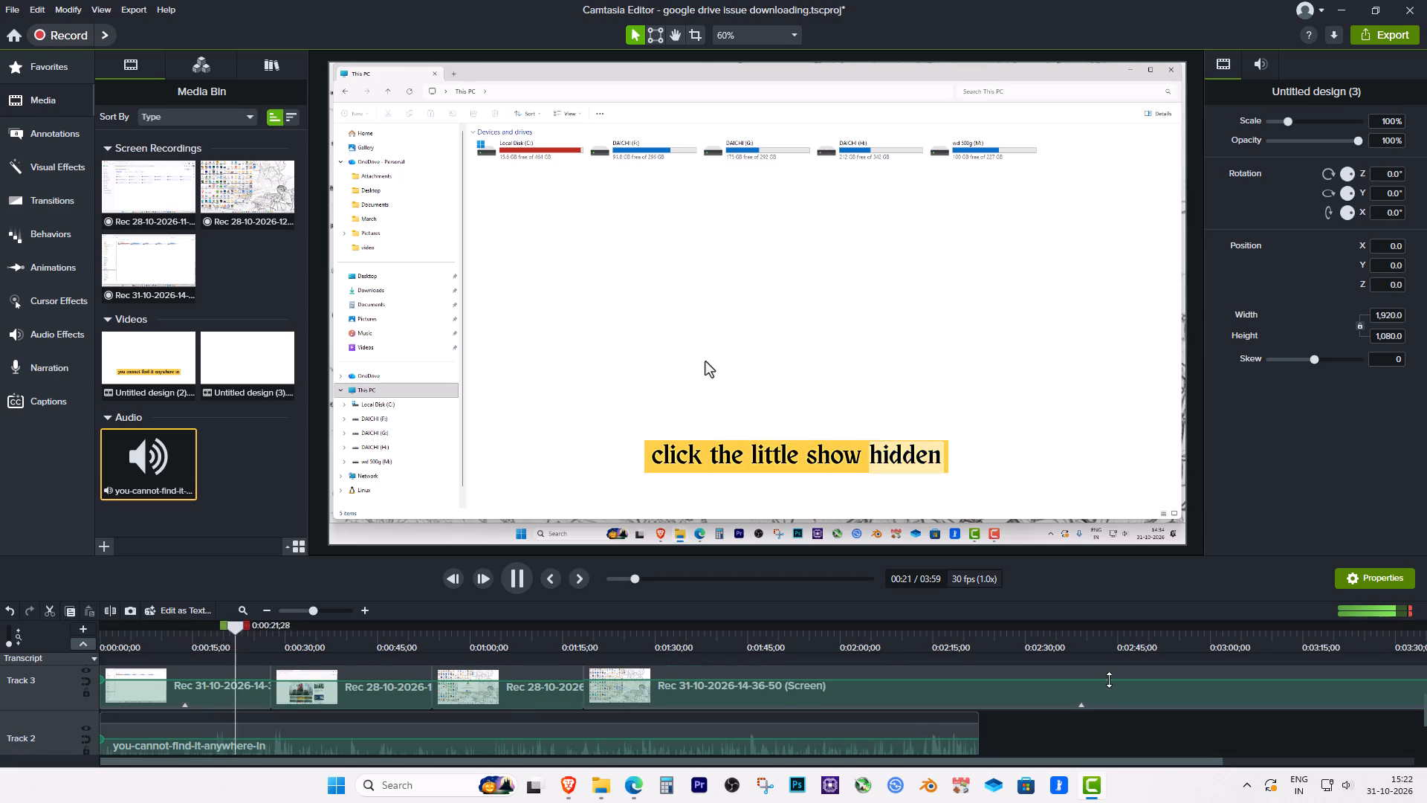
Raise the background music volume slightly on the Track 1 clip and pause playback.
{"action": "scroll", "coordinate": [1095, 688], "scroll_direction": "down", "scroll_amount": 1}
{"action": "scroll", "coordinate": [497, 709], "scroll_direction": "down", "scroll_amount": 3}
{"action": "left_click_drag", "start_coordinate": [446, 741], "coordinate": [448, 734]}
{"action": "left_click", "coordinate": [519, 578]}
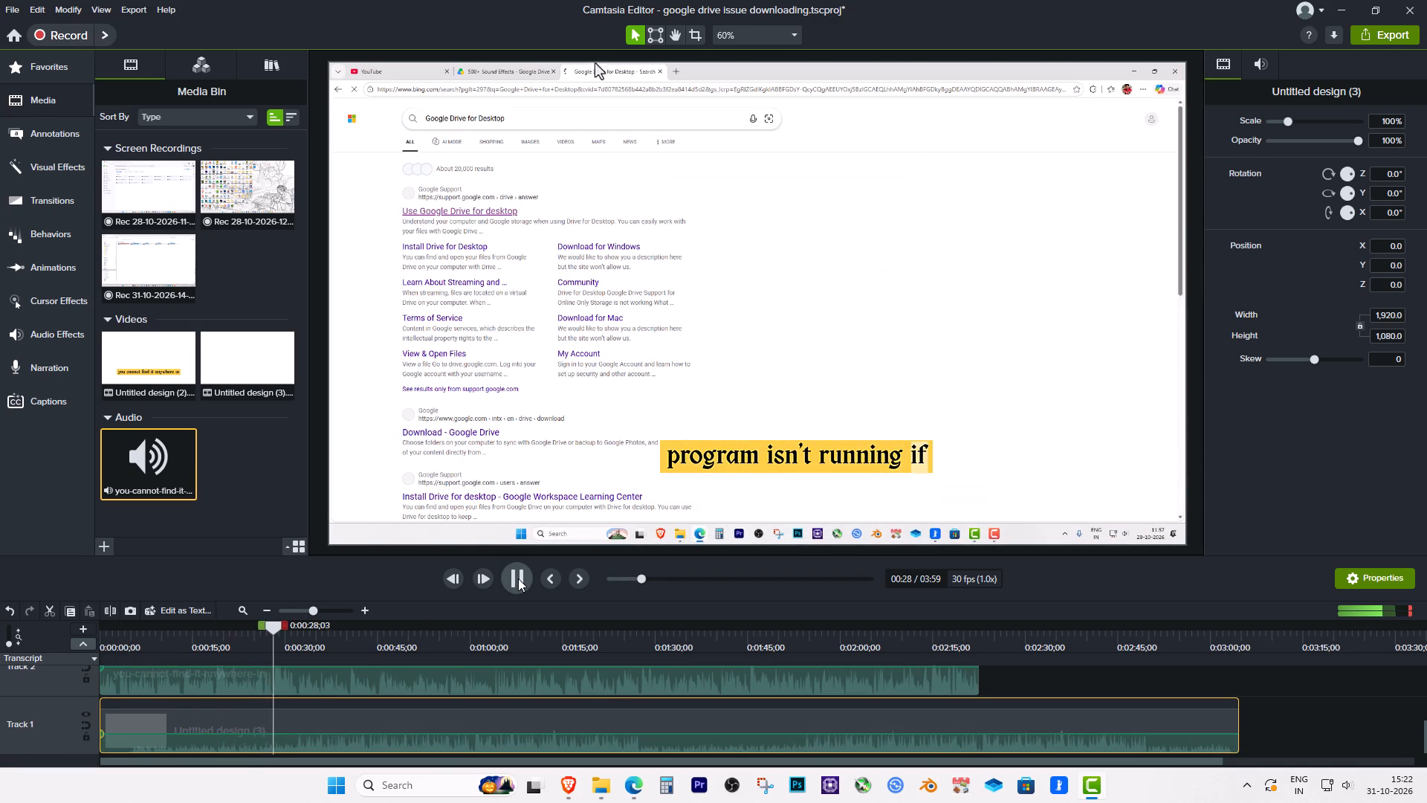
Split the Track 1 music clip at about 0:05, delete the opening piece, and move the remainder to the timeline start.
{"action": "left_click_drag", "start_coordinate": [155, 633], "coordinate": [129, 648]}
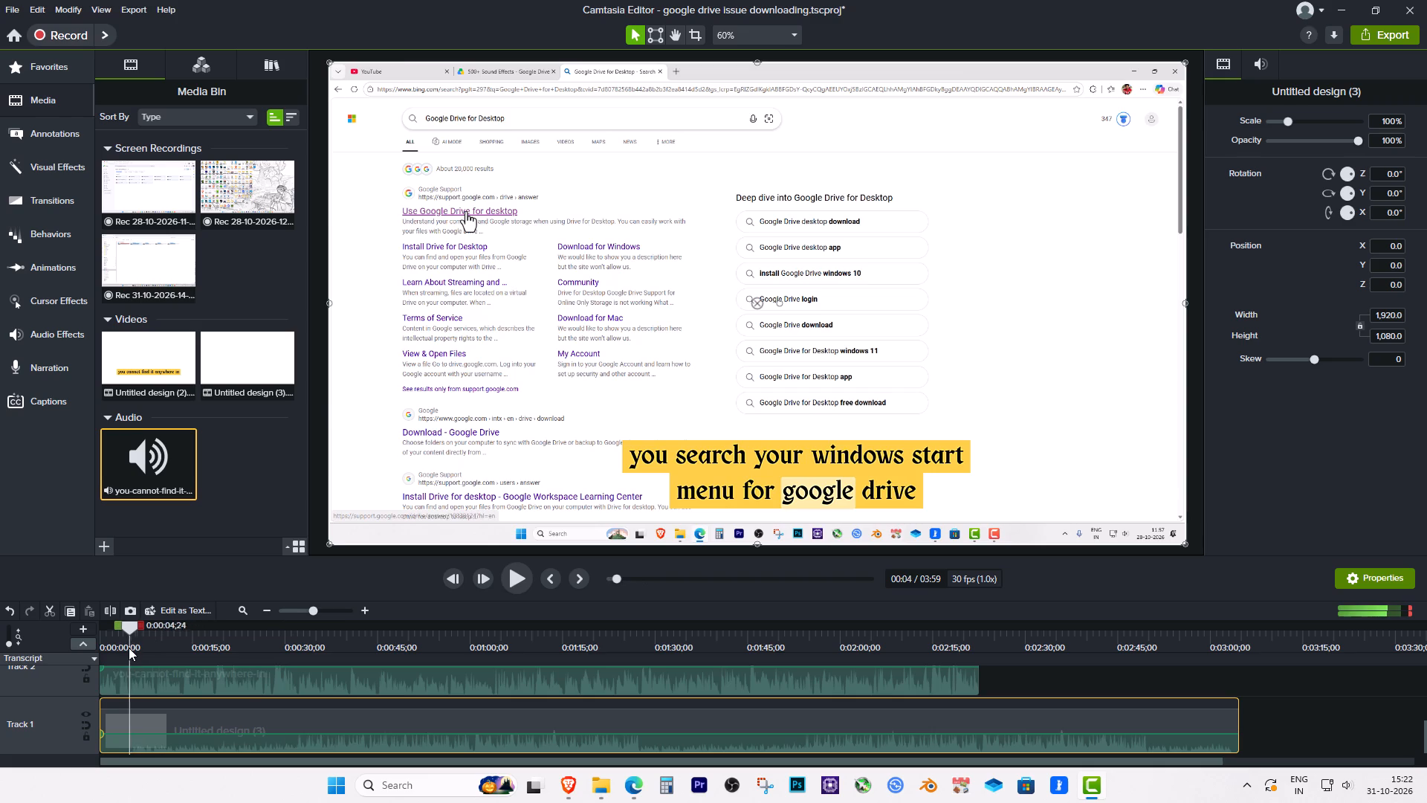
{"action": "left_click_drag", "start_coordinate": [129, 648], "coordinate": [132, 649]}
{"action": "left_click", "coordinate": [152, 734]}
{"action": "key", "text": "s"}
{"action": "left_click", "coordinate": [121, 724]}
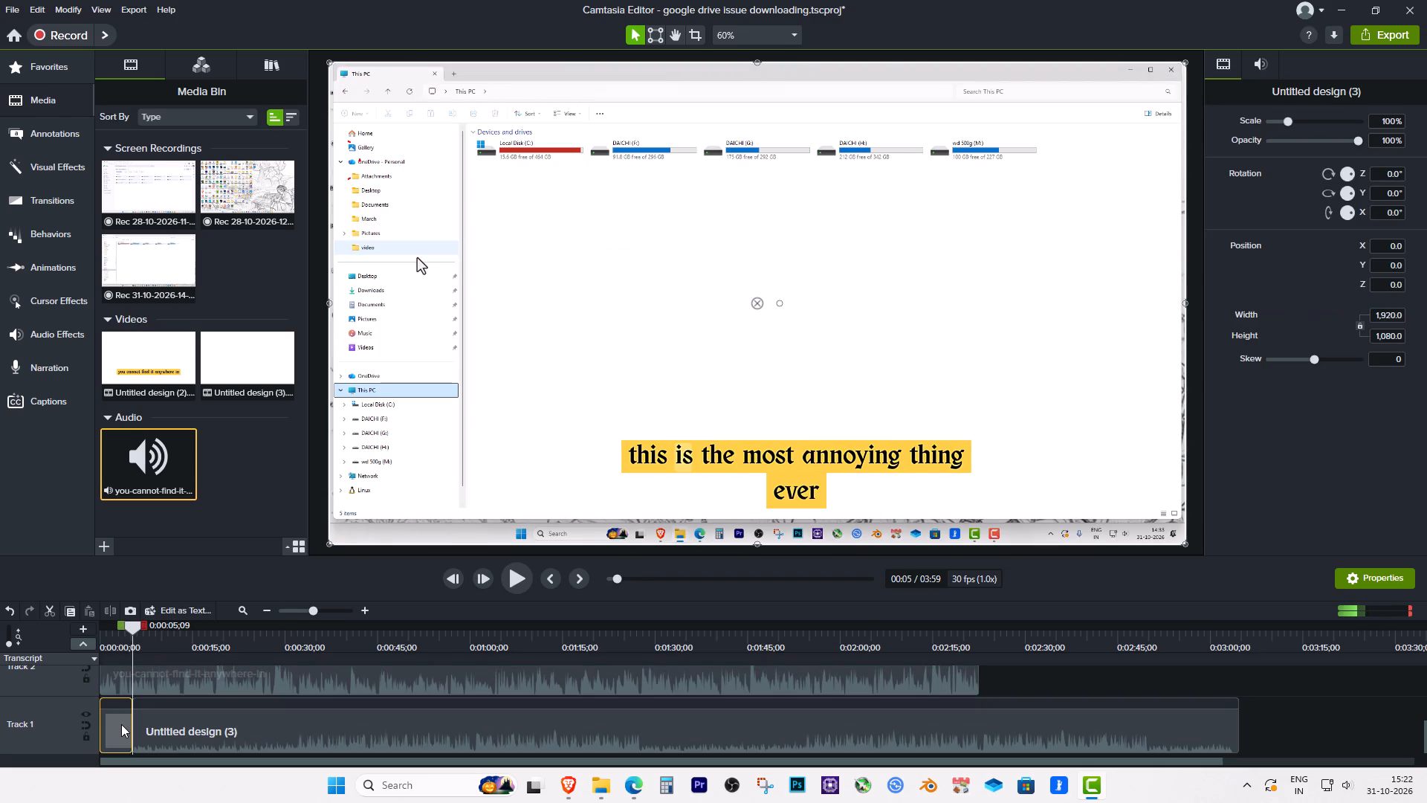
{"action": "key", "text": "Delete"}
{"action": "left_click_drag", "start_coordinate": [224, 726], "coordinate": [133, 725]}
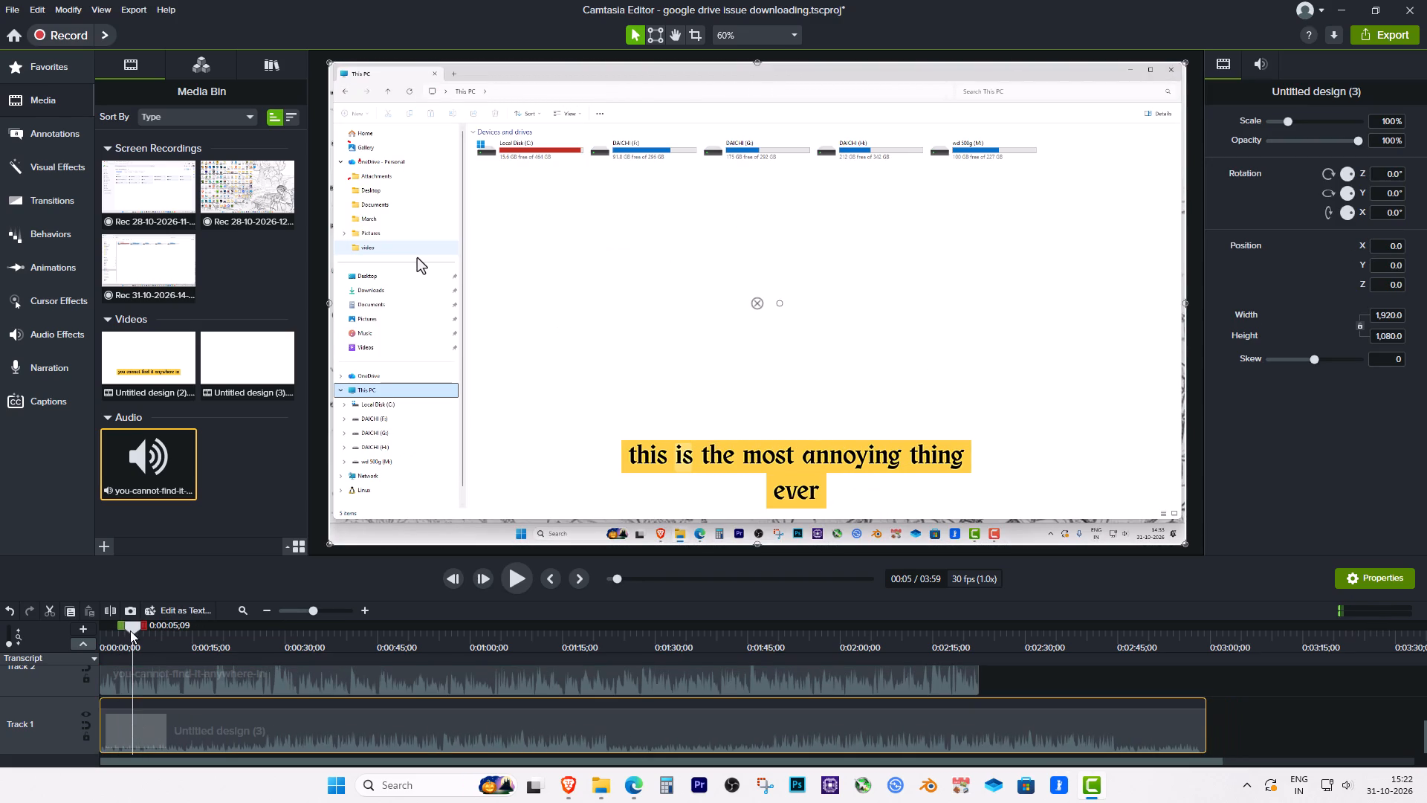
Play the tutorial from the beginning to check the trimmed music against the captions and screen recording, looking over the tracks.
{"action": "left_click_drag", "start_coordinate": [131, 631], "coordinate": [47, 634]}
{"action": "key", "text": "space"}
{"action": "scroll", "coordinate": [313, 698], "scroll_direction": "up", "scroll_amount": 4}
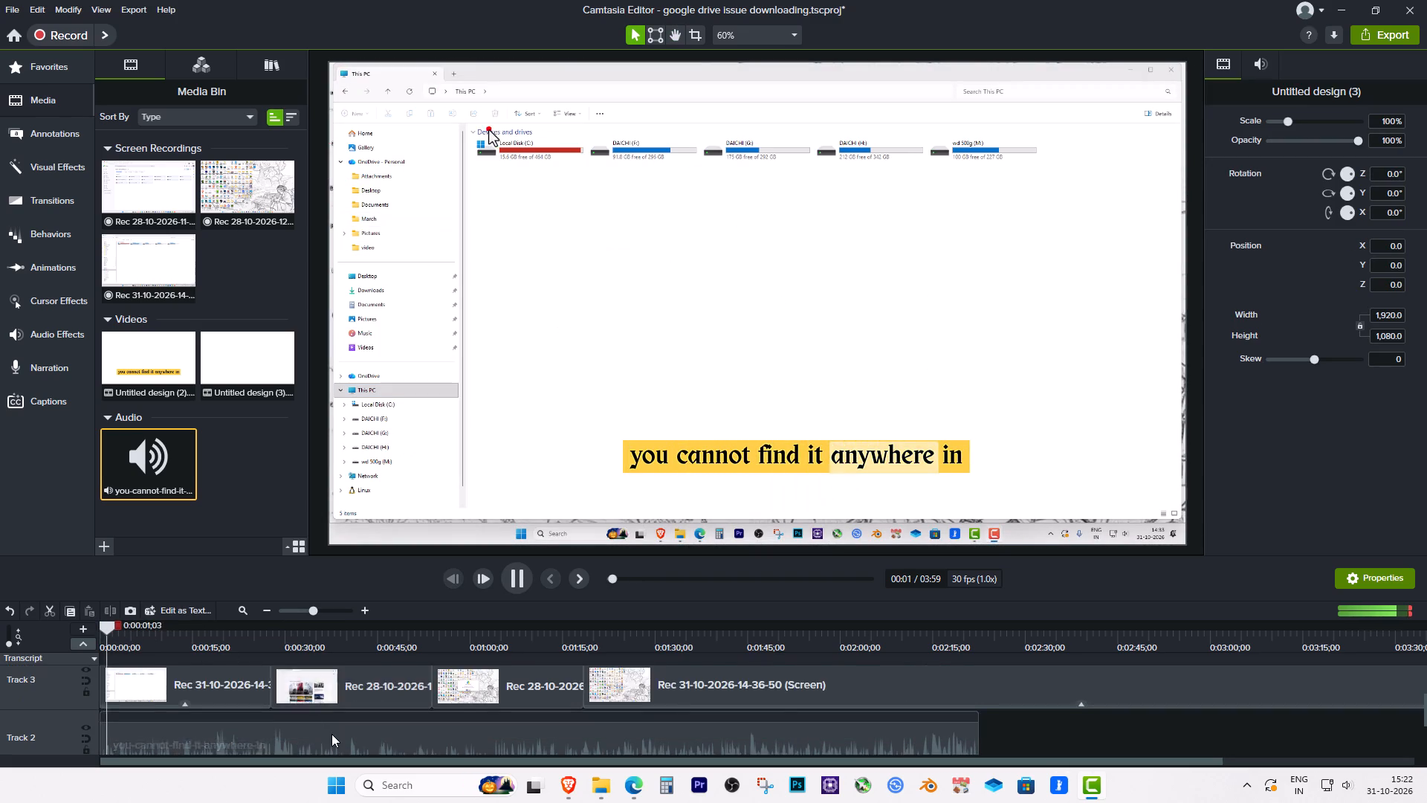
{"action": "scroll", "coordinate": [331, 734], "scroll_direction": "up", "scroll_amount": 1}
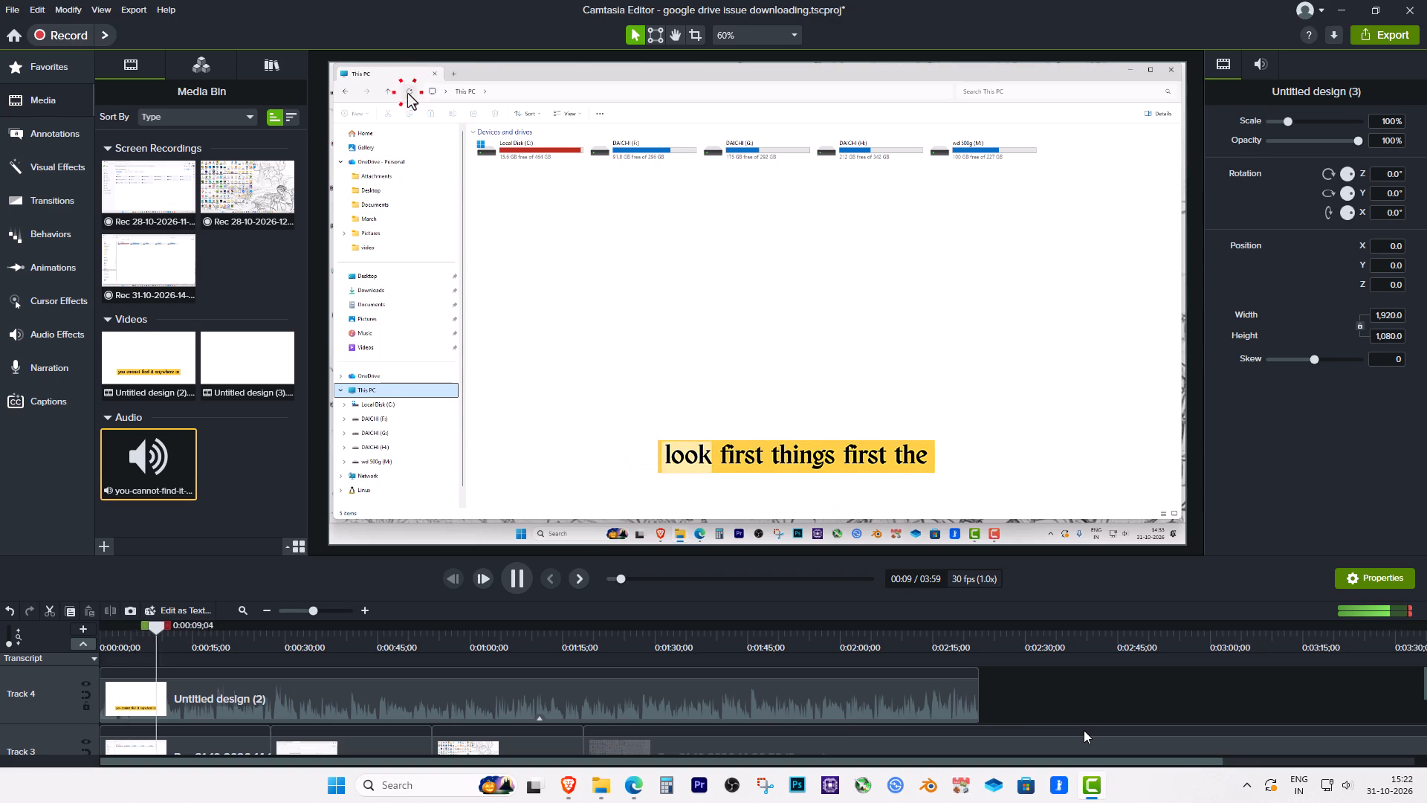
{"action": "scroll", "coordinate": [1013, 719], "scroll_direction": "down", "scroll_amount": 1}
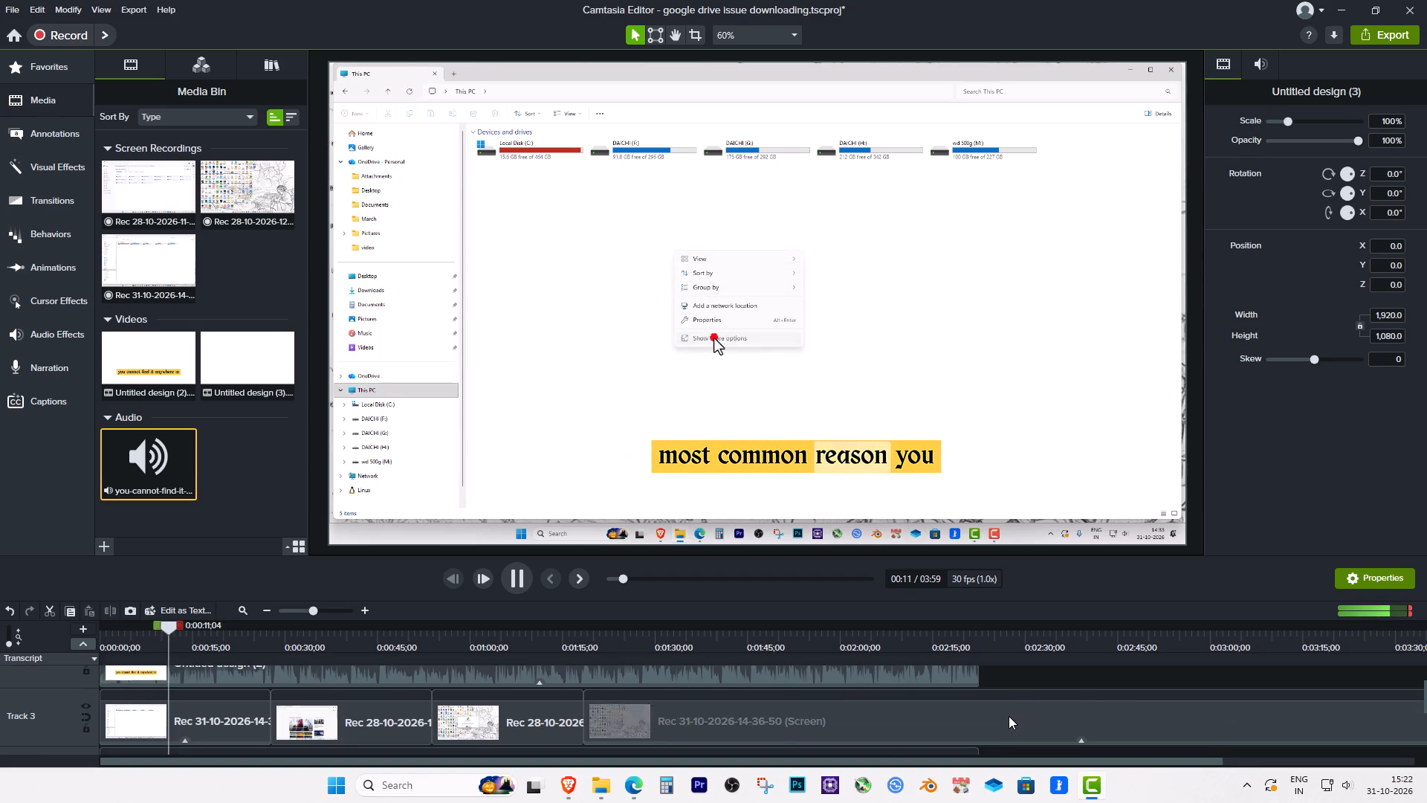
{"action": "scroll", "coordinate": [1016, 710], "scroll_direction": "down", "scroll_amount": 1}
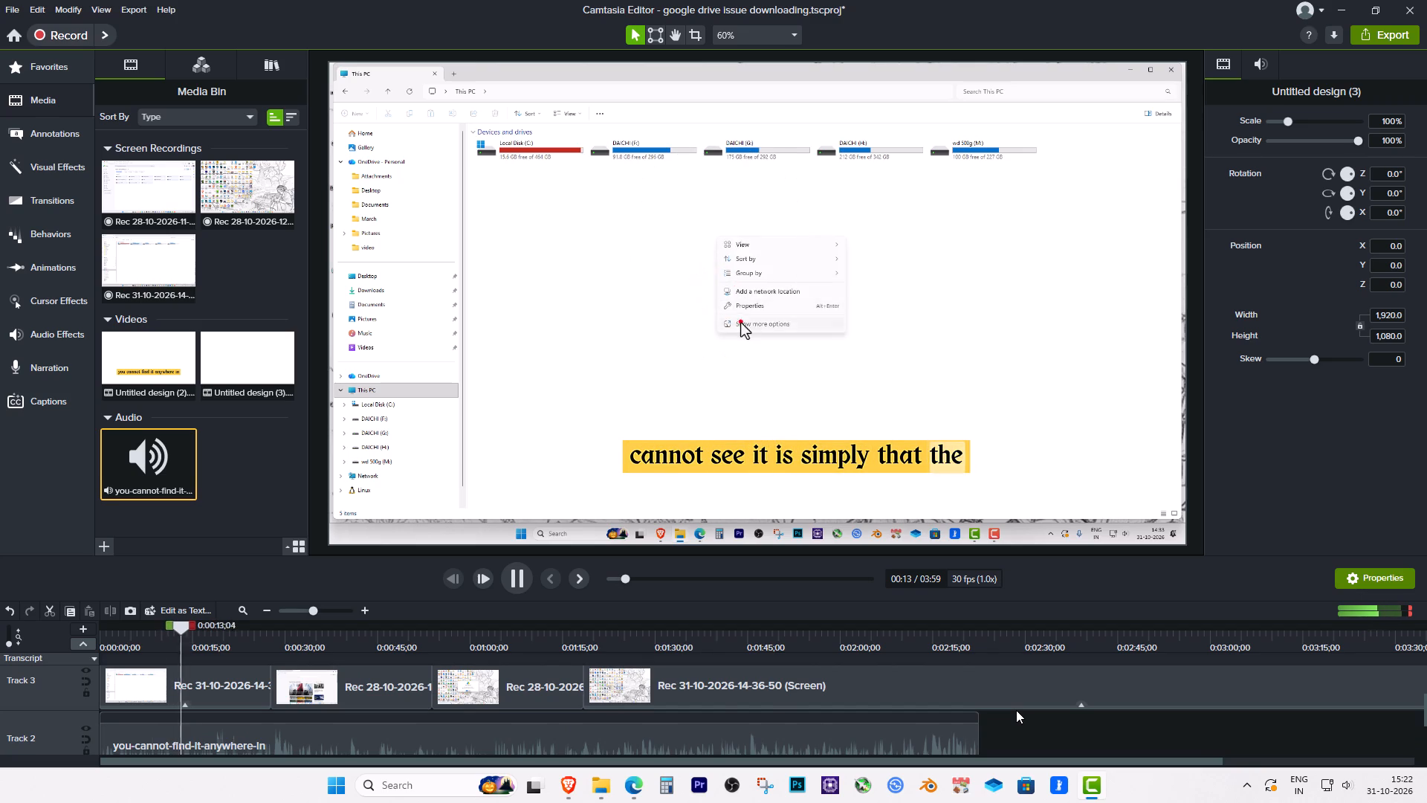
{"action": "scroll", "coordinate": [1016, 710], "scroll_direction": "down", "scroll_amount": 1}
{"action": "scroll", "coordinate": [1016, 710], "scroll_direction": "up", "scroll_amount": 1}
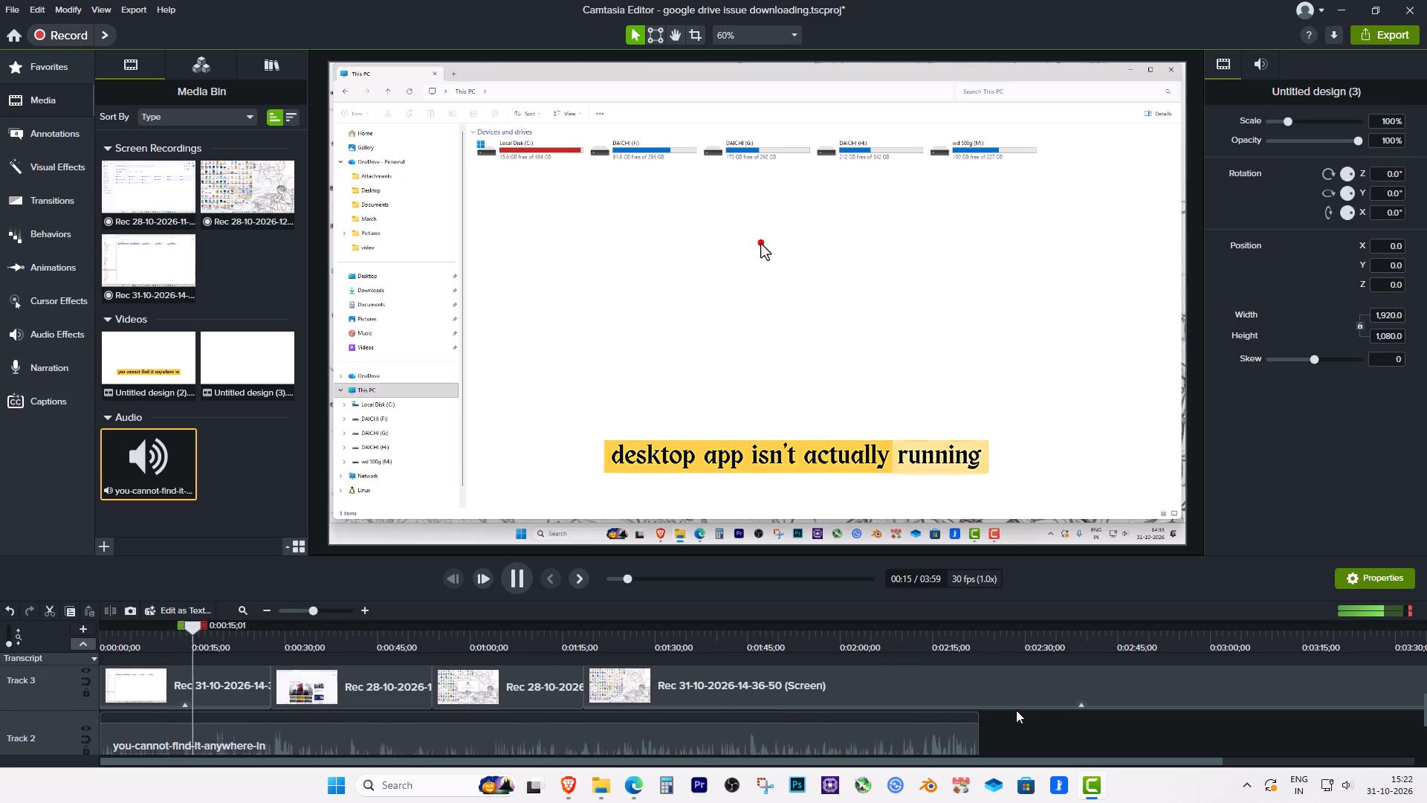
{"action": "scroll", "coordinate": [1016, 712], "scroll_direction": "down", "scroll_amount": 1}
{"action": "scroll", "coordinate": [1016, 713], "scroll_direction": "up", "scroll_amount": 2}
{"action": "scroll", "coordinate": [1016, 713], "scroll_direction": "down", "scroll_amount": 1}
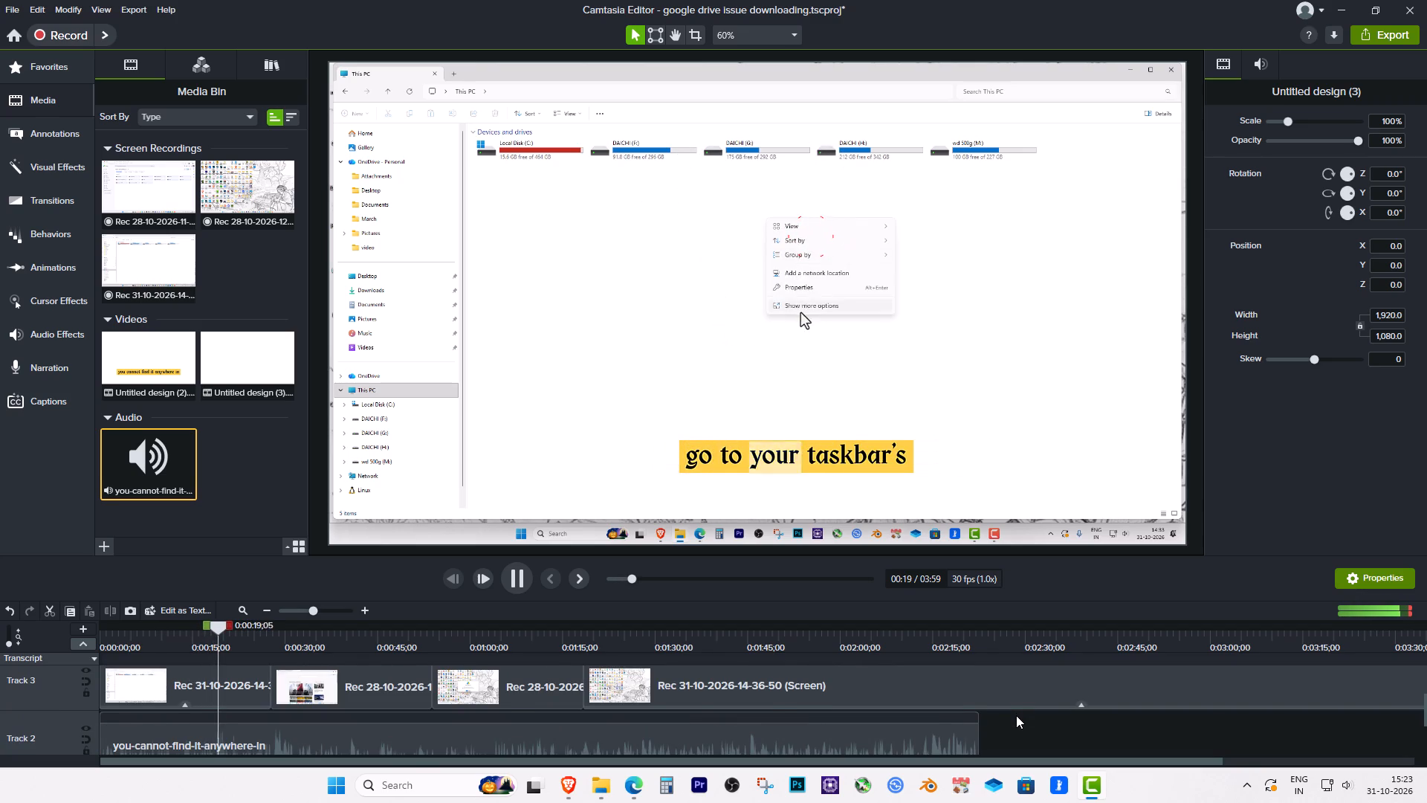
Split the first Track 3 screen recording at about 0:18 and ripple-delete the piece after the cut.
{"action": "key", "text": "space"}
{"action": "left_click_drag", "start_coordinate": [221, 631], "coordinate": [213, 635]}
{"action": "left_click", "coordinate": [212, 685]}
{"action": "key", "text": "s"}
{"action": "left_click_drag", "start_coordinate": [222, 632], "coordinate": [257, 642]}
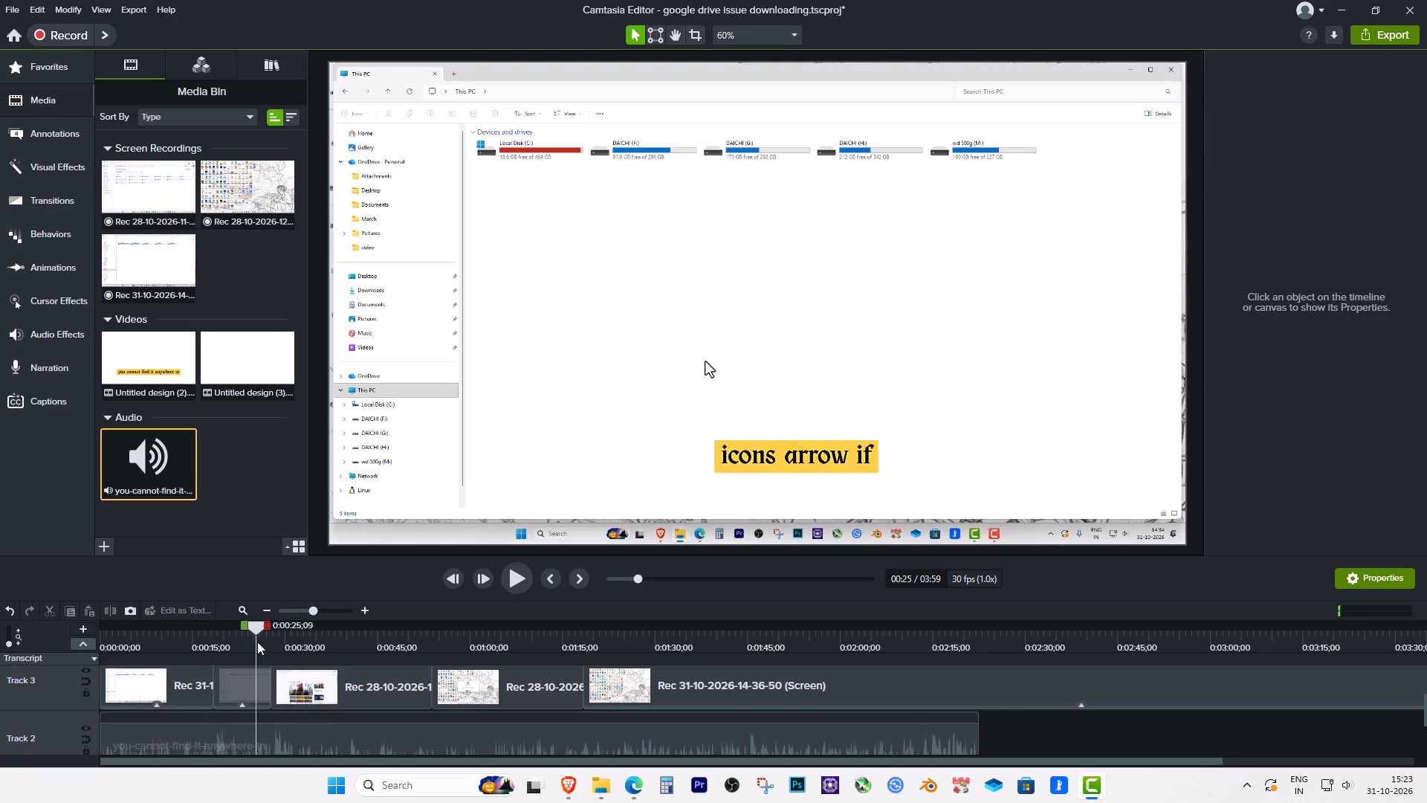
{"action": "left_click_drag", "start_coordinate": [257, 642], "coordinate": [273, 646]}
{"action": "left_click", "coordinate": [240, 679]}
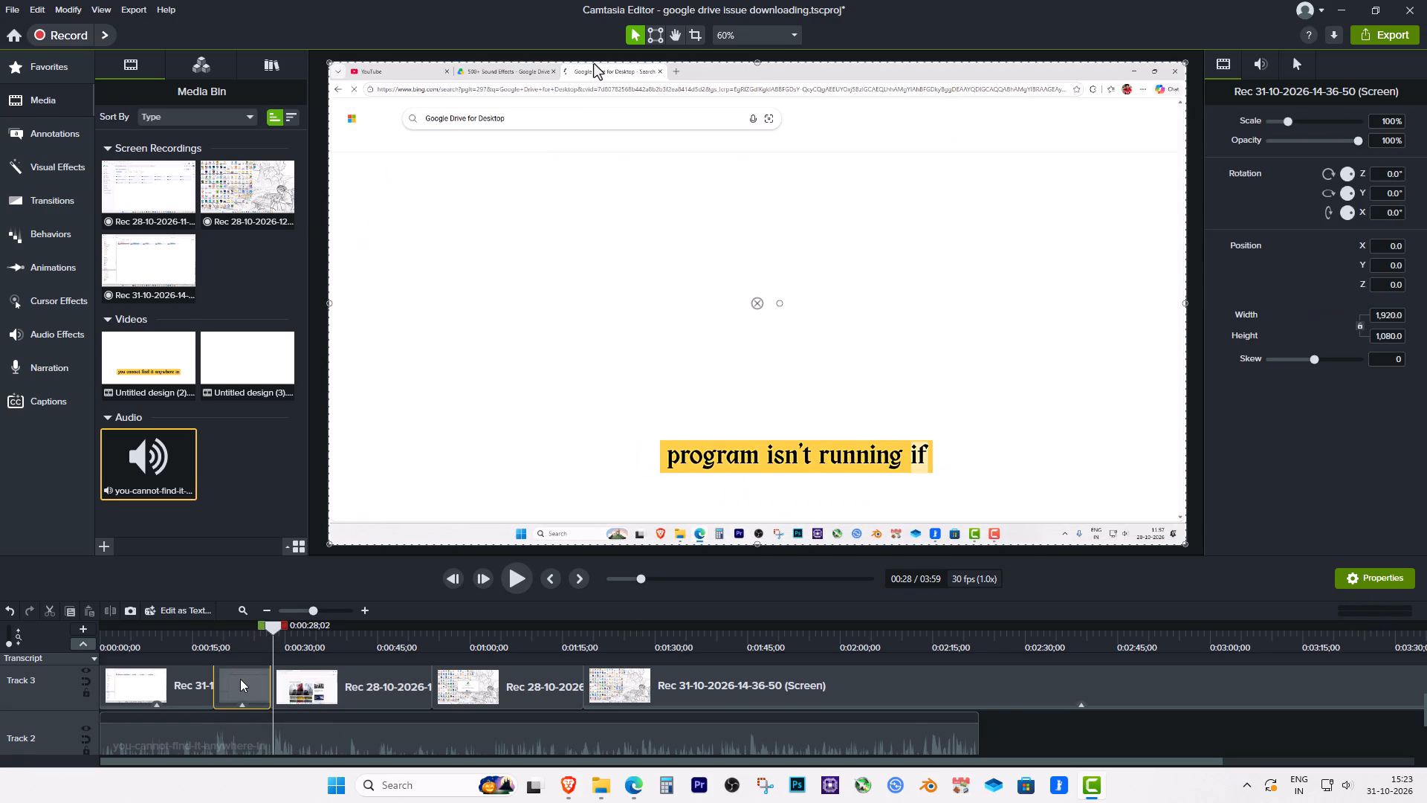
{"action": "key", "text": "ctrl+Delete"}
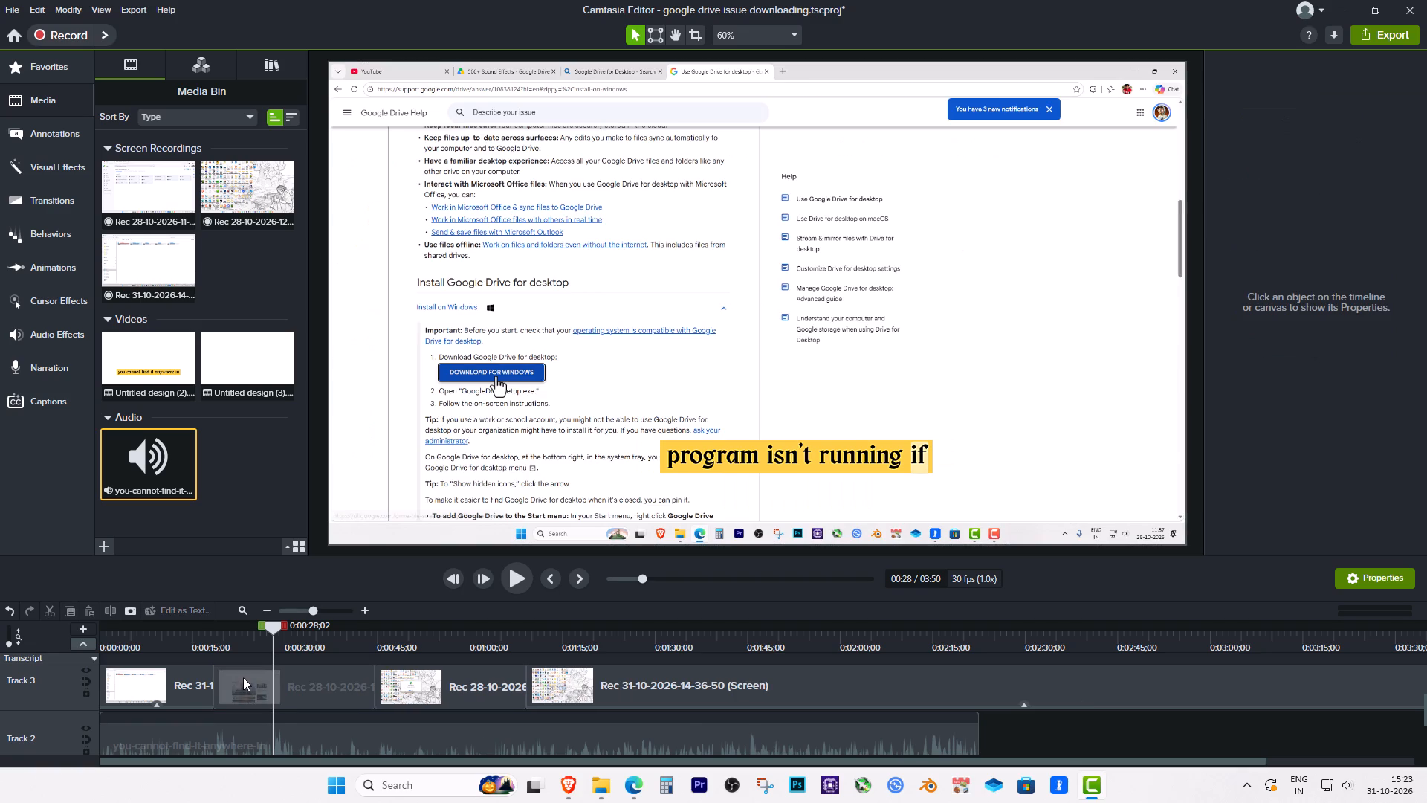
Play across the new cut at about 0:18 to check the next recording against the captions, with a wider timeline view.
{"action": "left_click", "coordinate": [194, 635]}
{"action": "key", "text": "space"}
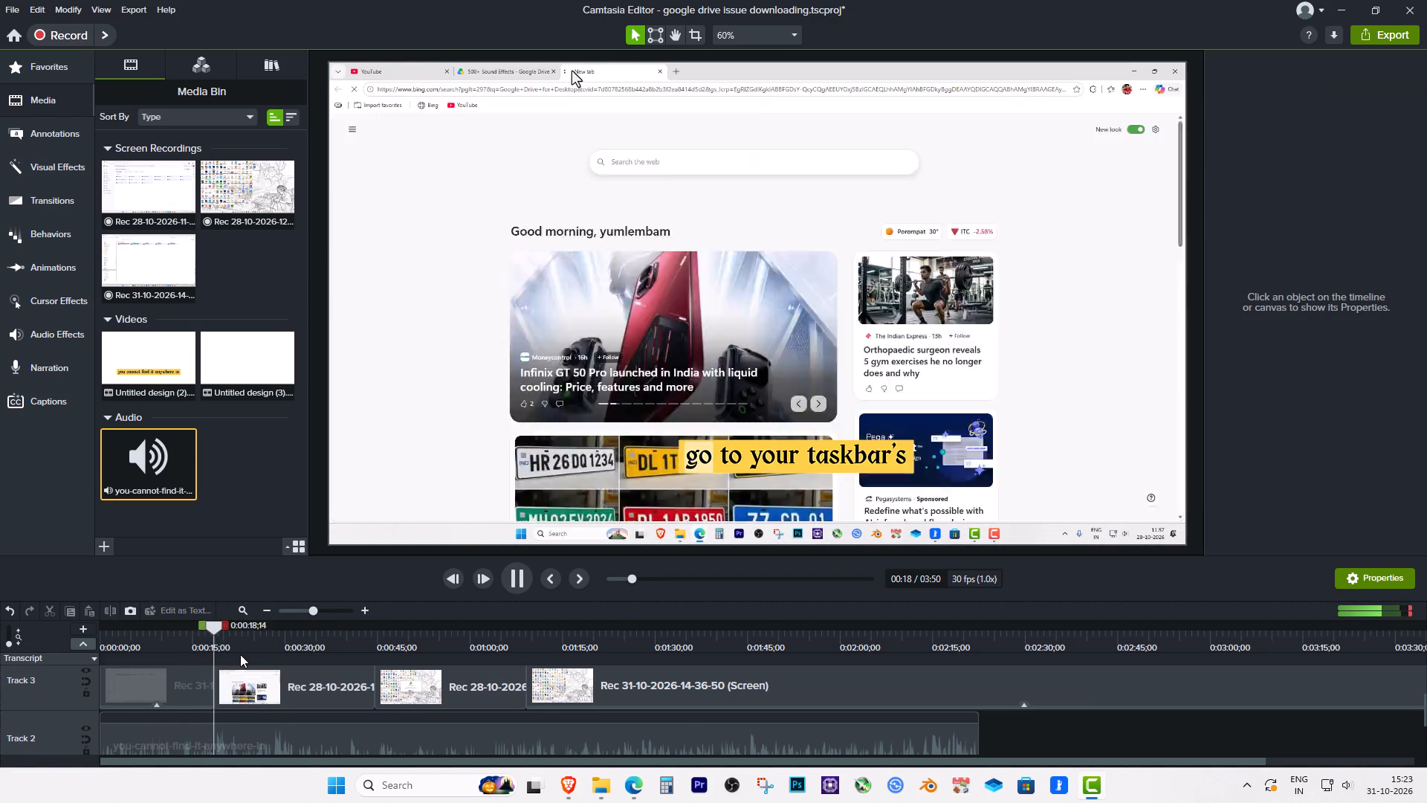
{"action": "key", "text": "space"}
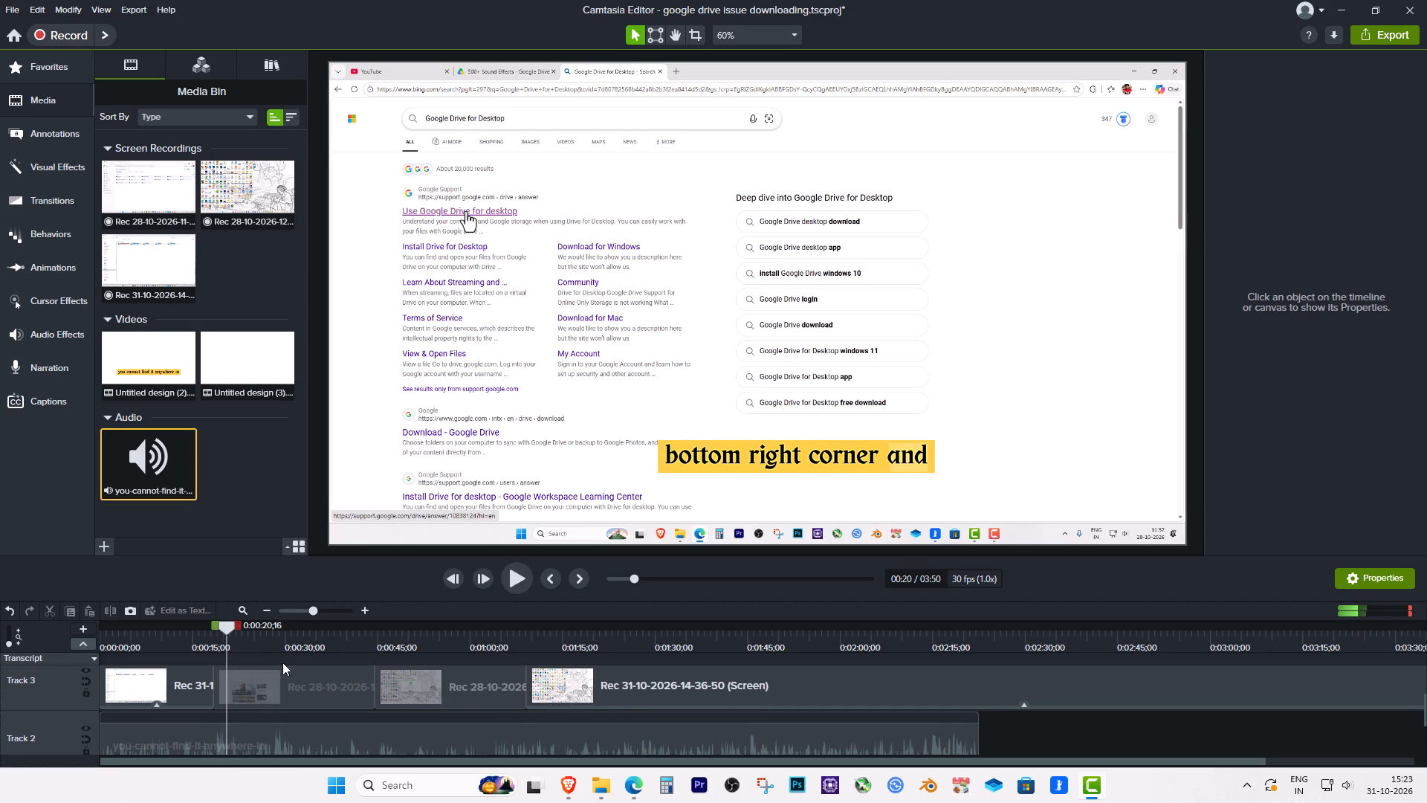
{"action": "left_click_drag", "start_coordinate": [227, 630], "coordinate": [253, 633]}
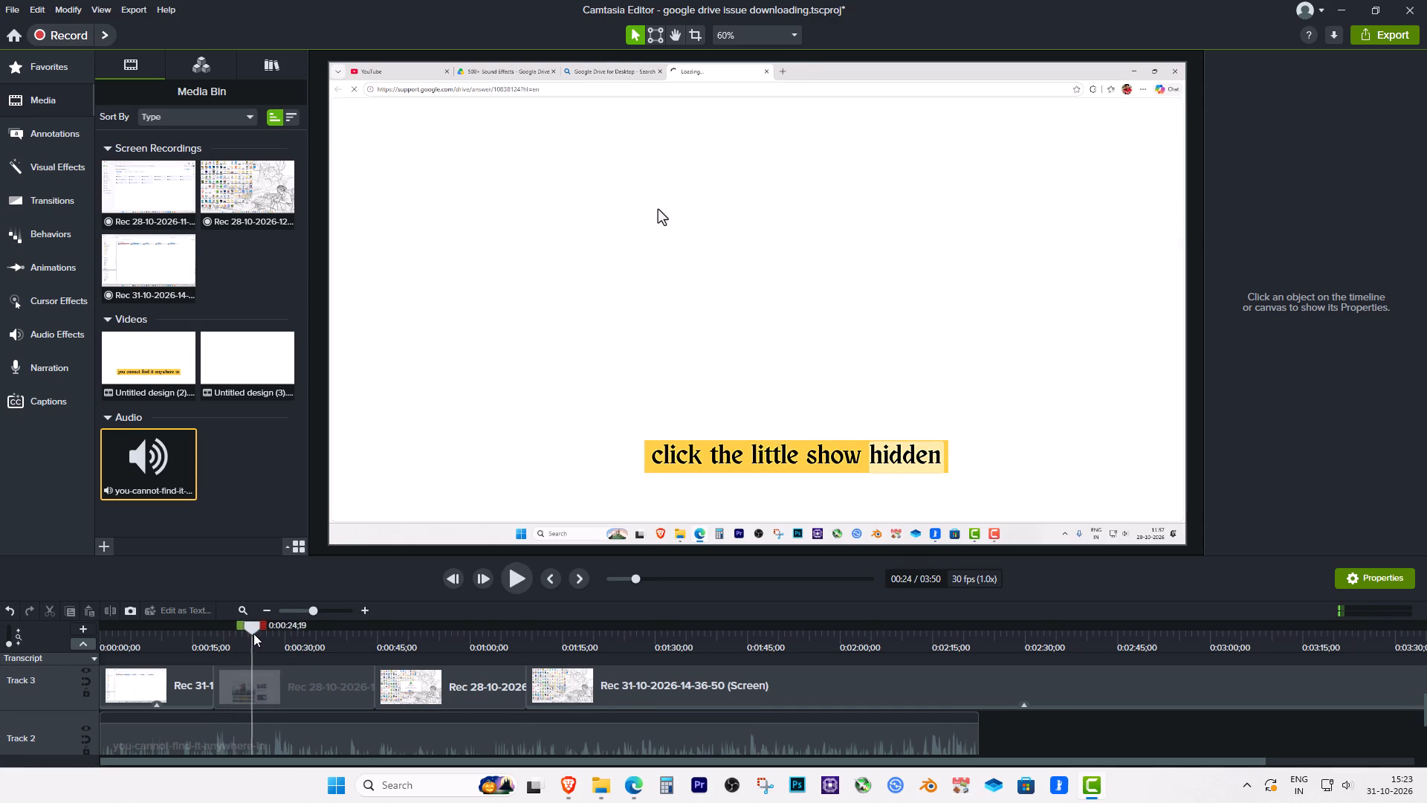
{"action": "left_click_drag", "start_coordinate": [253, 633], "coordinate": [213, 642]}
{"action": "key", "text": "space"}
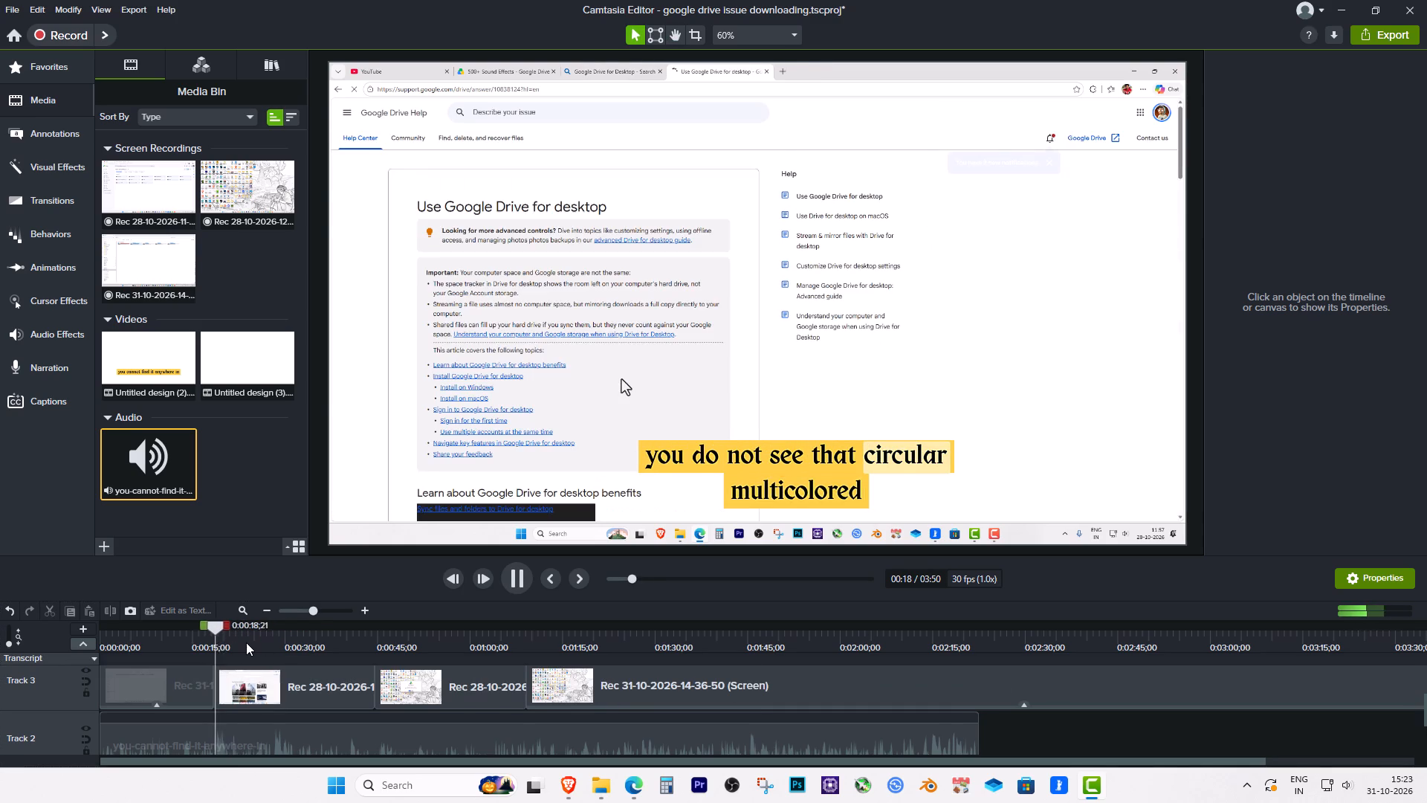
{"action": "left_click", "coordinate": [268, 612]}
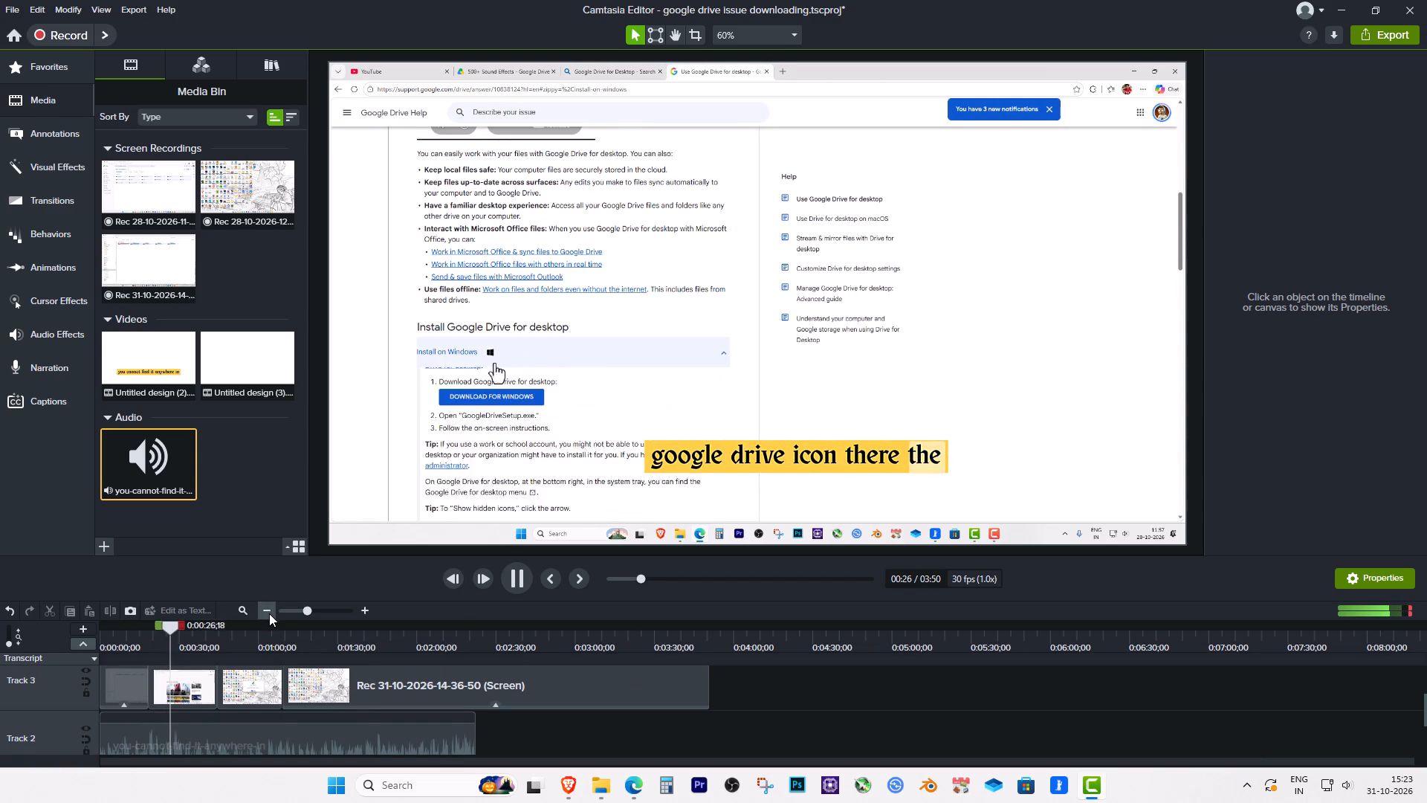
{"action": "key", "text": "space"}
Review the Track 3 recordings between about 1:29 and 0:25, playing parts to compare them with the narration captions.
{"action": "left_click", "coordinate": [337, 637]}
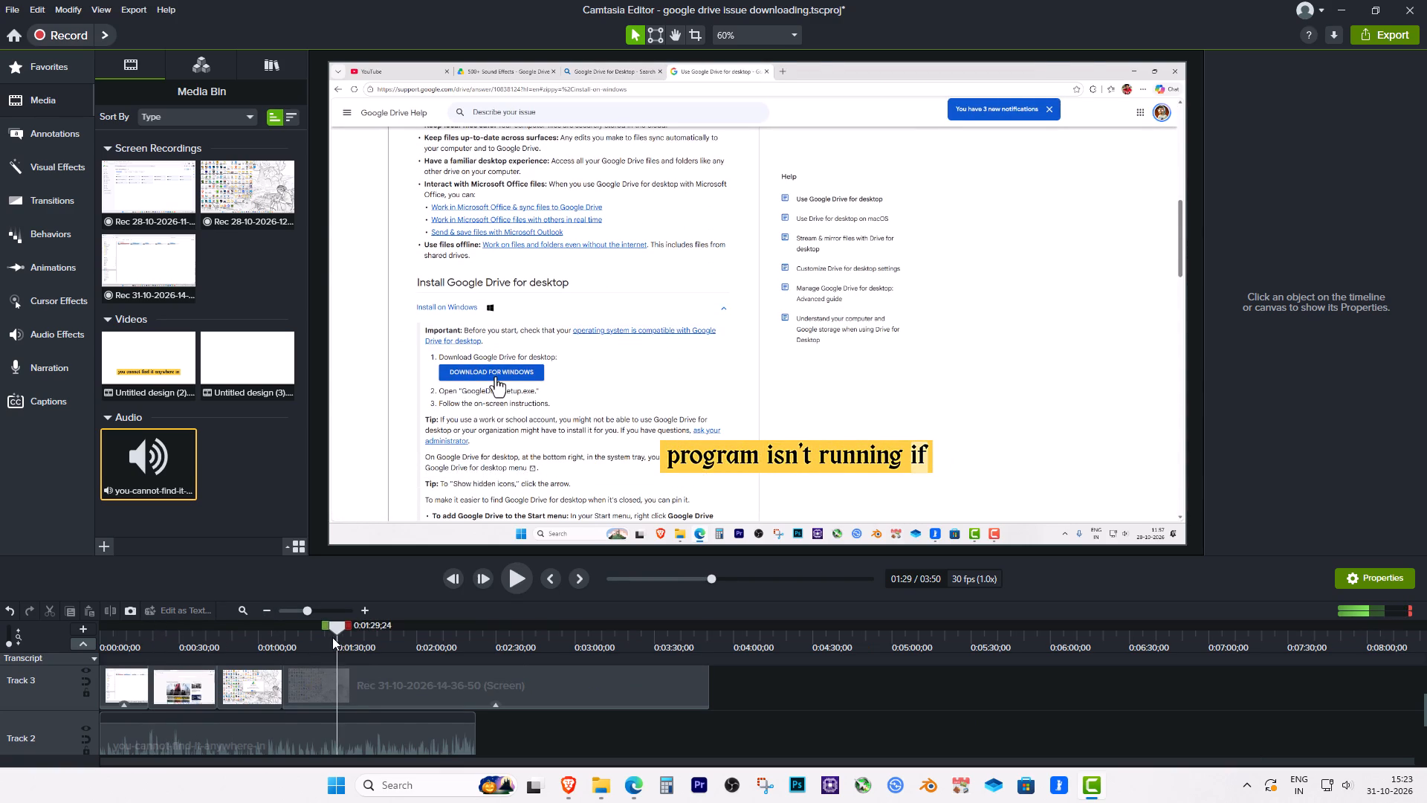
{"action": "left_click_drag", "start_coordinate": [332, 637], "coordinate": [297, 645]}
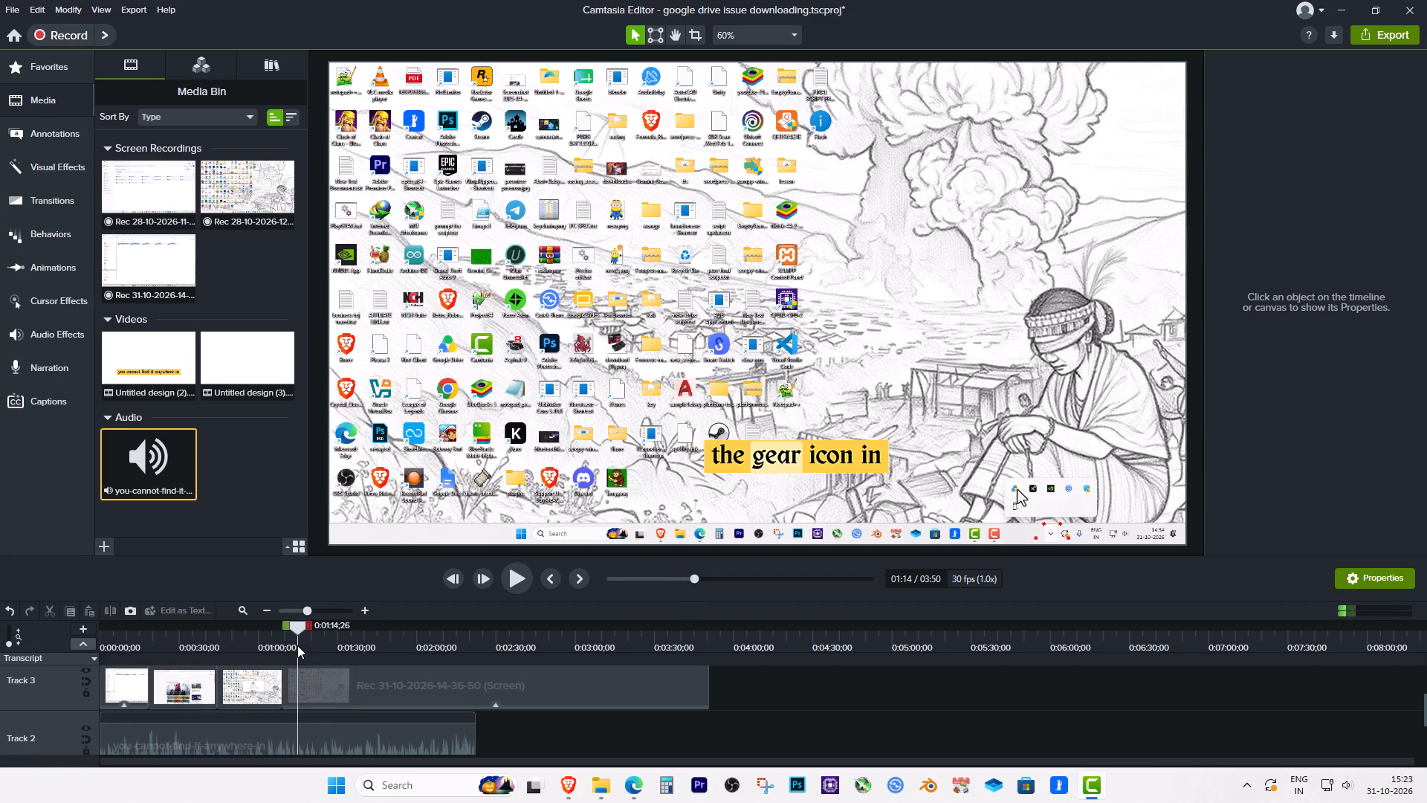
{"action": "left_click_drag", "start_coordinate": [297, 645], "coordinate": [267, 651]}
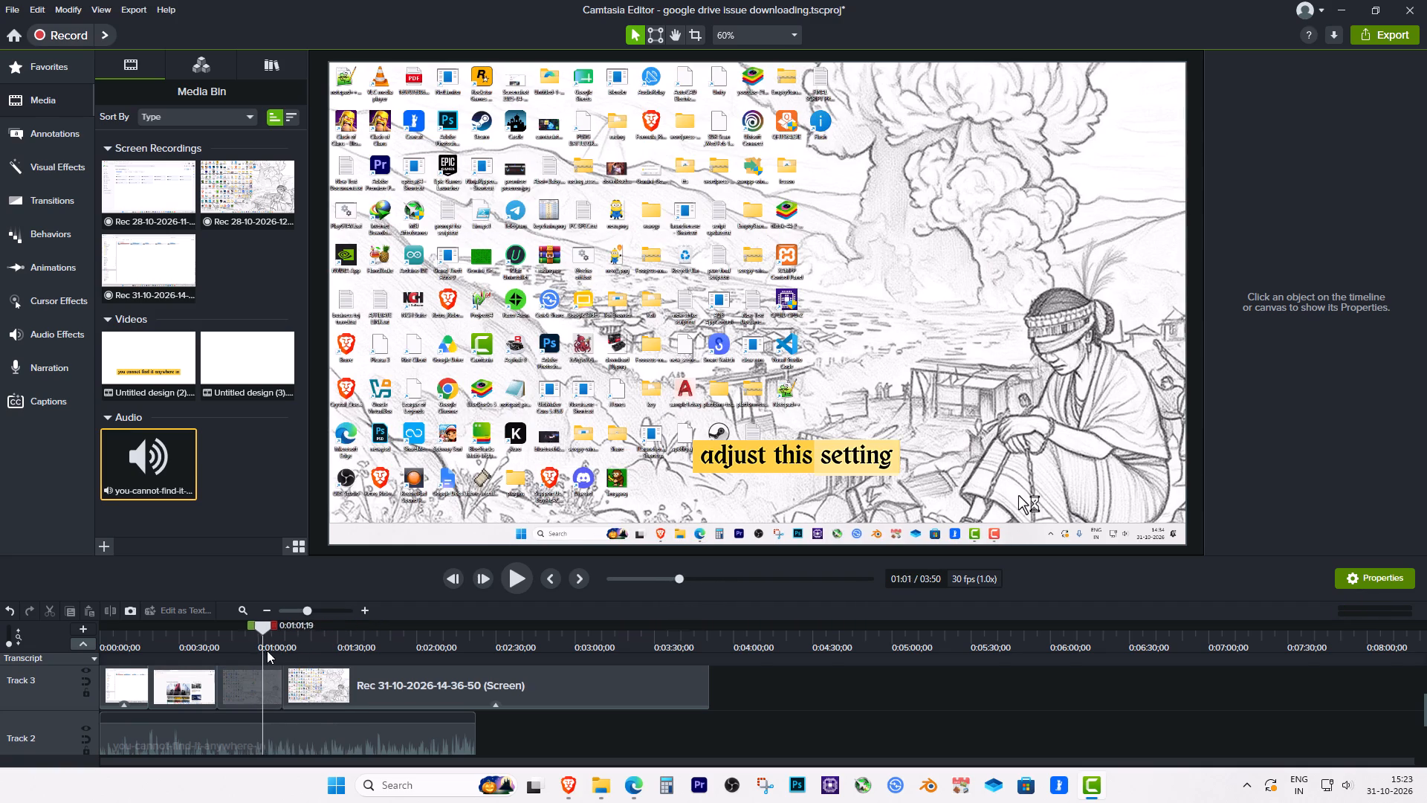
{"action": "left_click_drag", "start_coordinate": [267, 651], "coordinate": [221, 661]}
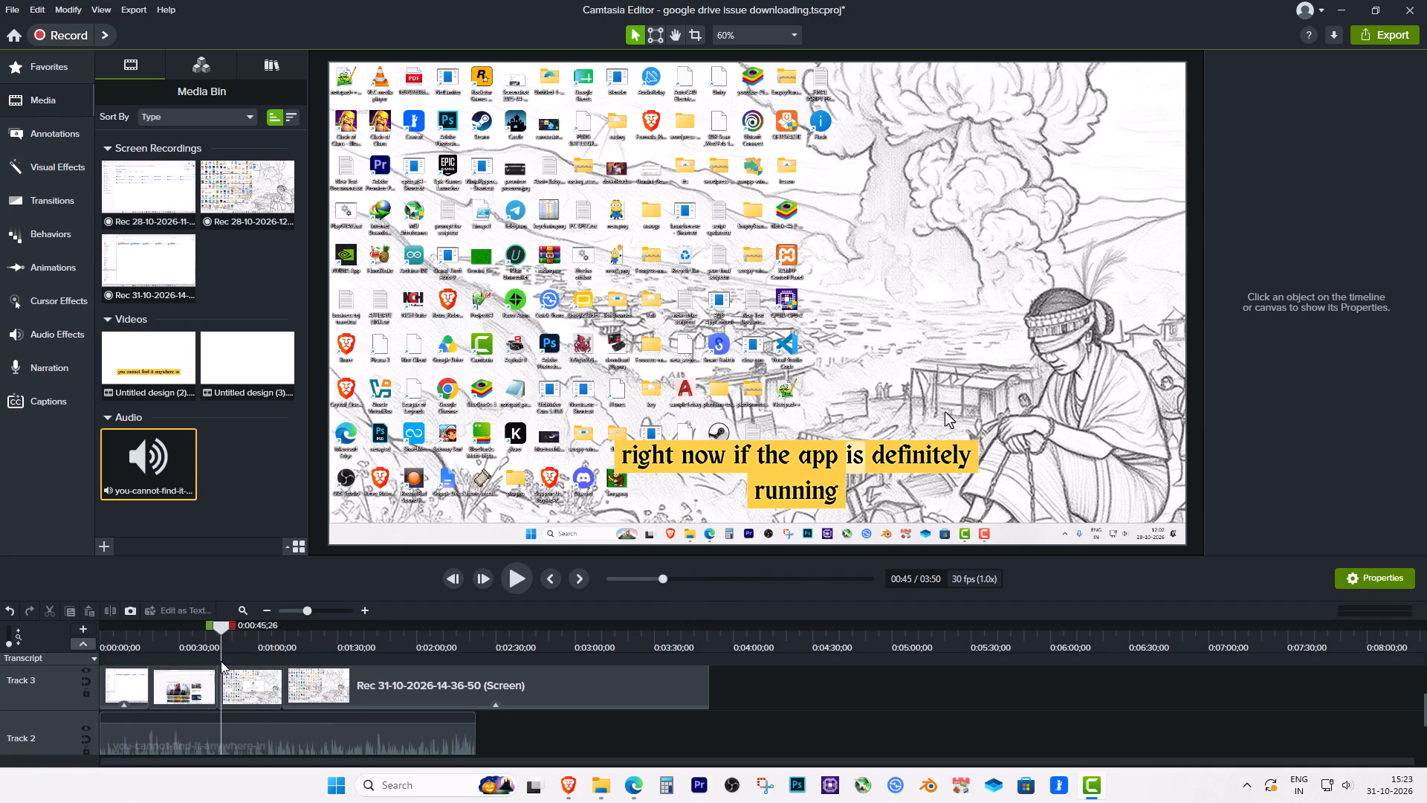
{"action": "left_click_drag", "start_coordinate": [221, 661], "coordinate": [210, 659]}
{"action": "key", "text": "space"}
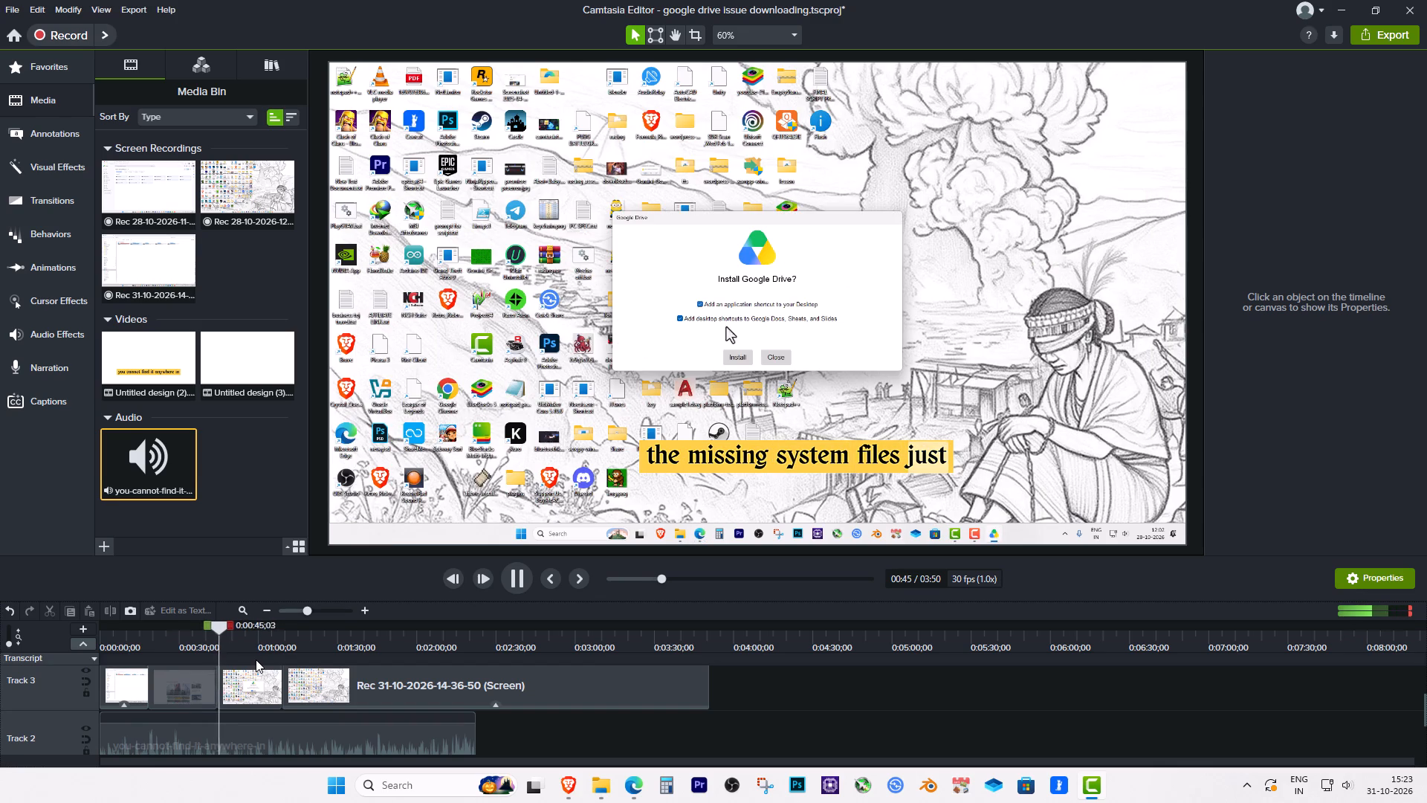
{"action": "left_click_drag", "start_coordinate": [175, 643], "coordinate": [167, 648]}
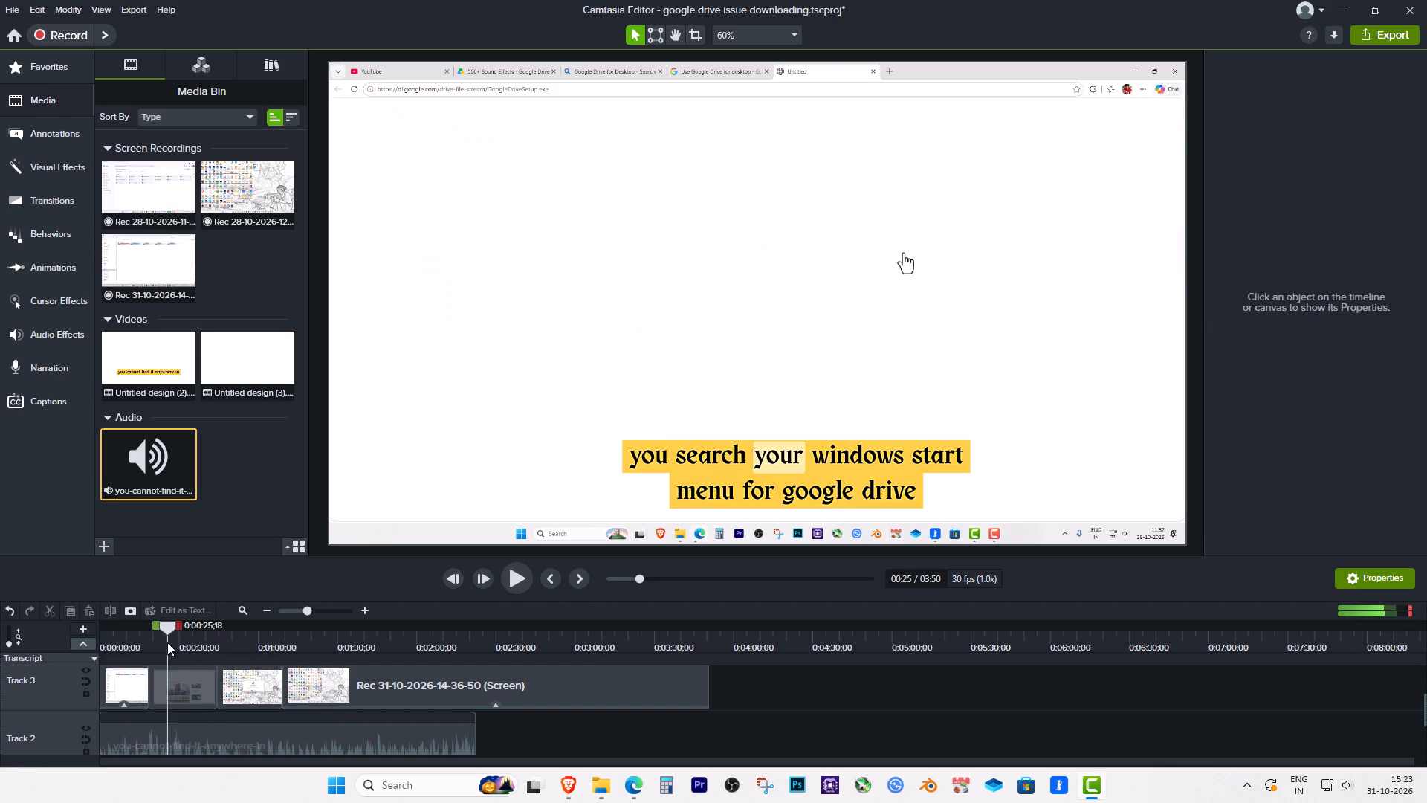
{"action": "key", "text": "space"}
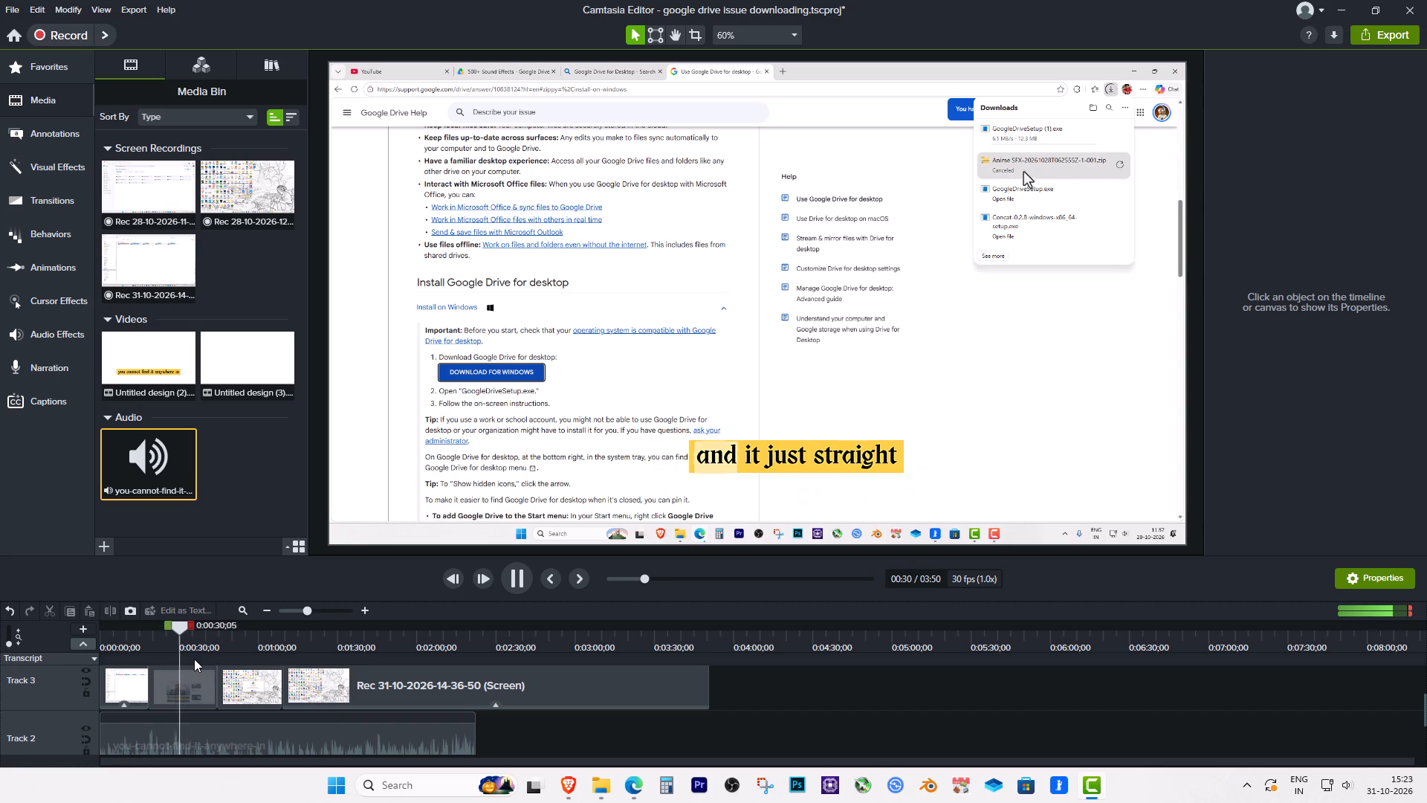
{"action": "key", "text": "space"}
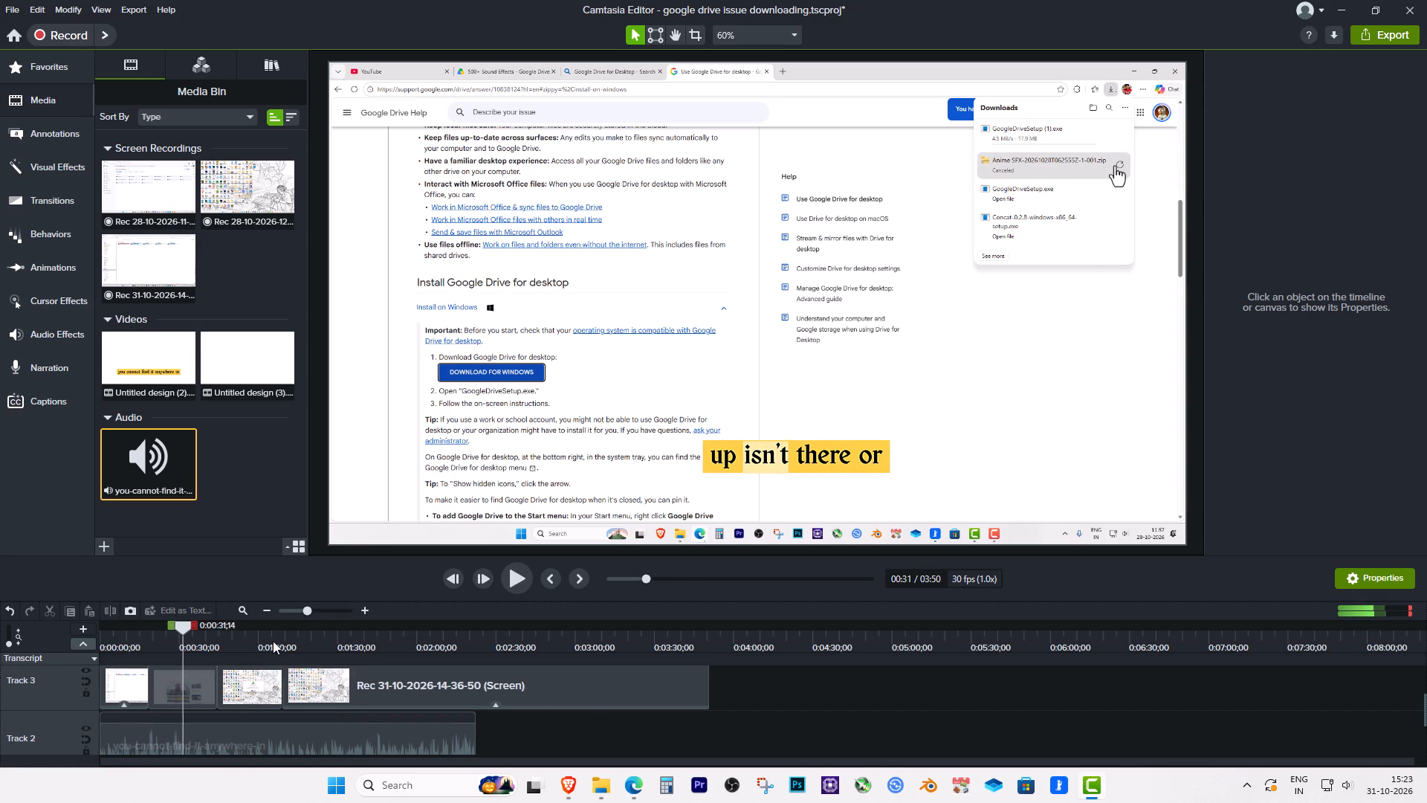
Play sections between about 0:53 and 1:13 to check the desktop and Google Drive search recordings against the captions.
{"action": "left_click", "coordinate": [279, 636]}
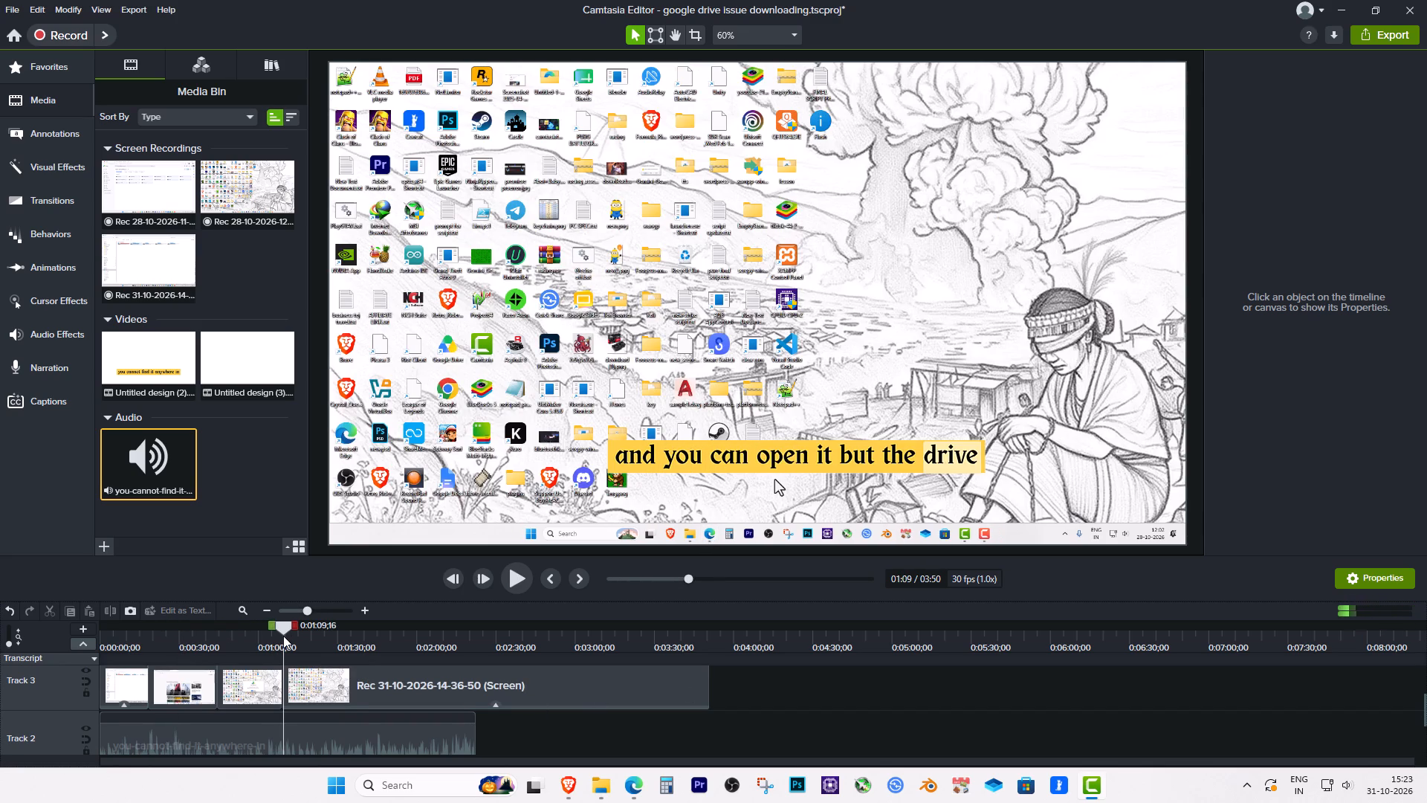
{"action": "key", "text": "space"}
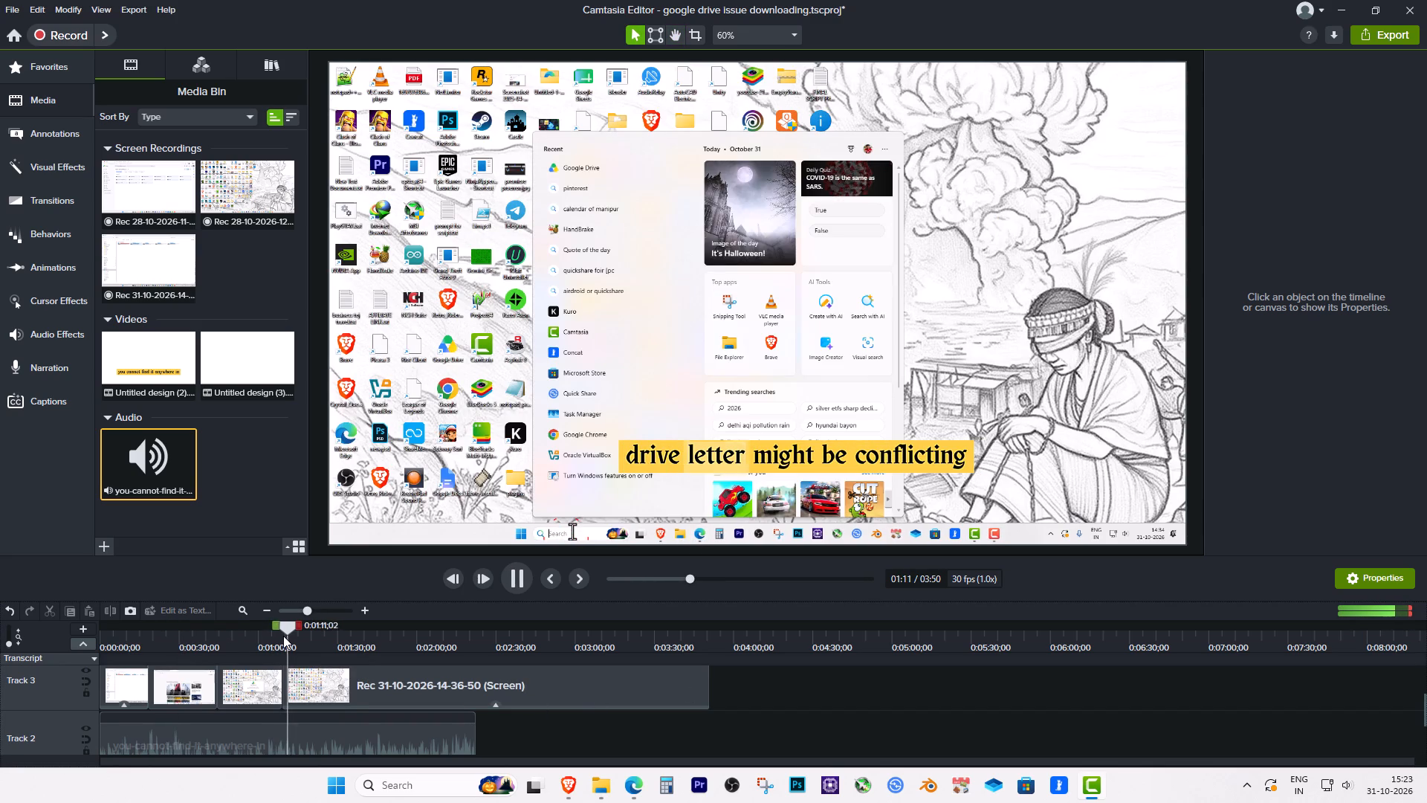
{"action": "key", "text": "space"}
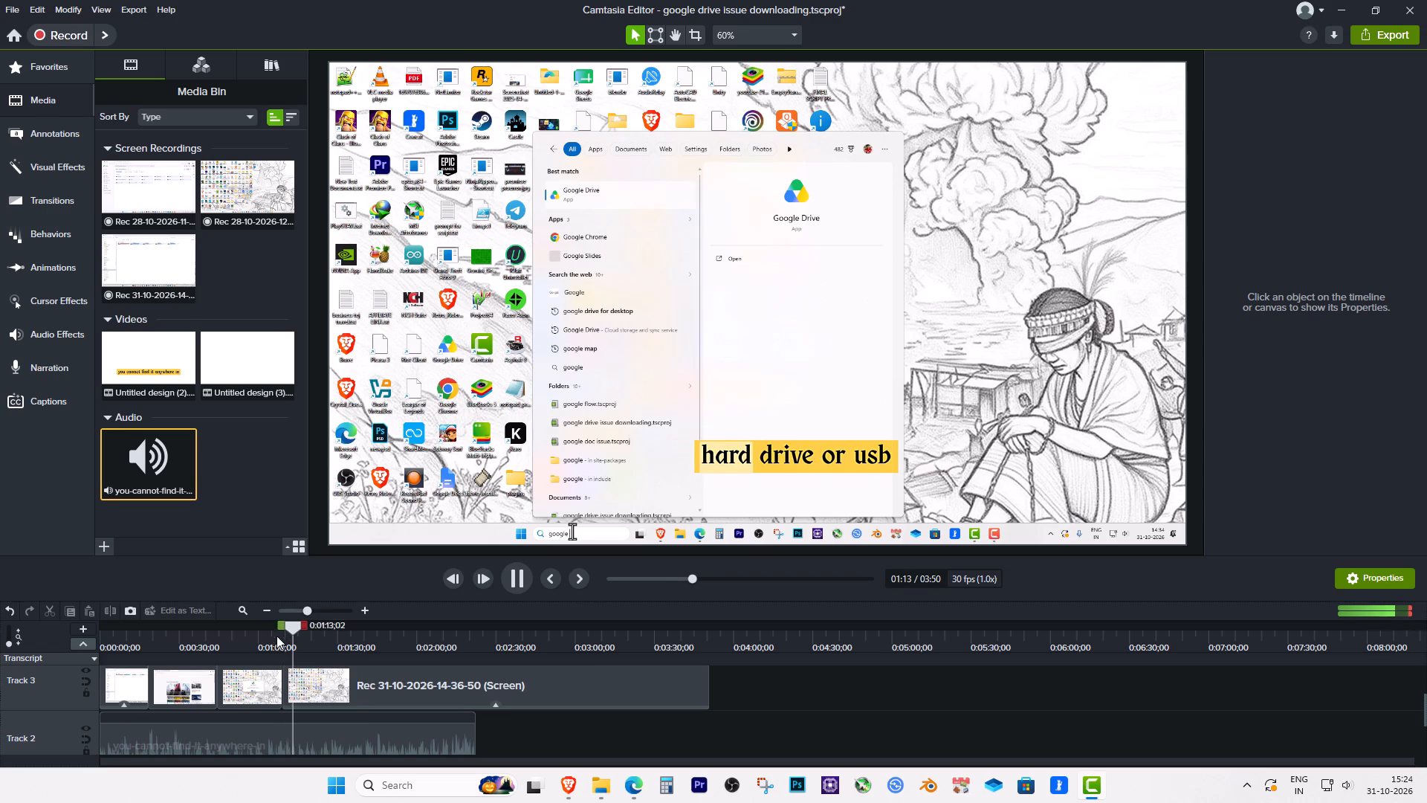
{"action": "left_click", "coordinate": [276, 628]}
{"action": "key", "text": "space"}
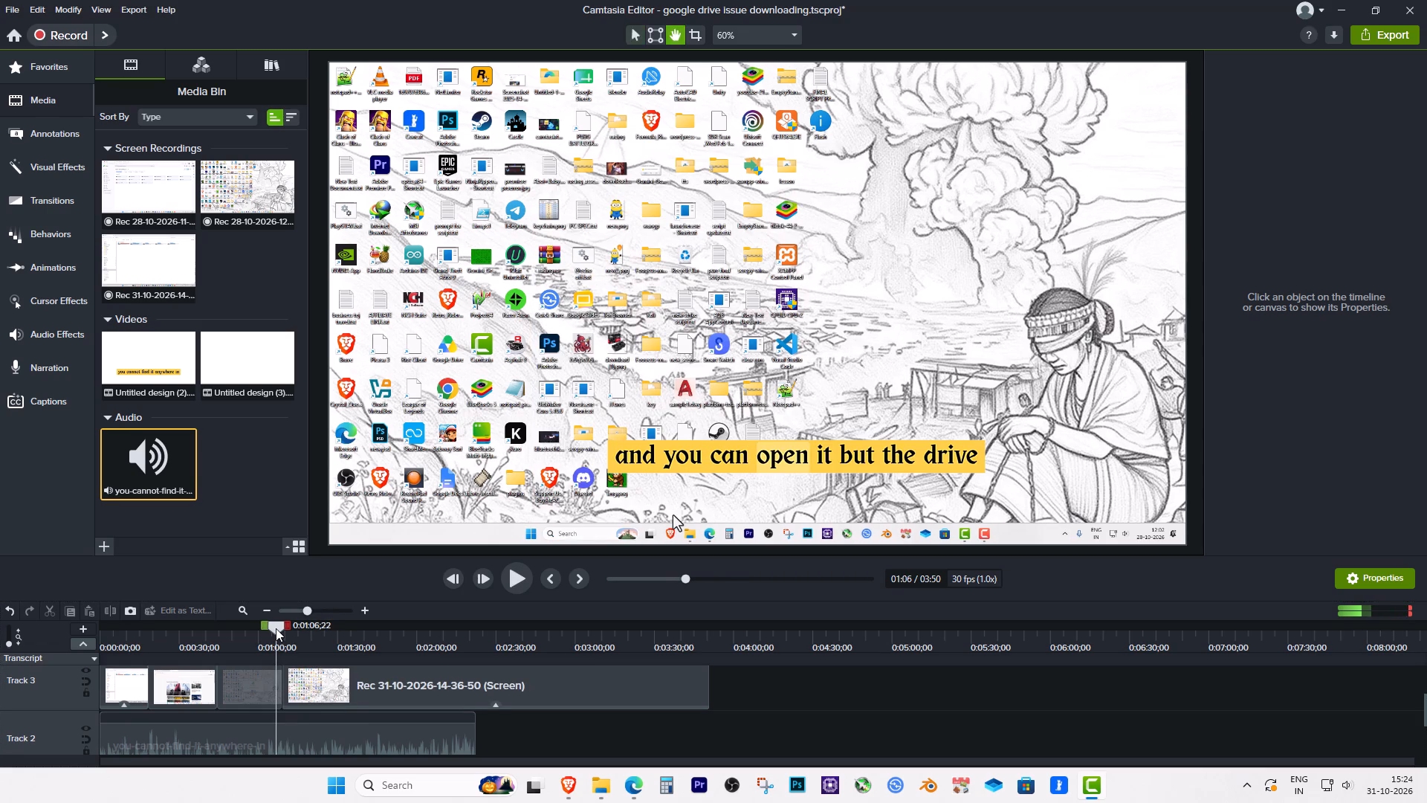
{"action": "key", "text": "space"}
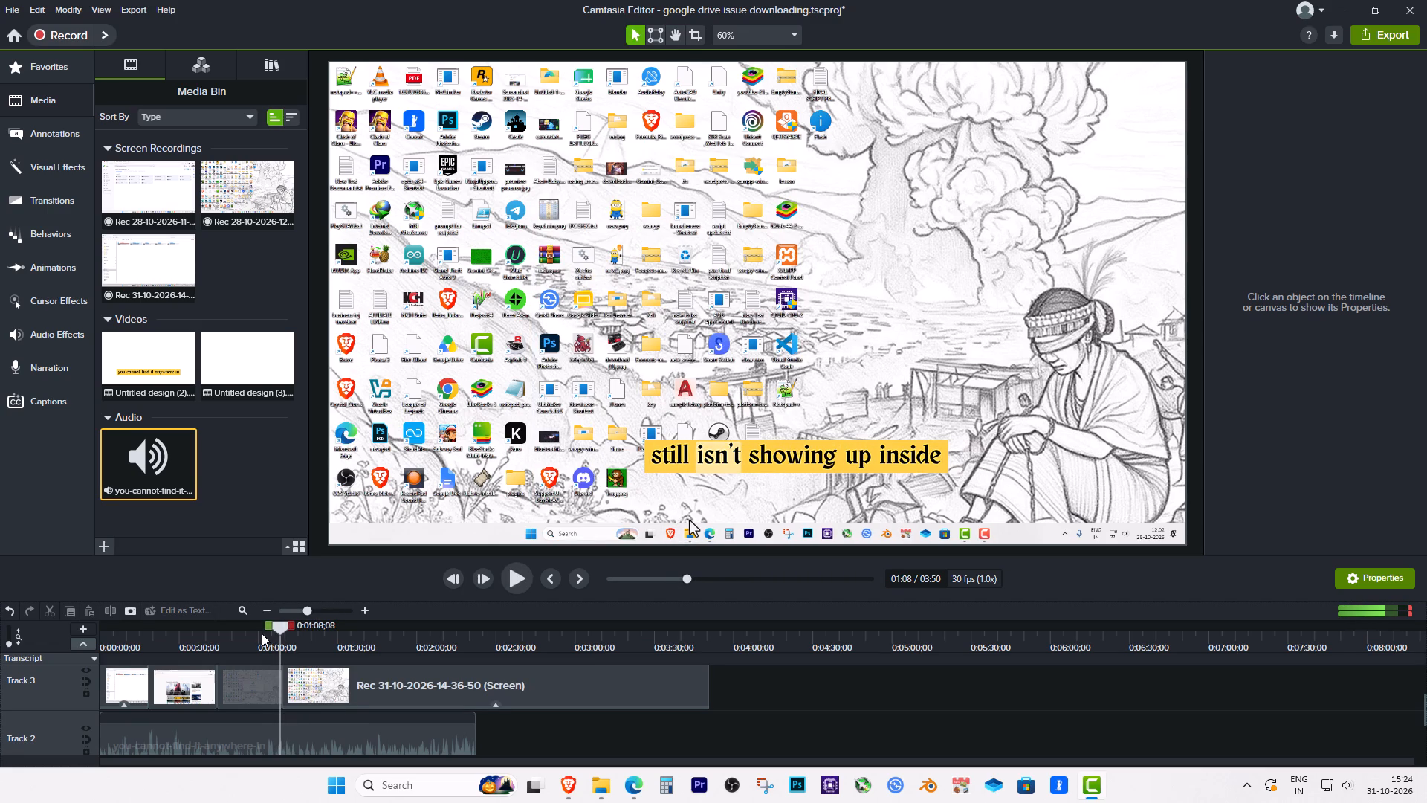
{"action": "left_click", "coordinate": [255, 637]}
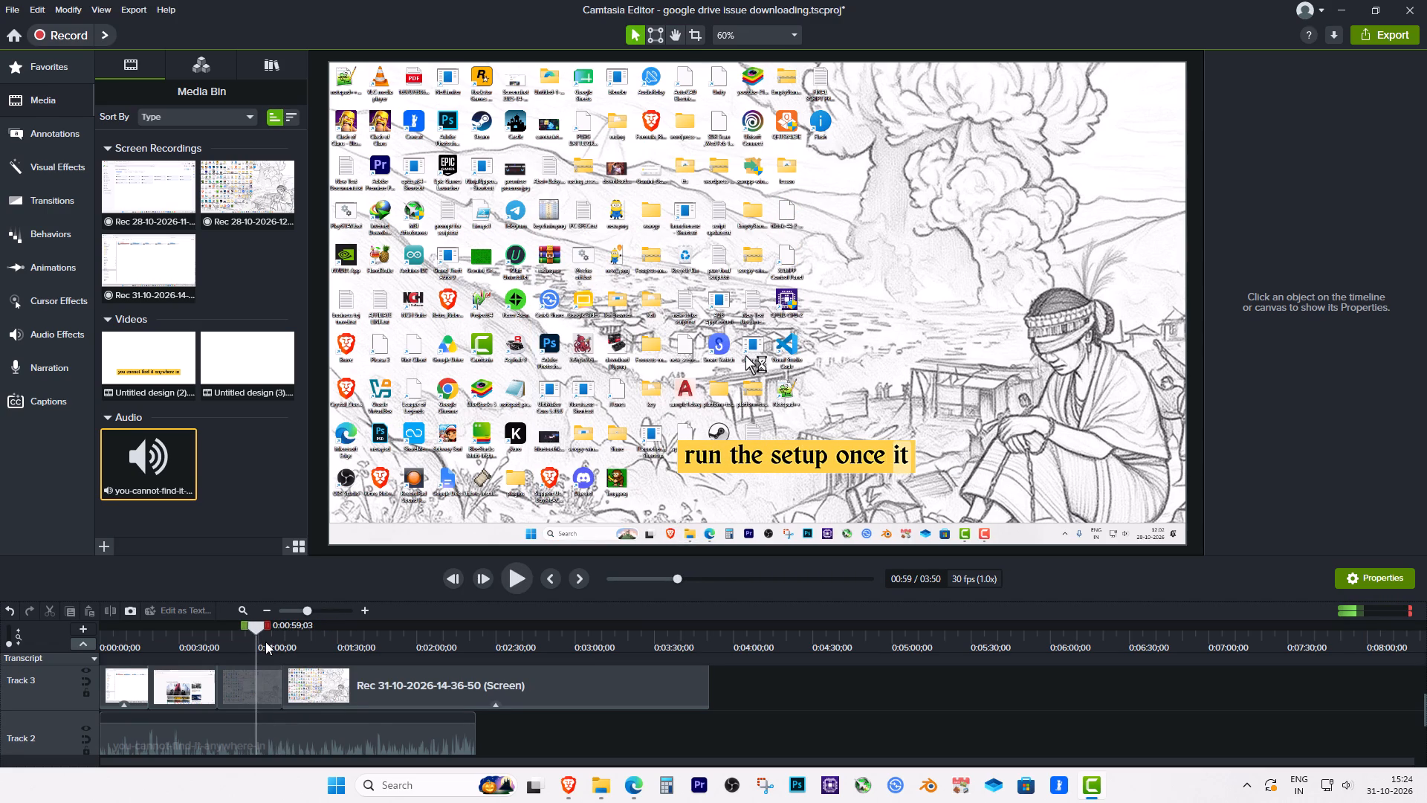
{"action": "key", "text": "space"}
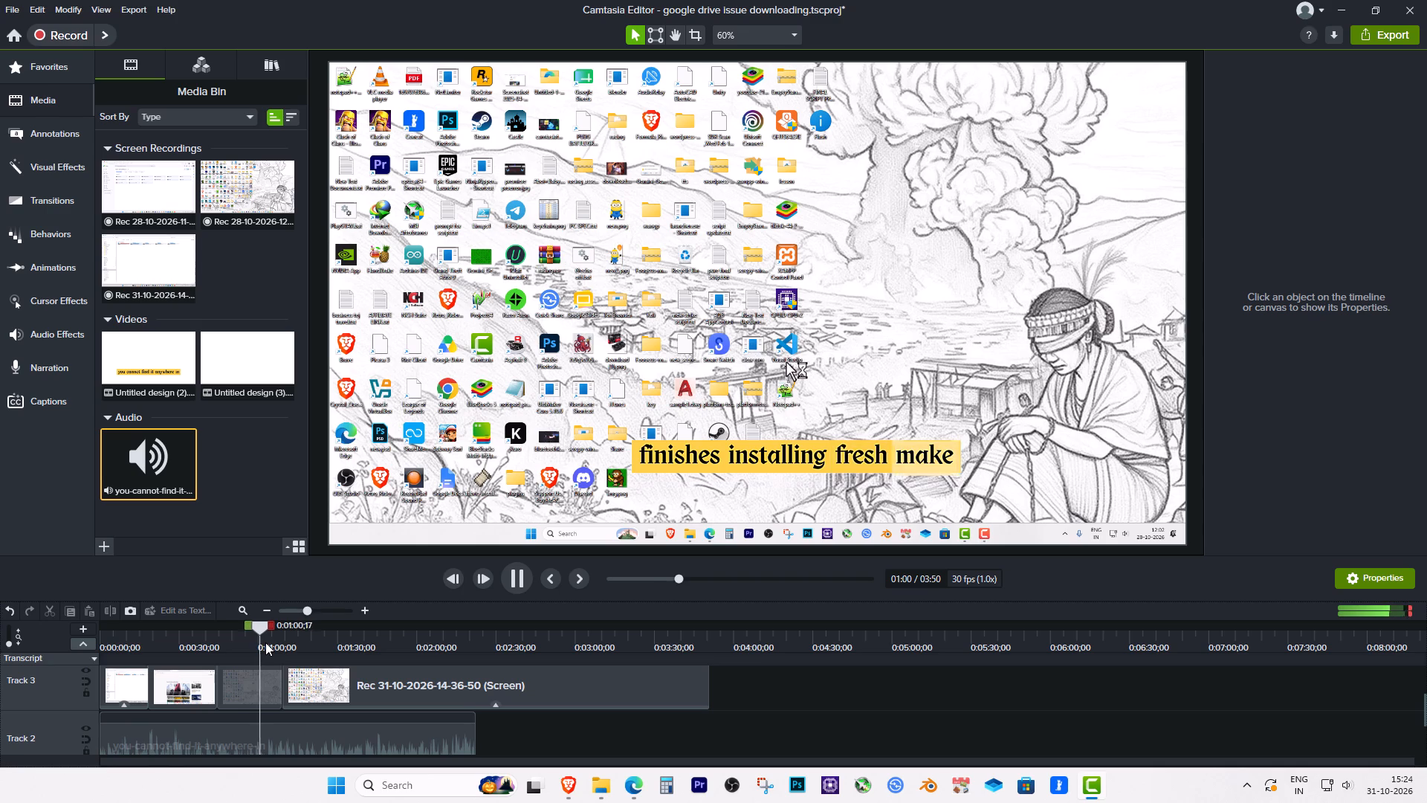
{"action": "key", "text": "space"}
{"action": "left_click", "coordinate": [235, 640]}
{"action": "key", "text": "space"}
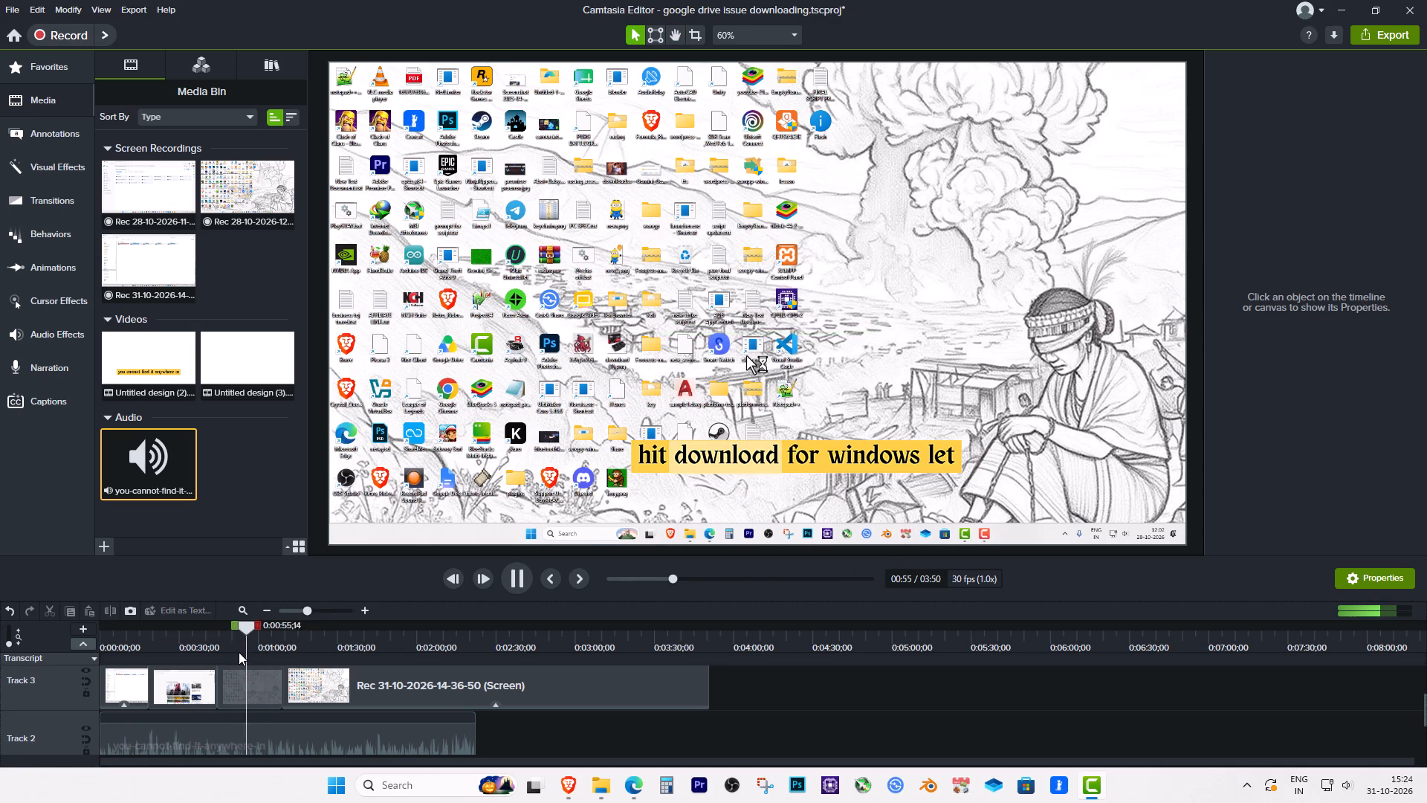
{"action": "key", "text": "space"}
Check the recording and caption match around 1:27 and 1:17, plus the opening of the tutorial.
{"action": "left_click", "coordinate": [329, 628]}
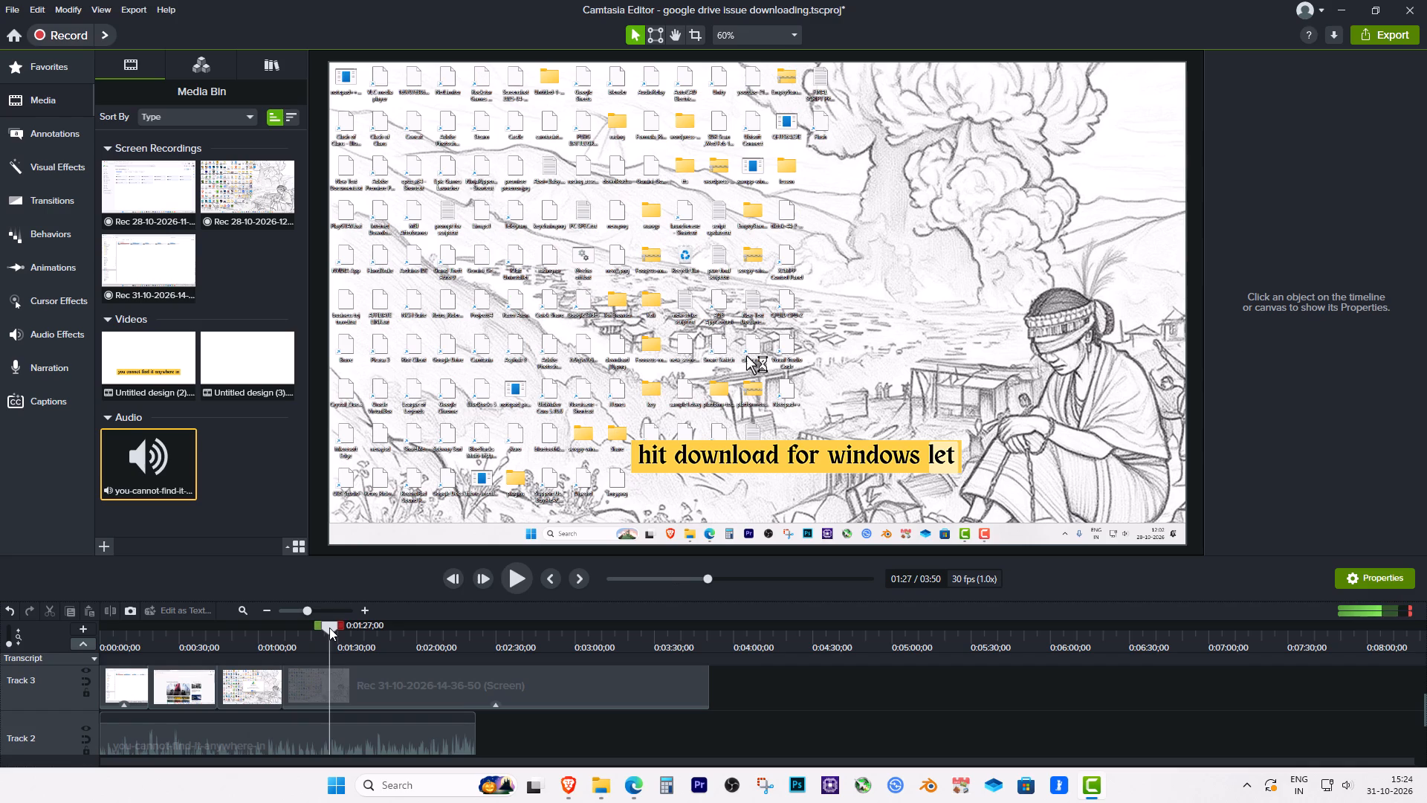
{"action": "key", "text": "space"}
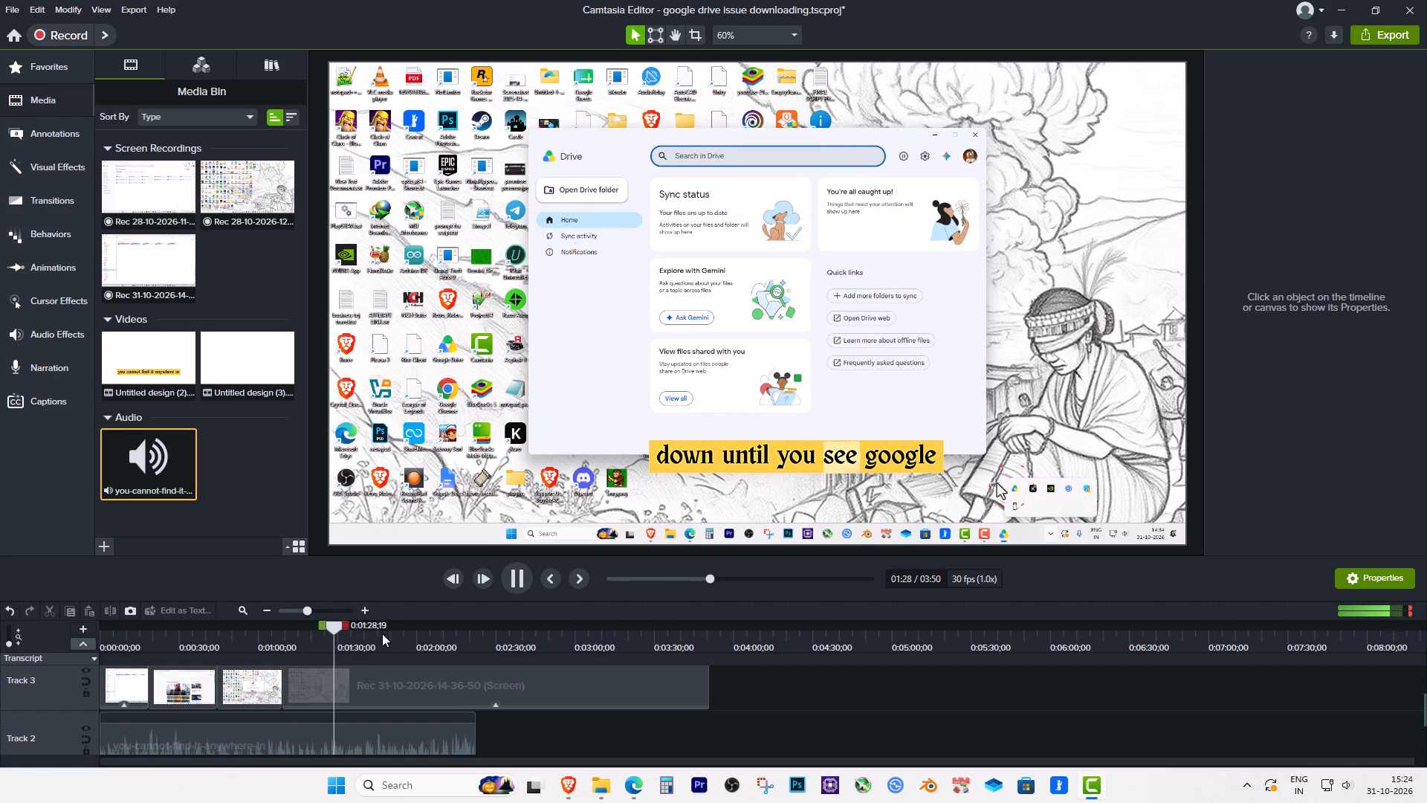
{"action": "left_click", "coordinate": [305, 632]}
{"action": "key", "text": "space"}
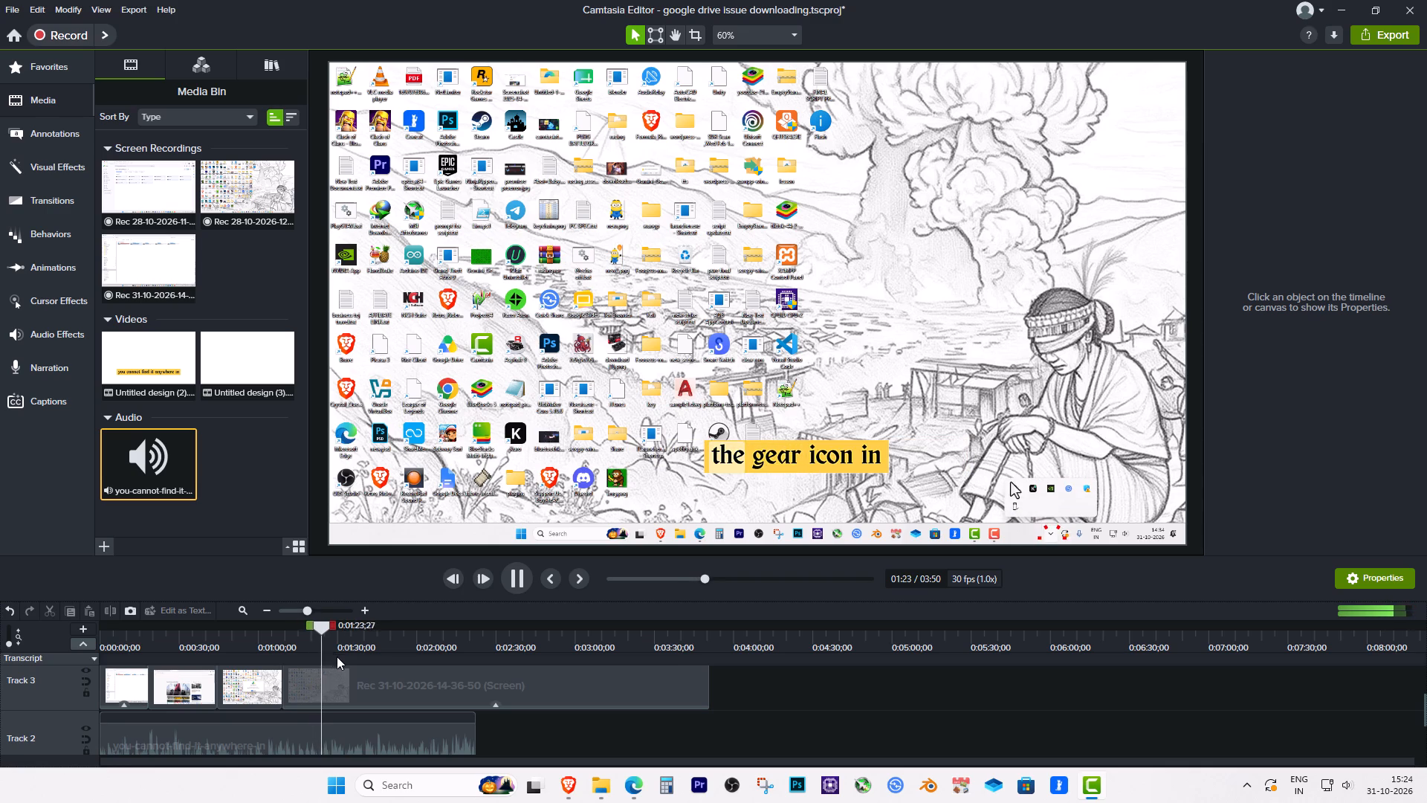
{"action": "left_click", "coordinate": [131, 620]}
{"action": "left_click_drag", "start_coordinate": [129, 634], "coordinate": [80, 639]}
{"action": "key", "text": "space"}
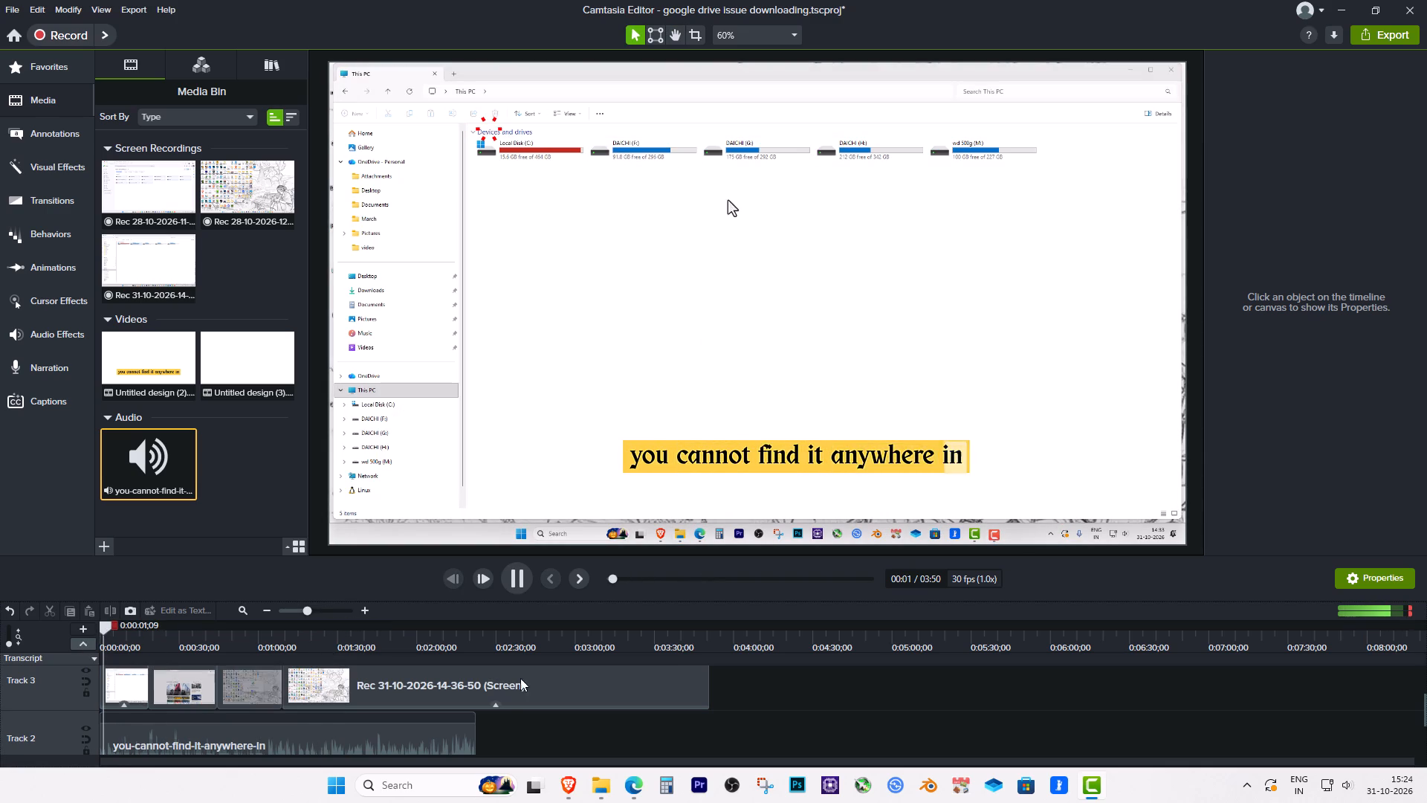
{"action": "key", "text": "space"}
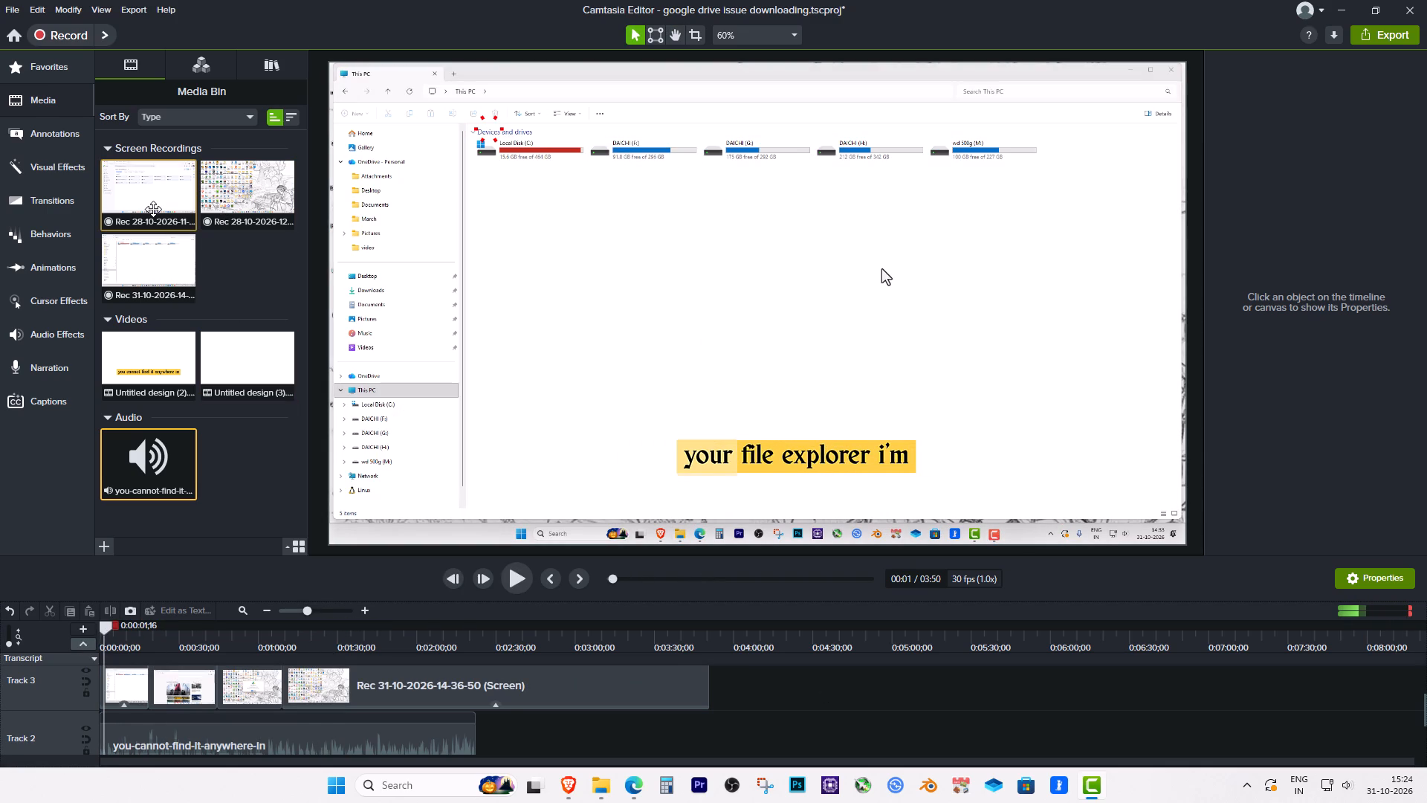
Save the project.
{"action": "left_click", "coordinate": [5, 10]}
{"action": "left_click", "coordinate": [44, 127]}
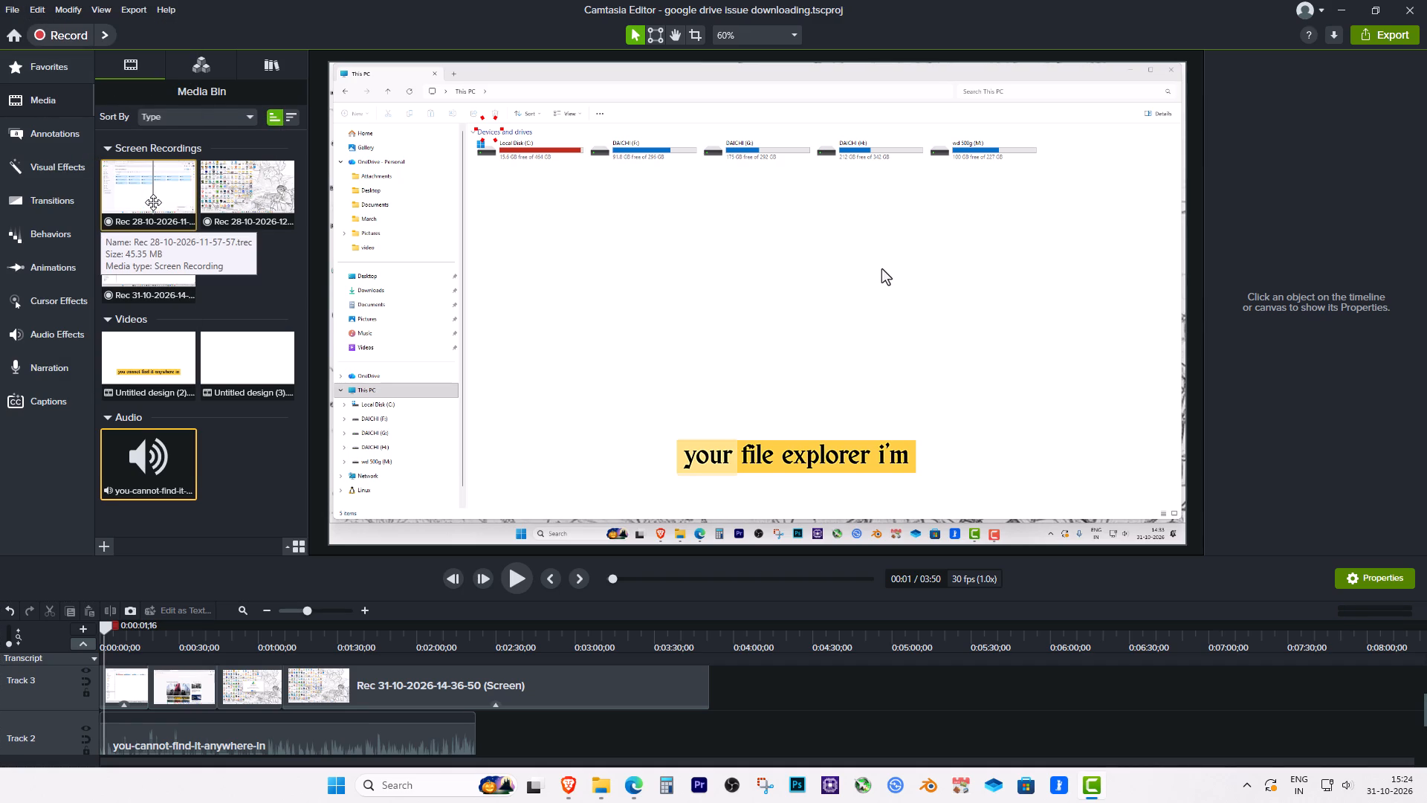
{"action": "left_click_drag", "start_coordinate": [246, 194], "coordinate": [873, 712]}
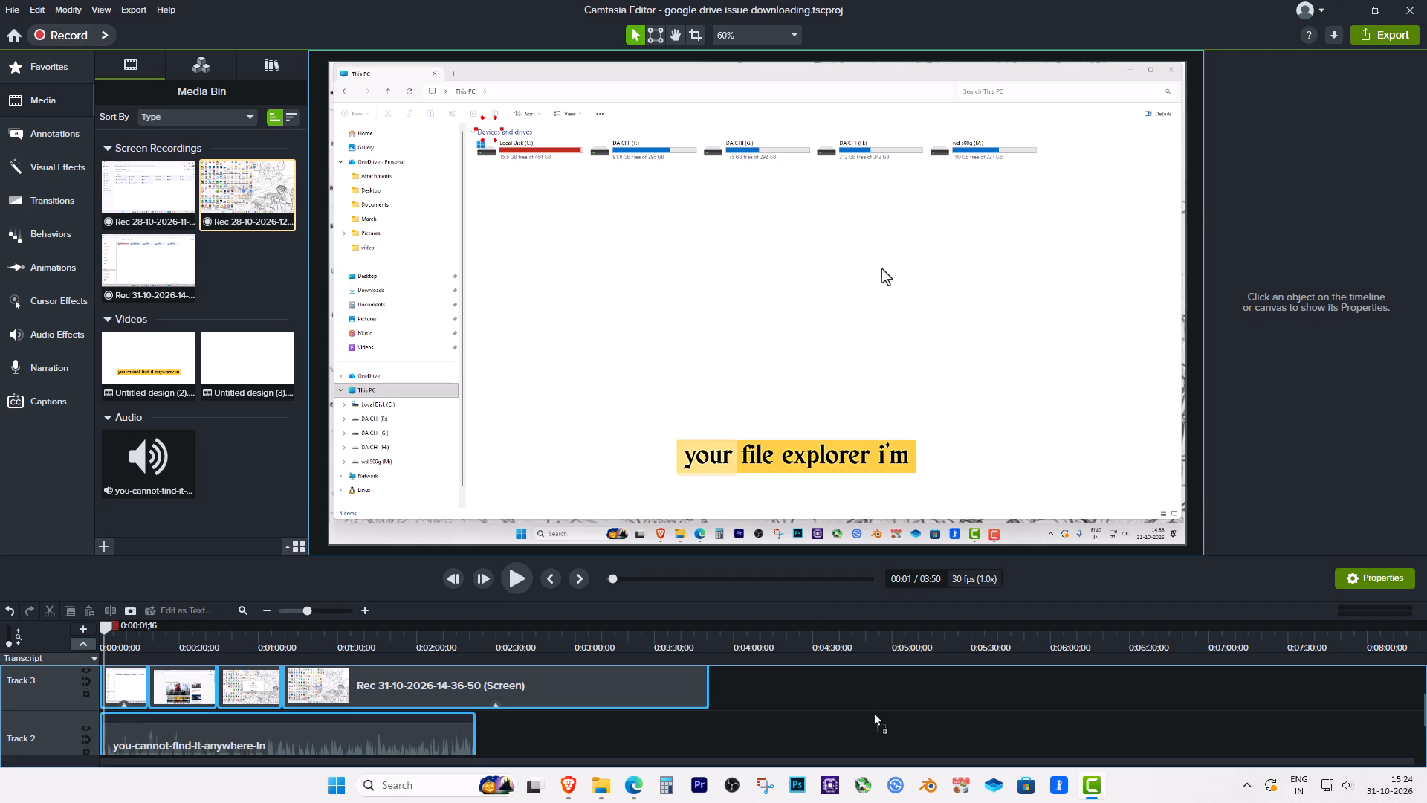
{"action": "left_click_drag", "start_coordinate": [873, 712], "coordinate": [818, 698]}
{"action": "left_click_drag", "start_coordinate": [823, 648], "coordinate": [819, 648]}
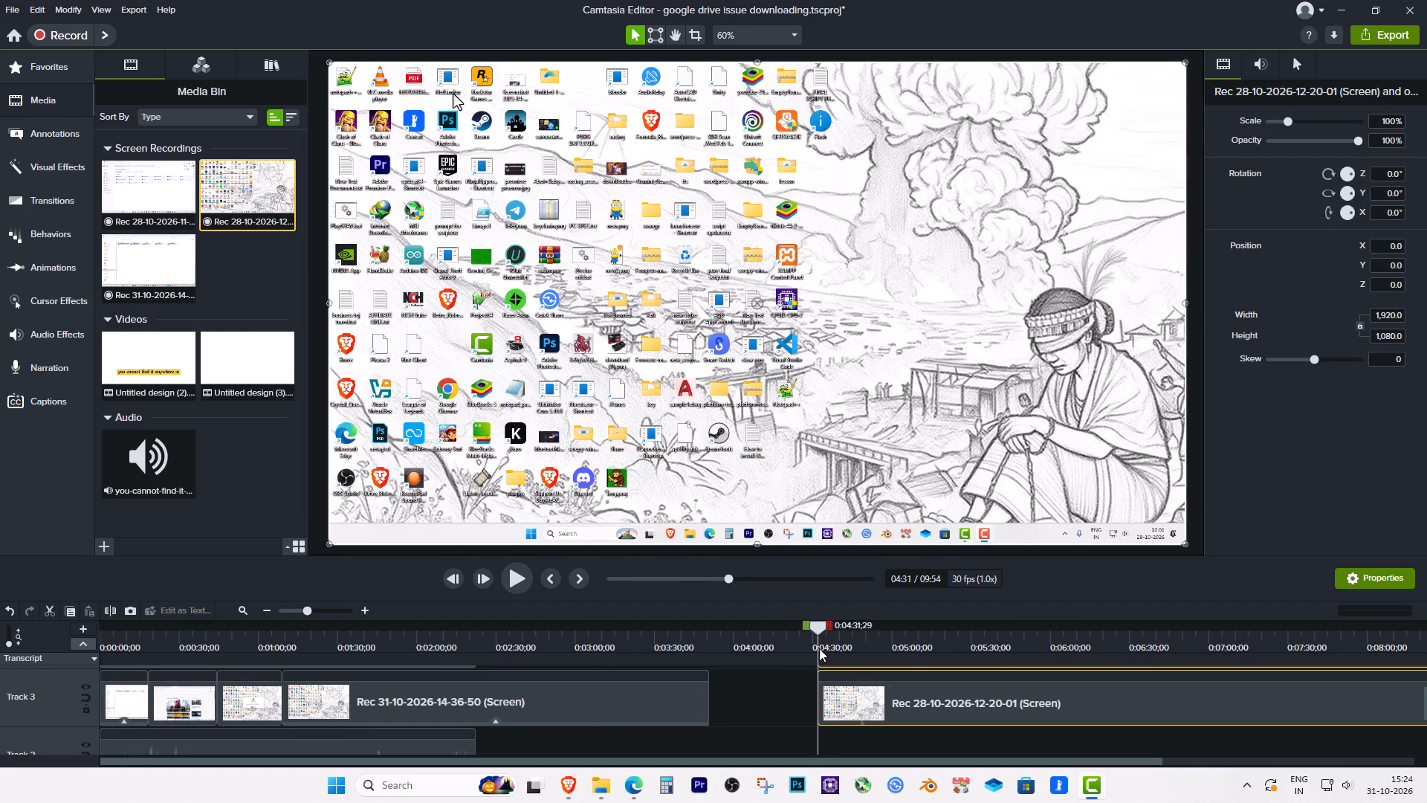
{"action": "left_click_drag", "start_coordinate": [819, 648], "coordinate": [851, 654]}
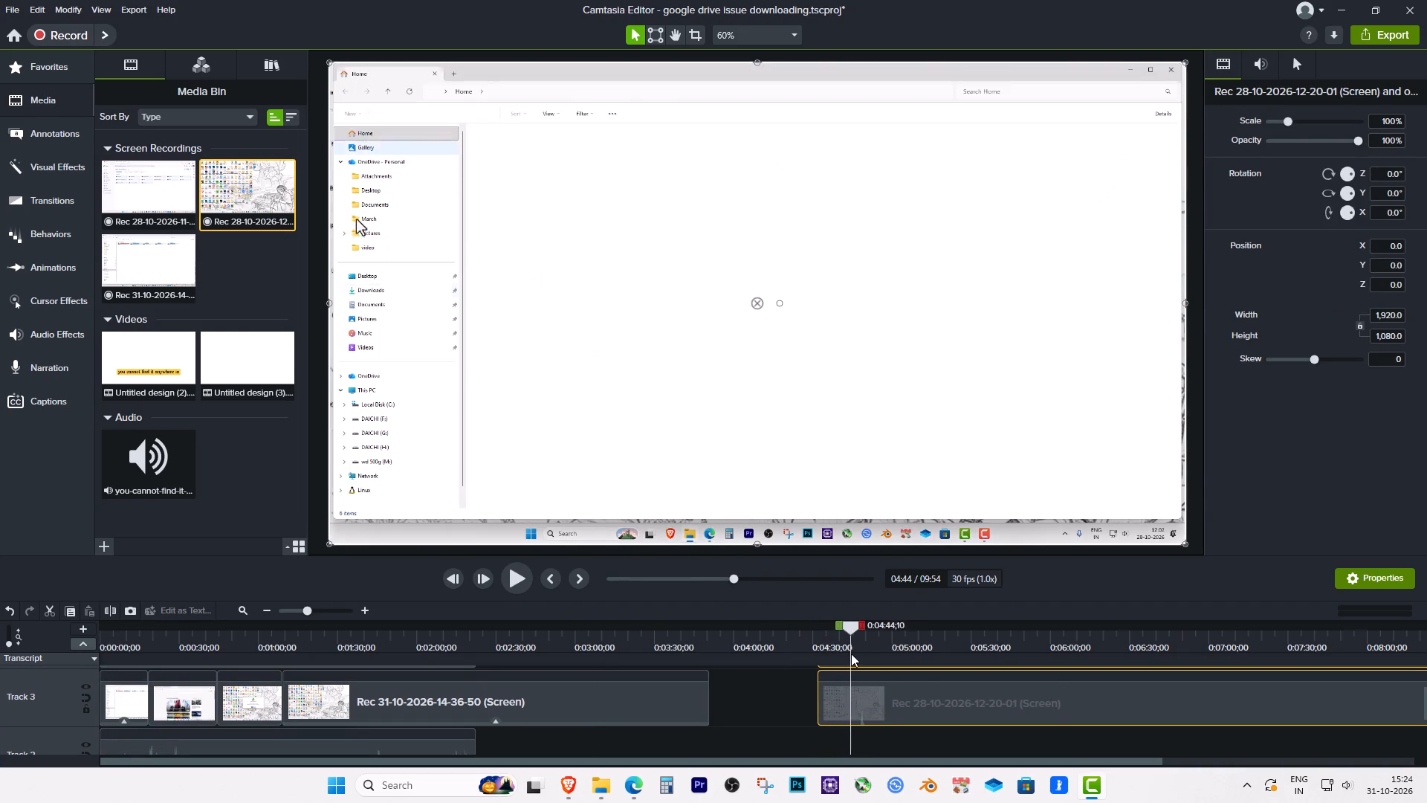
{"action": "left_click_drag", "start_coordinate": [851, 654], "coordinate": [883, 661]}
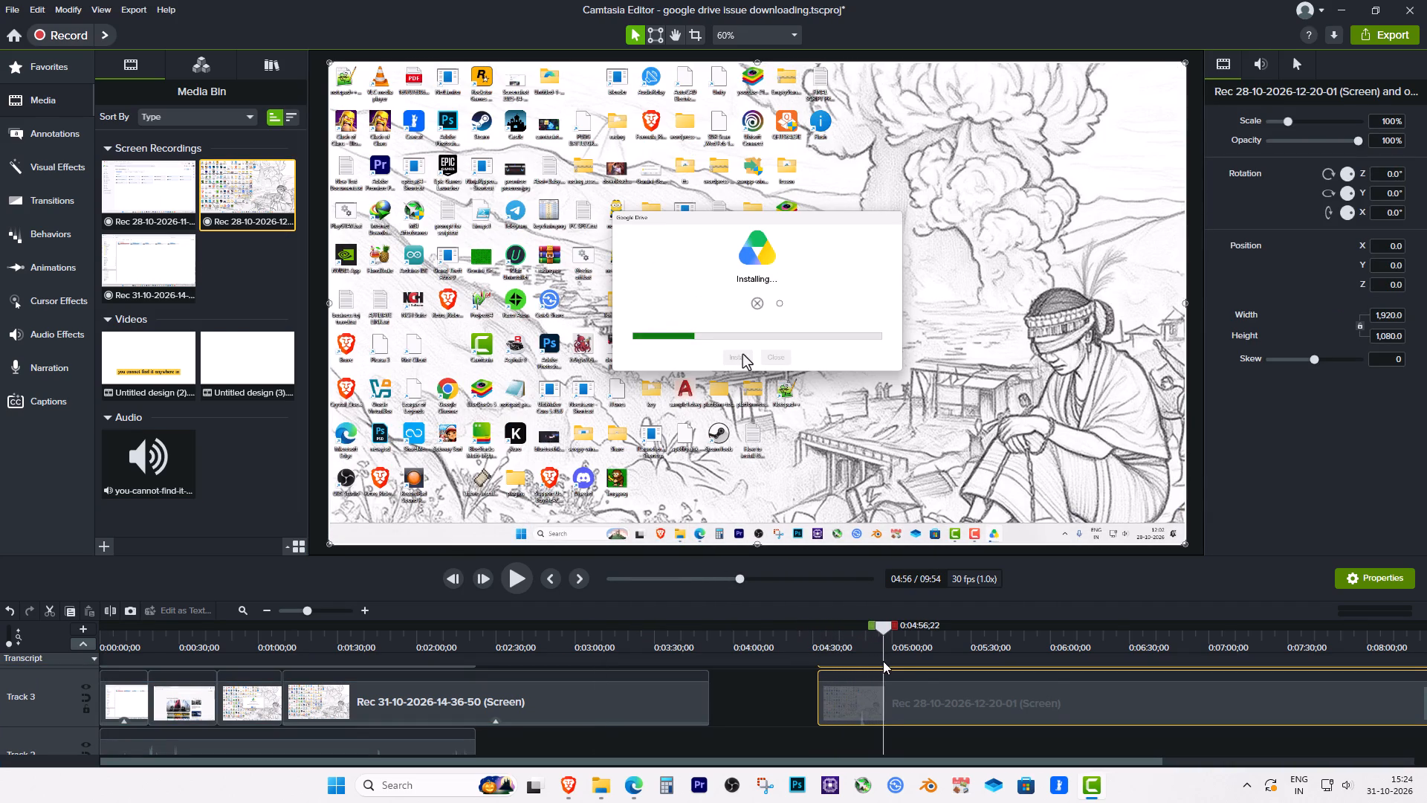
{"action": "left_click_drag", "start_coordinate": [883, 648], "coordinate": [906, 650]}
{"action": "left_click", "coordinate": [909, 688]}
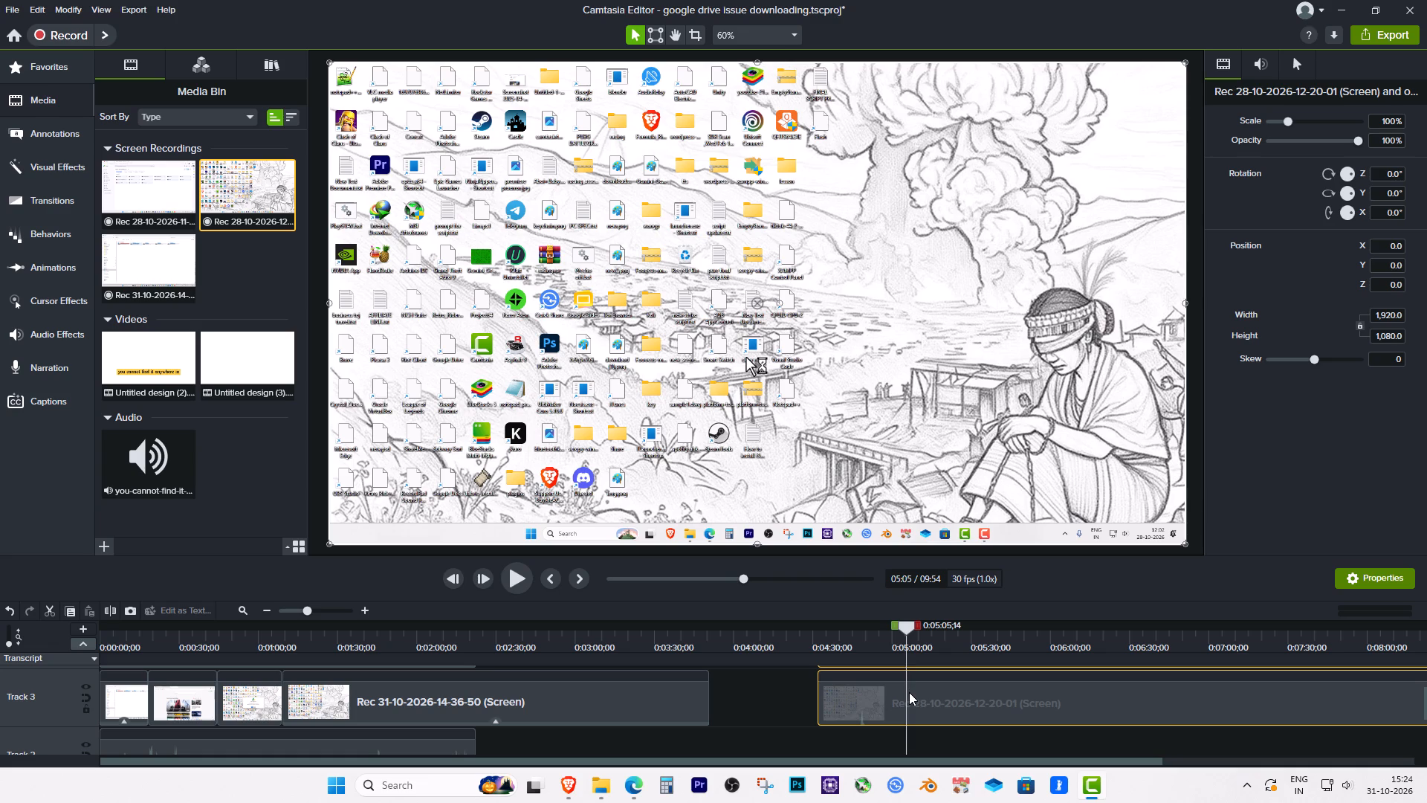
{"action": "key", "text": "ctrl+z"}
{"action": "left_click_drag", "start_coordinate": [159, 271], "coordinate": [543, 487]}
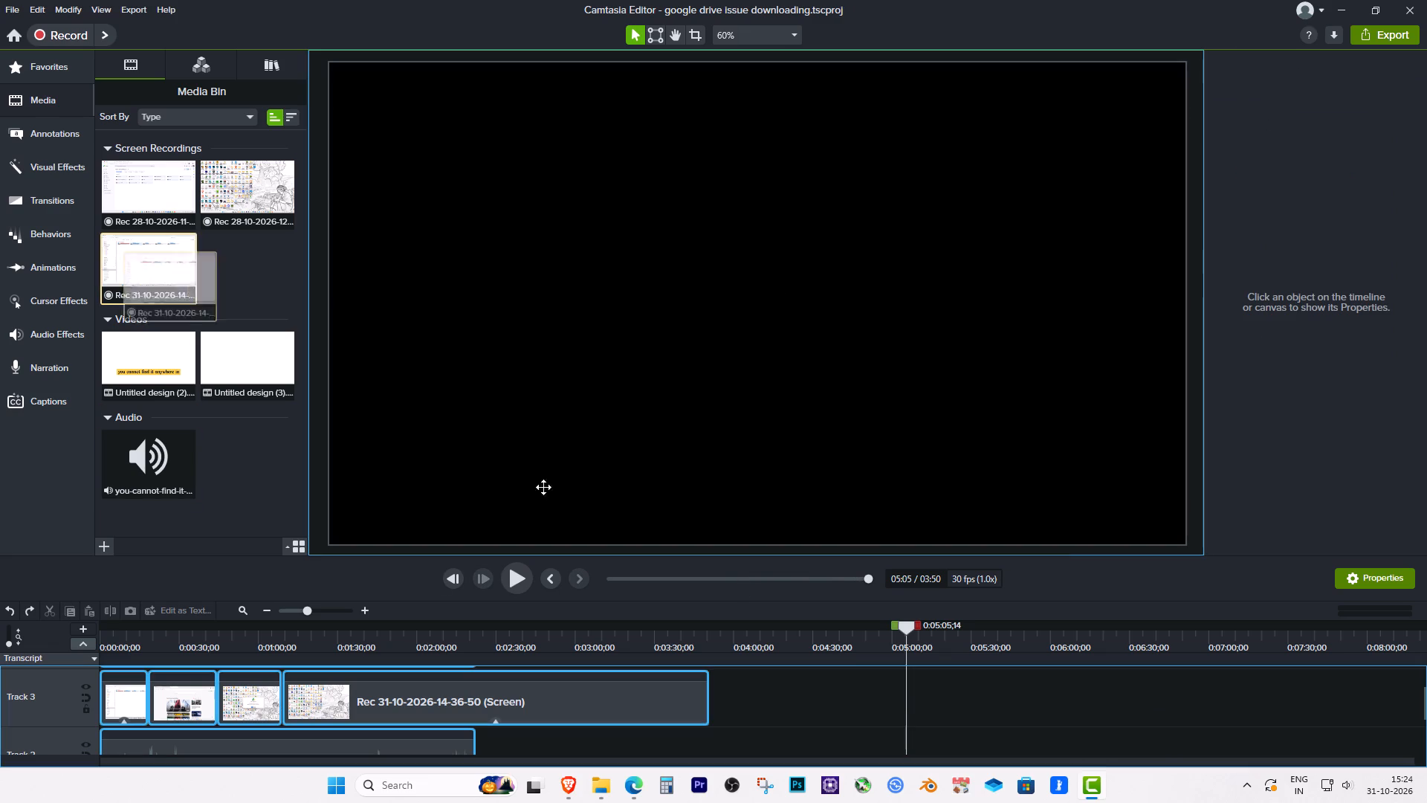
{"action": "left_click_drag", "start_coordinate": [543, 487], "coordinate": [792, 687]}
{"action": "left_click_drag", "start_coordinate": [791, 653], "coordinate": [797, 654]}
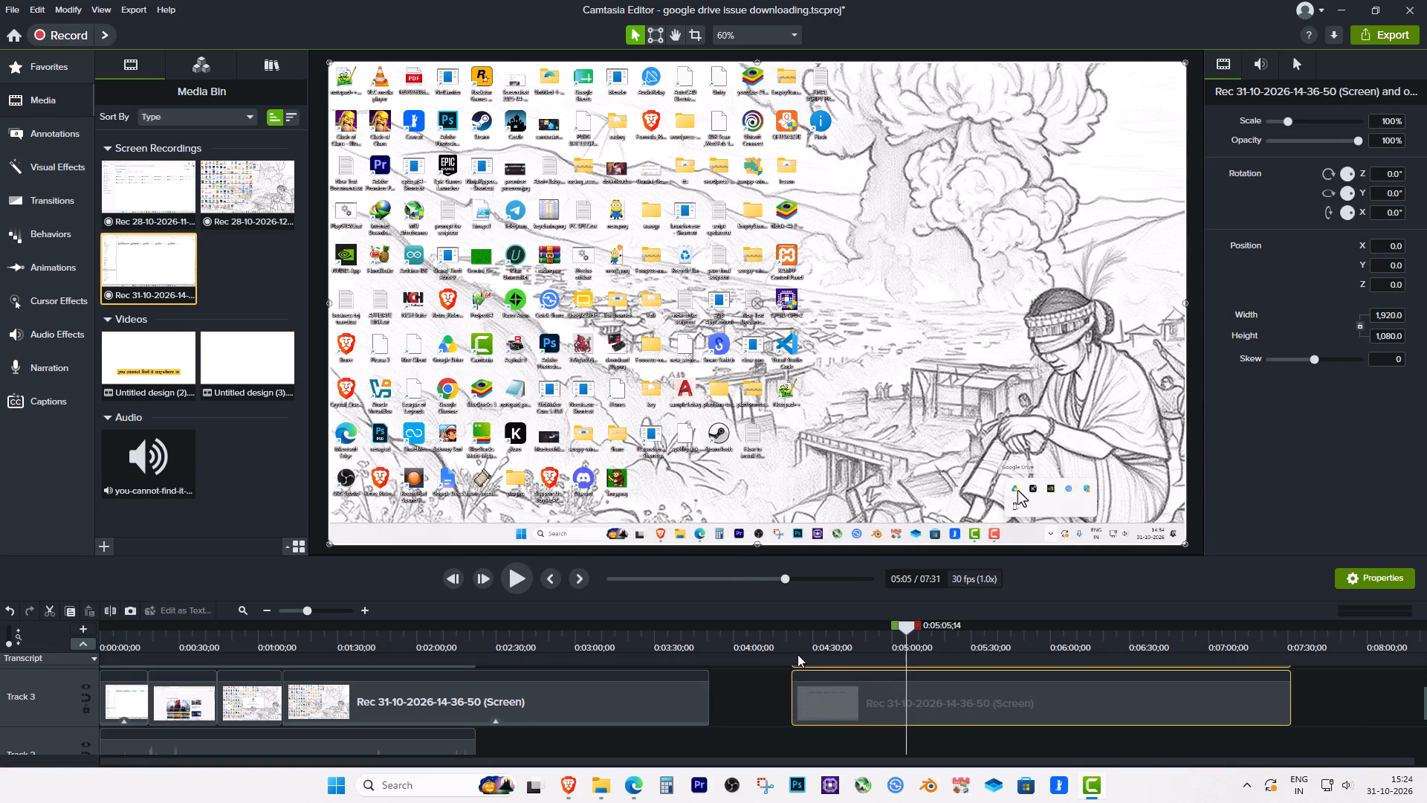
{"action": "left_click", "coordinate": [790, 648]}
{"action": "left_click_drag", "start_coordinate": [786, 642], "coordinate": [826, 648]}
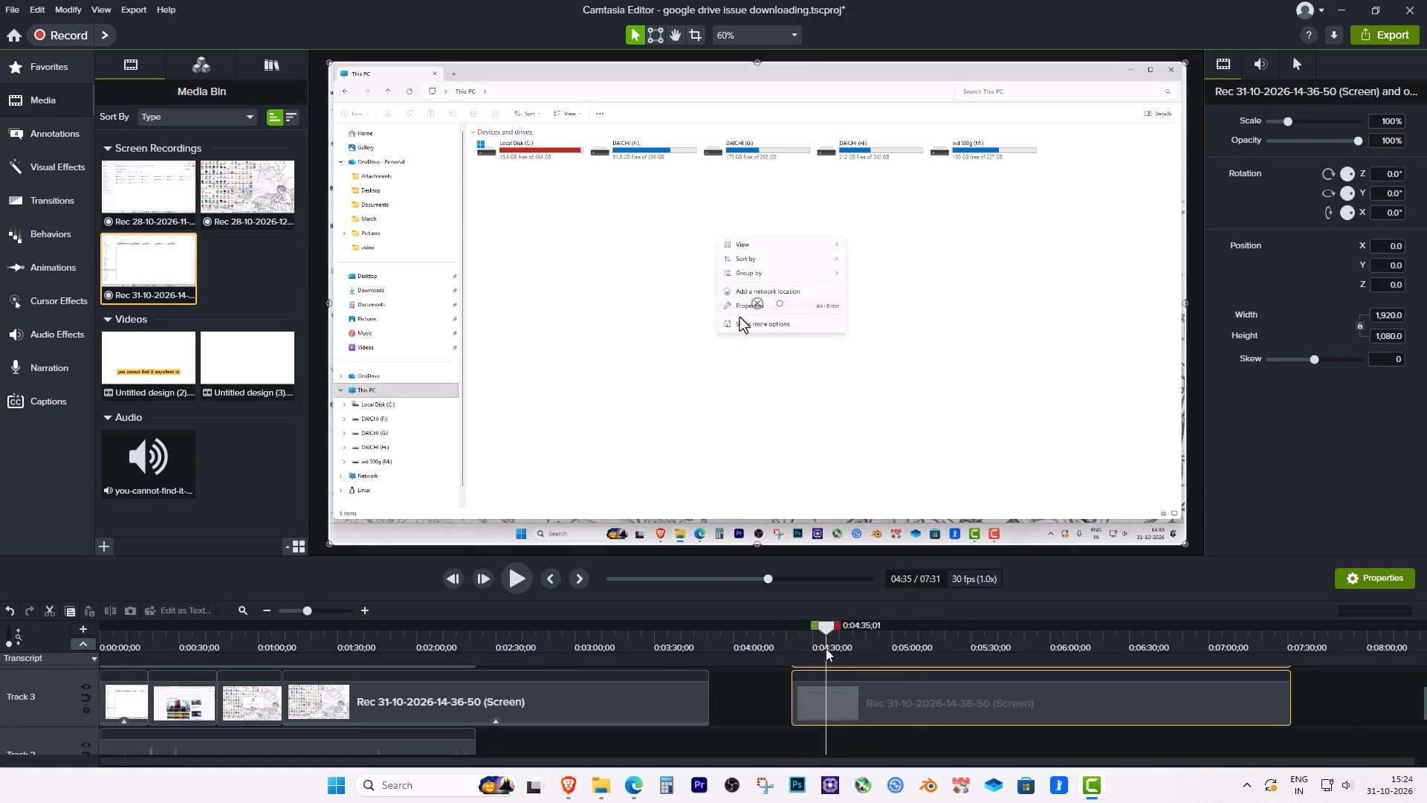
{"action": "left_click_drag", "start_coordinate": [826, 648], "coordinate": [862, 656]}
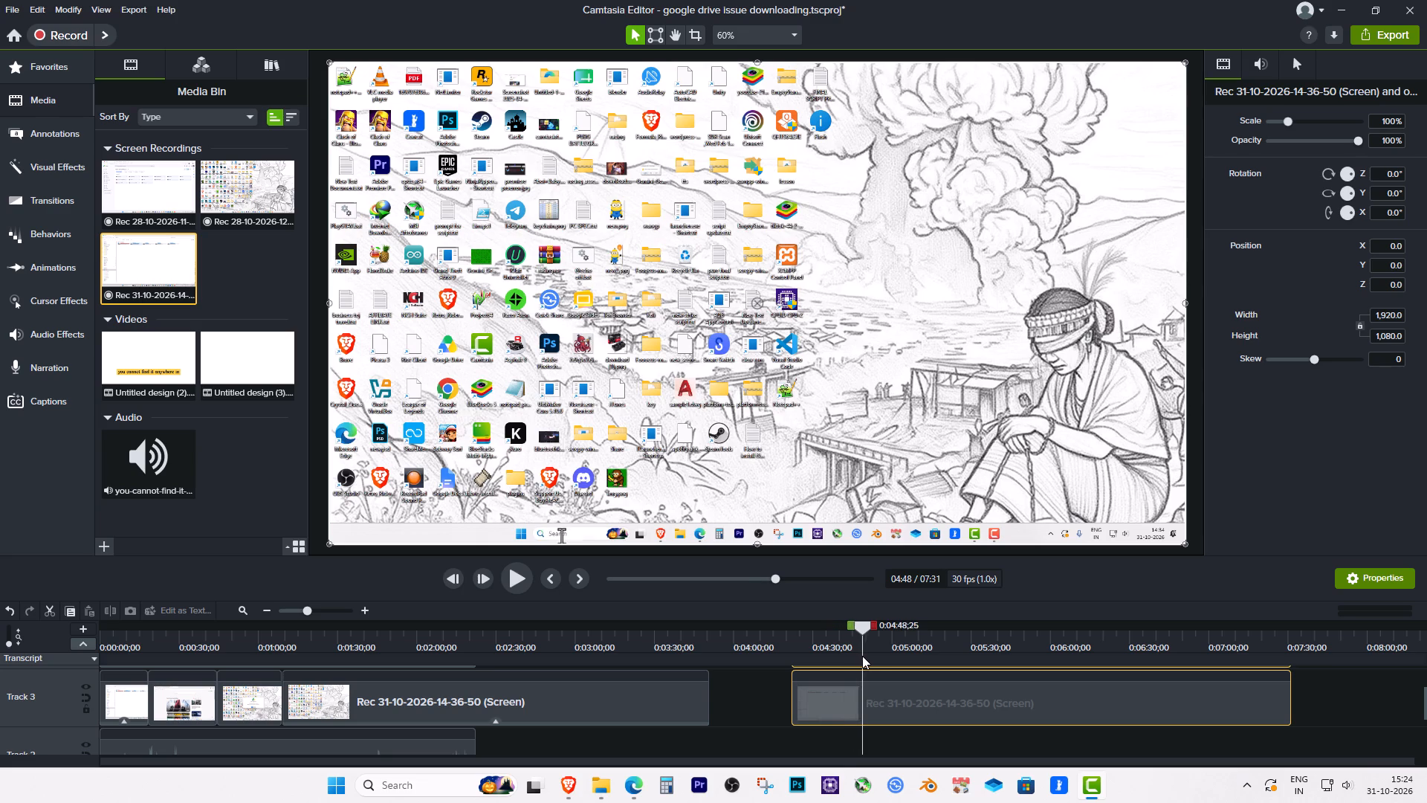
{"action": "left_click_drag", "start_coordinate": [862, 656], "coordinate": [894, 662]}
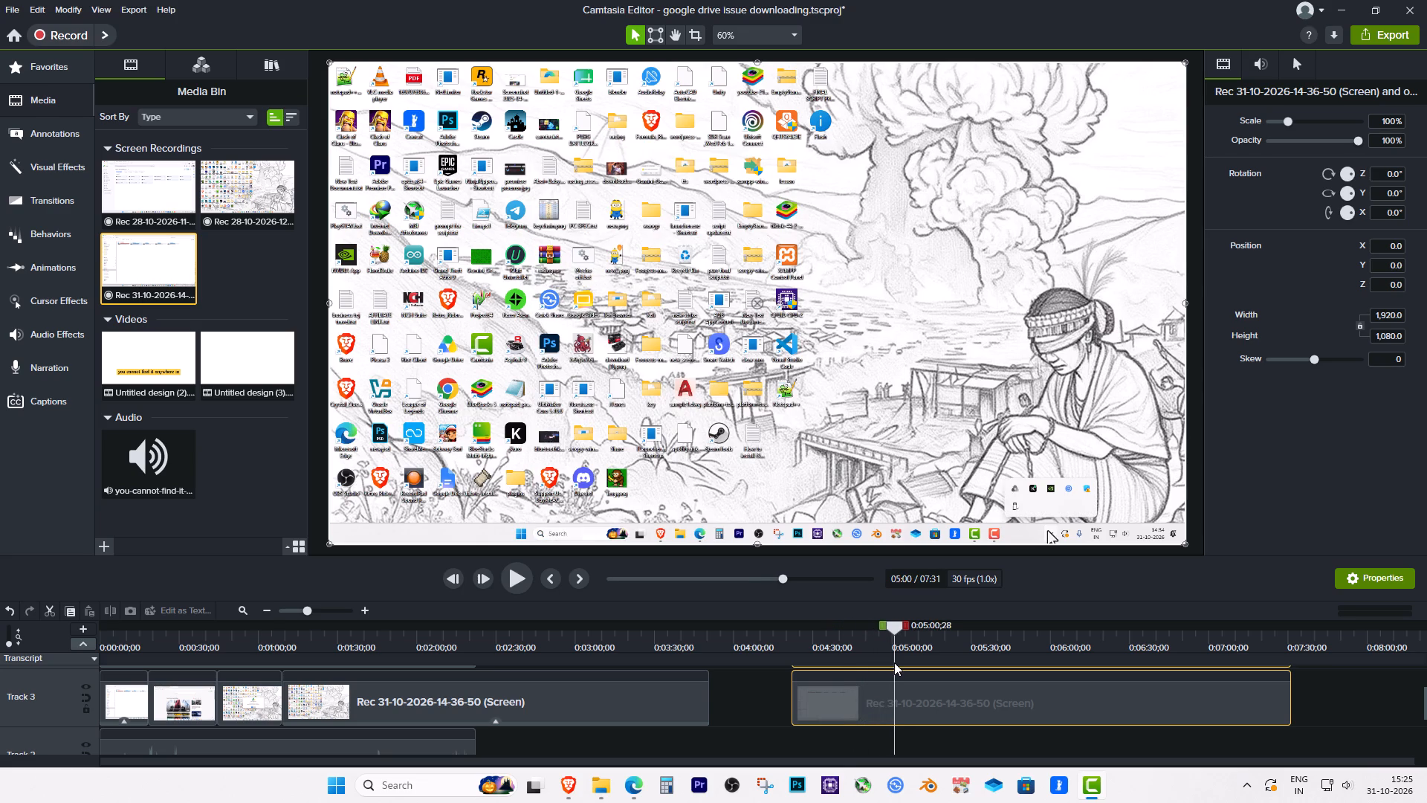
{"action": "left_click_drag", "start_coordinate": [894, 662], "coordinate": [907, 664]}
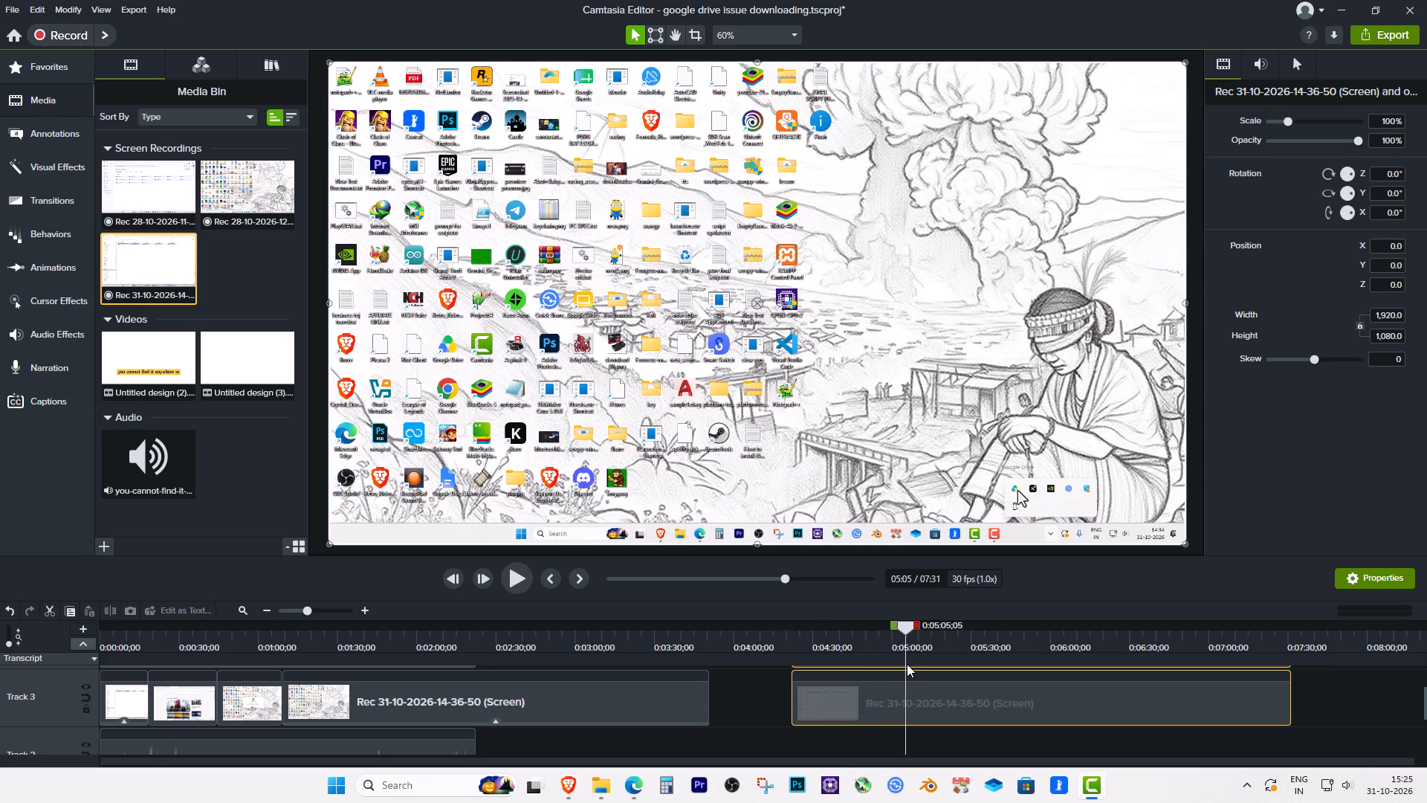
{"action": "left_click_drag", "start_coordinate": [907, 664], "coordinate": [919, 668]}
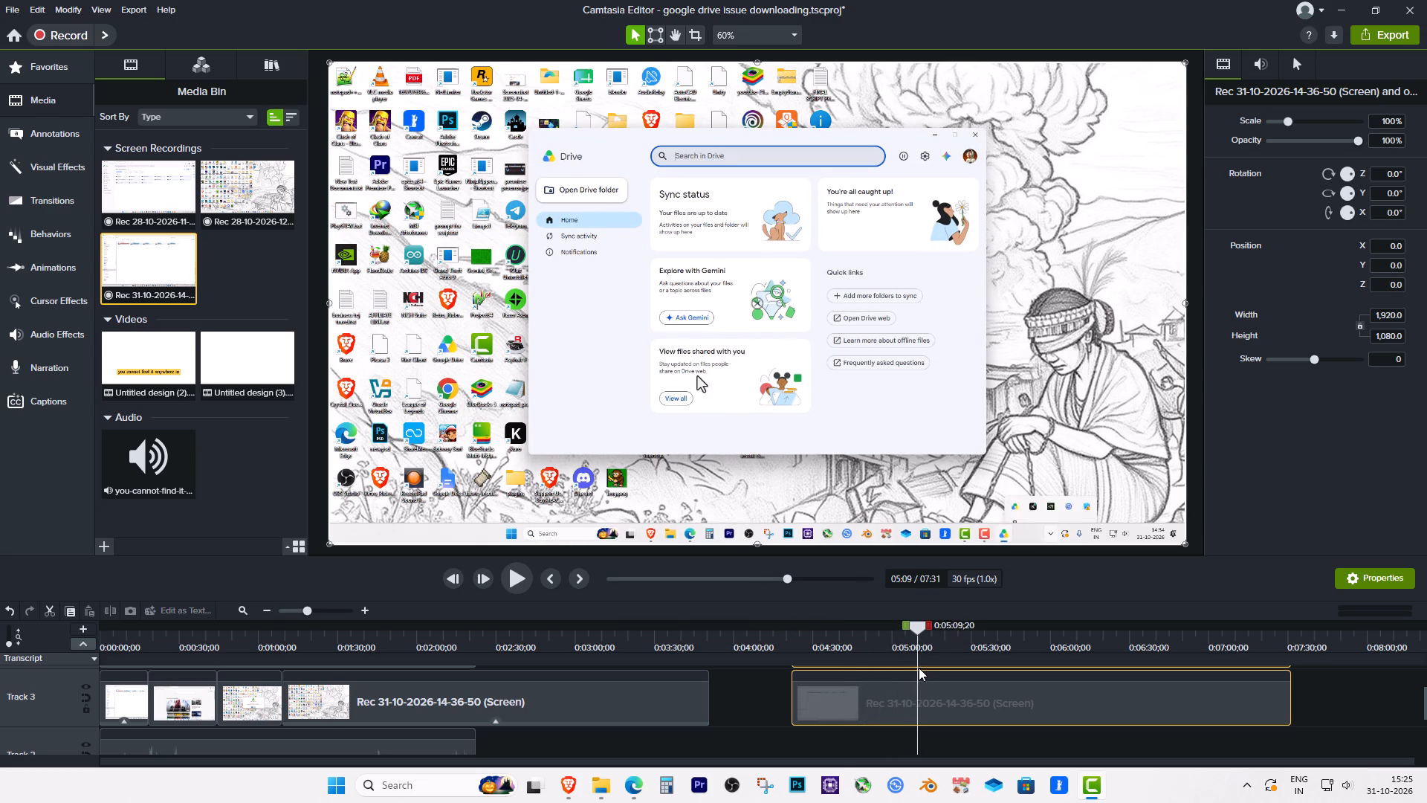
{"action": "left_click_drag", "start_coordinate": [919, 668], "coordinate": [972, 668]}
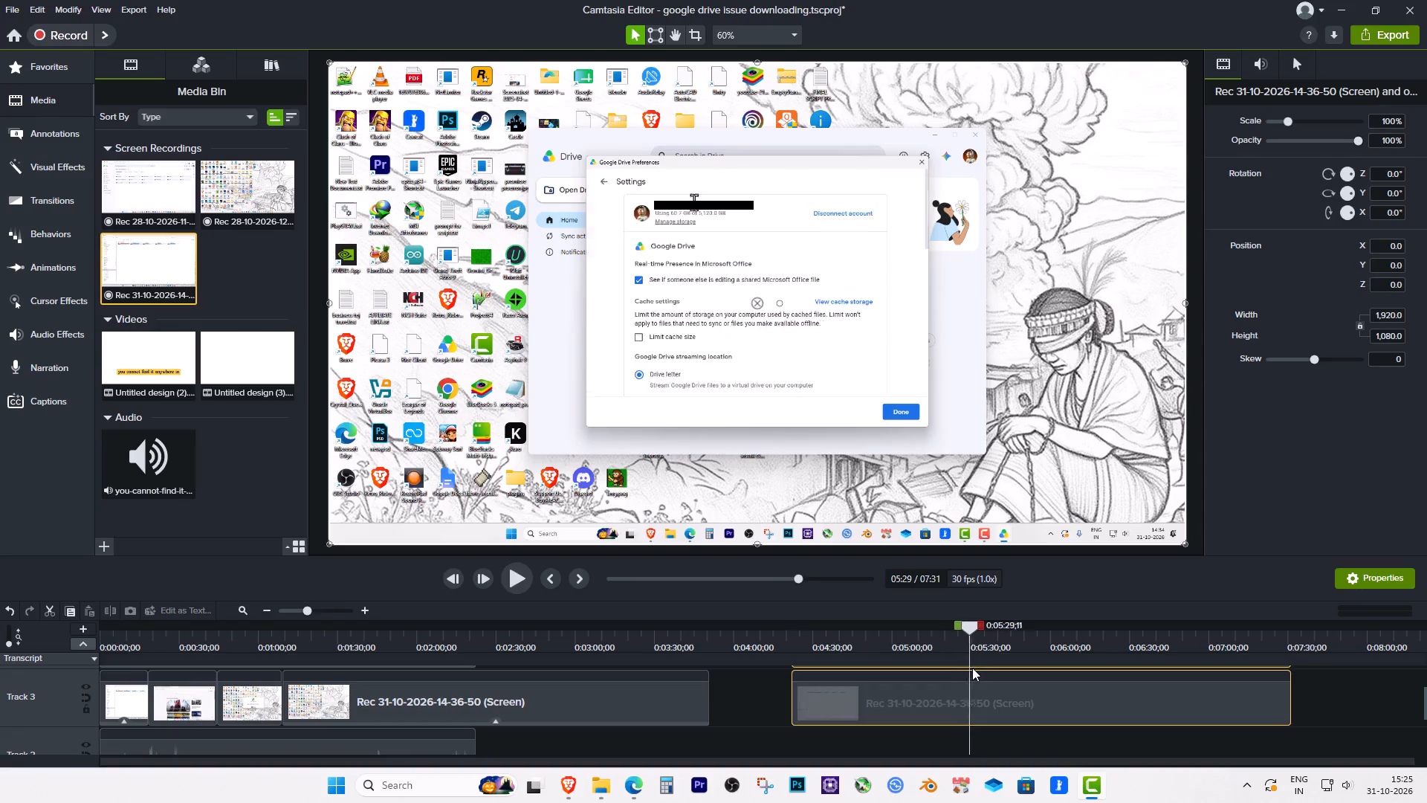
{"action": "left_click_drag", "start_coordinate": [972, 668], "coordinate": [1044, 669]}
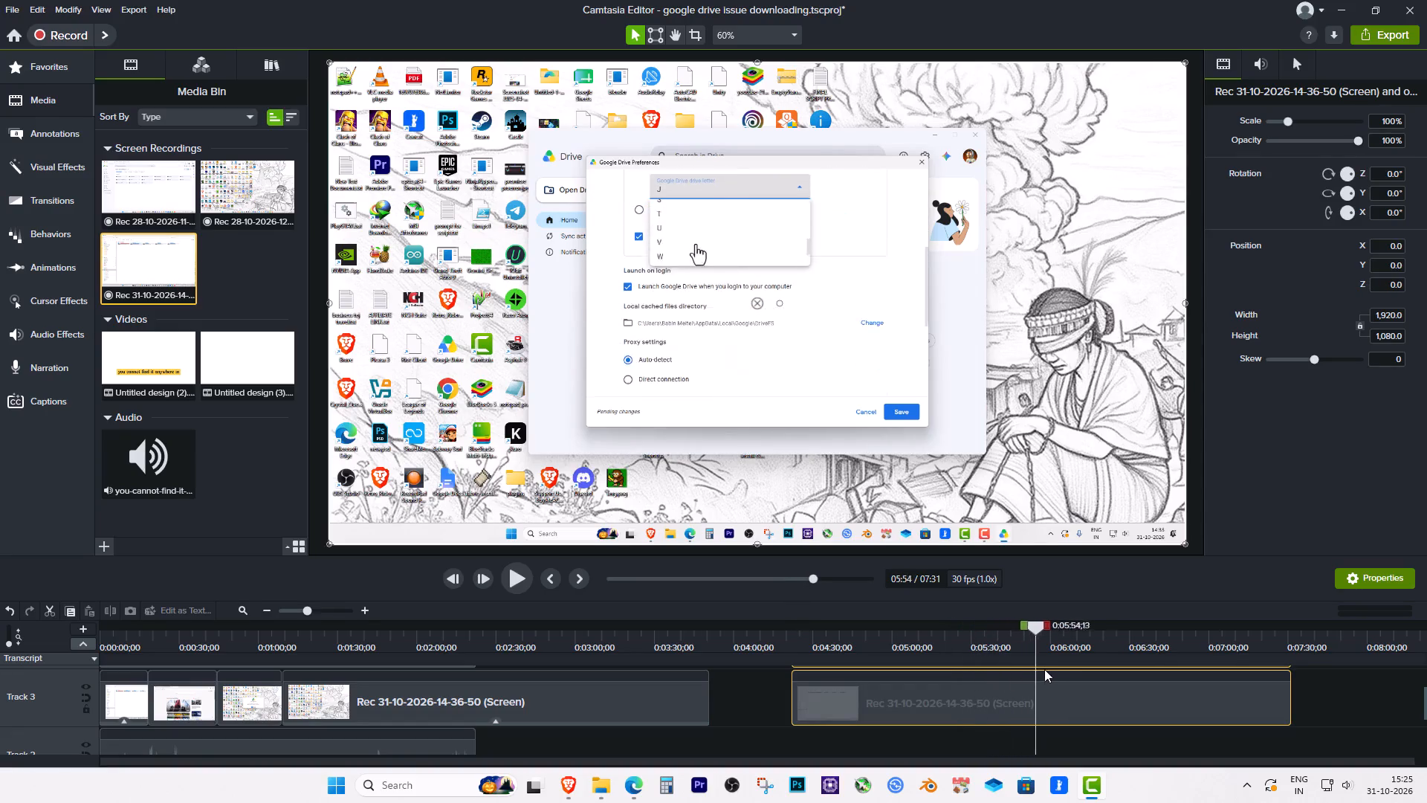
{"action": "left_click_drag", "start_coordinate": [1044, 669], "coordinate": [1148, 678]}
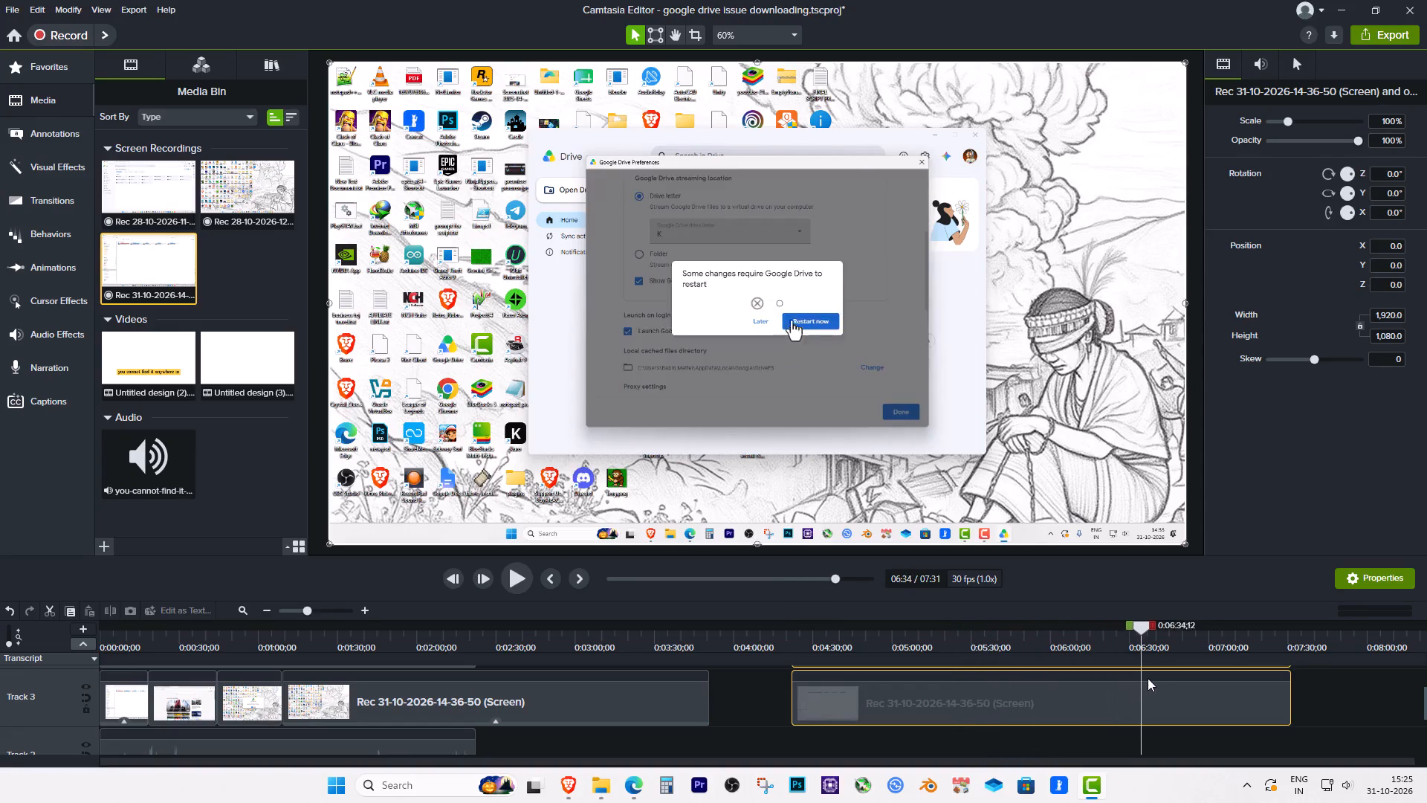
{"action": "left_click_drag", "start_coordinate": [1148, 678], "coordinate": [1187, 679]}
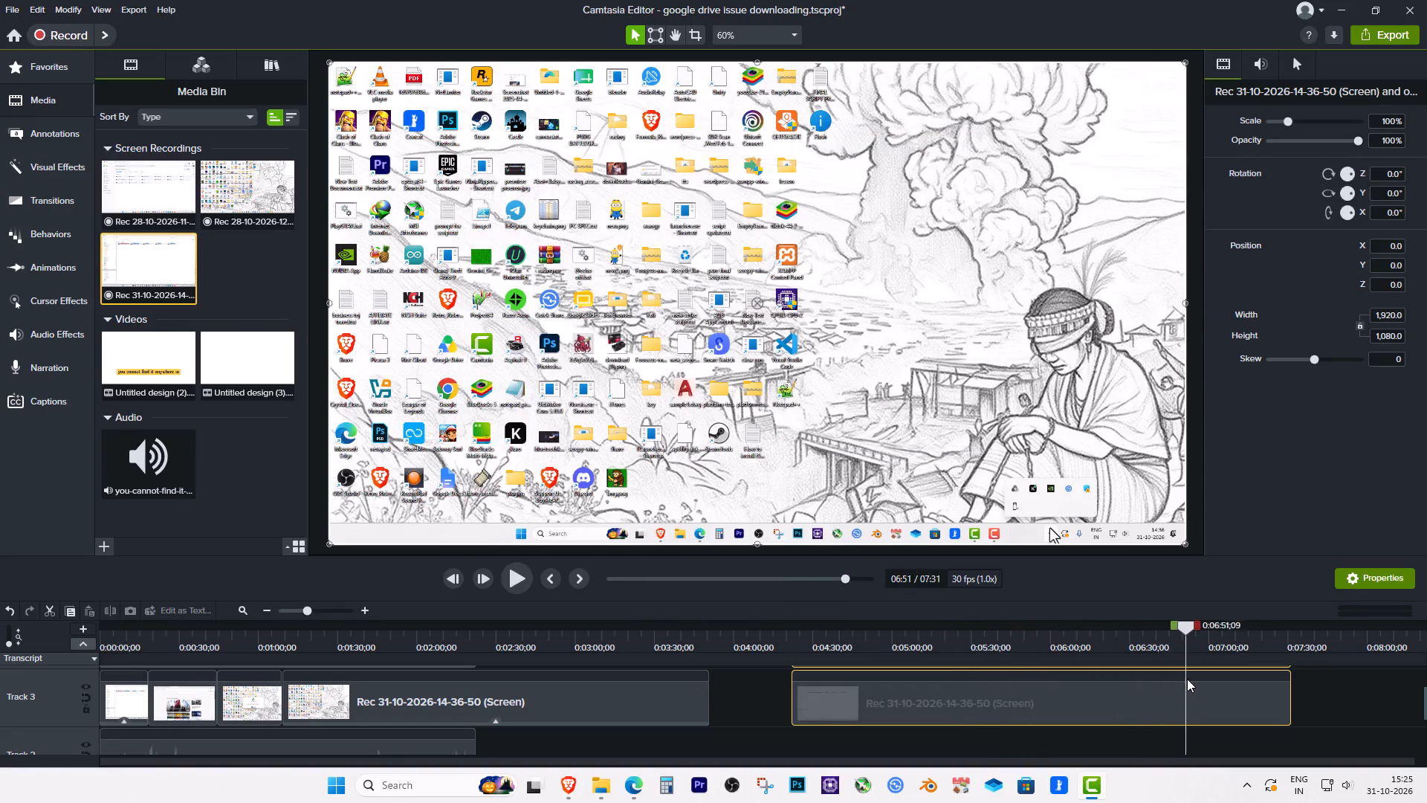
{"action": "left_click_drag", "start_coordinate": [1187, 679], "coordinate": [1227, 684]}
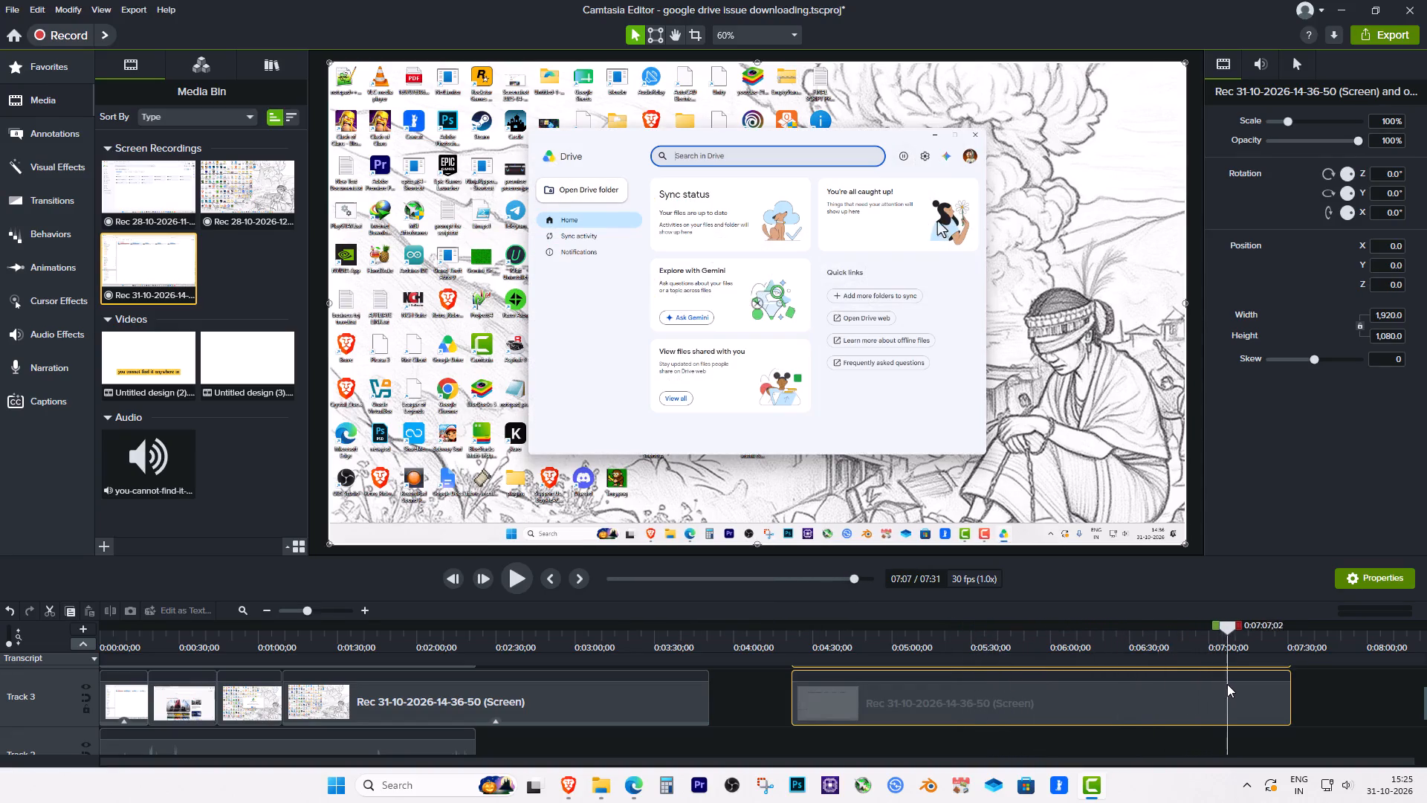
{"action": "left_click_drag", "start_coordinate": [1227, 684], "coordinate": [1097, 678]}
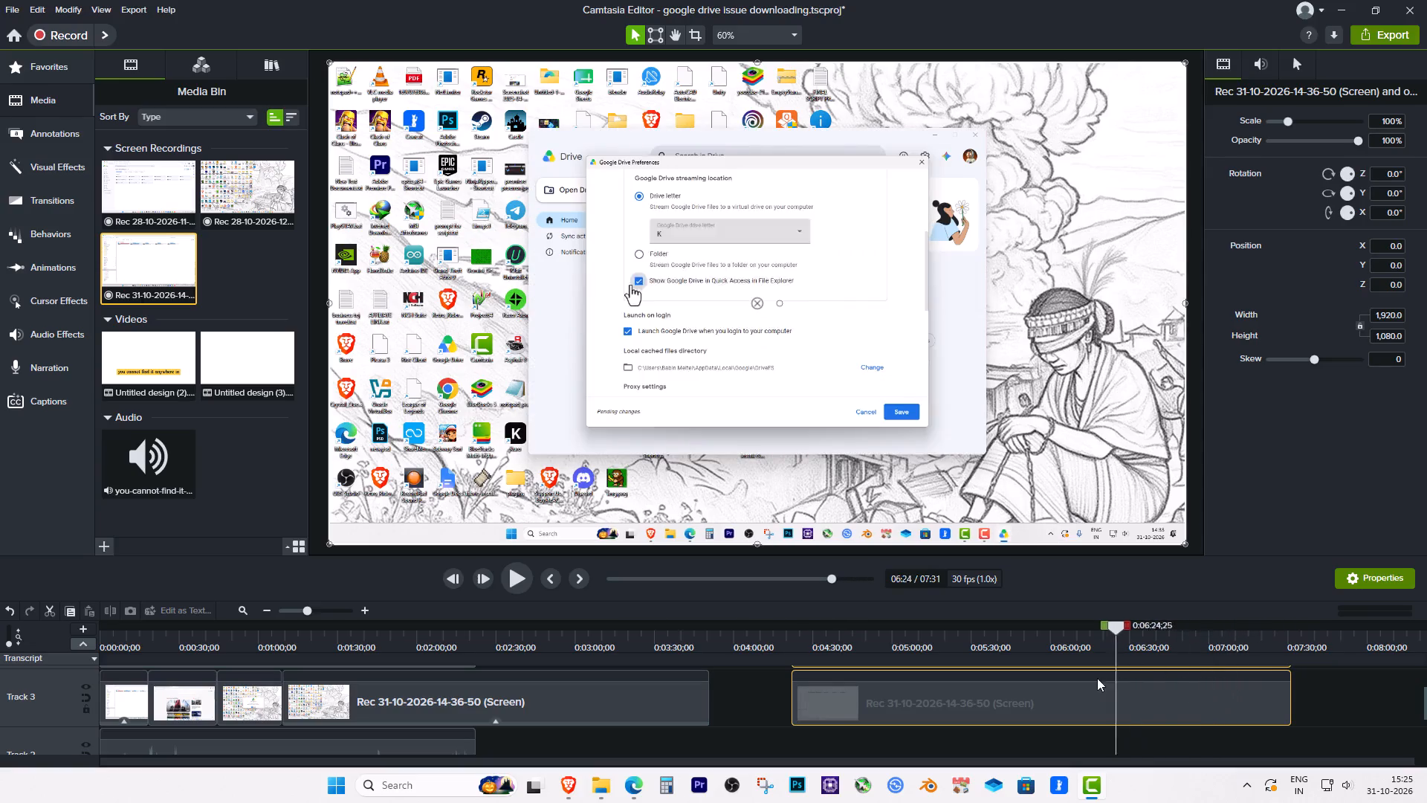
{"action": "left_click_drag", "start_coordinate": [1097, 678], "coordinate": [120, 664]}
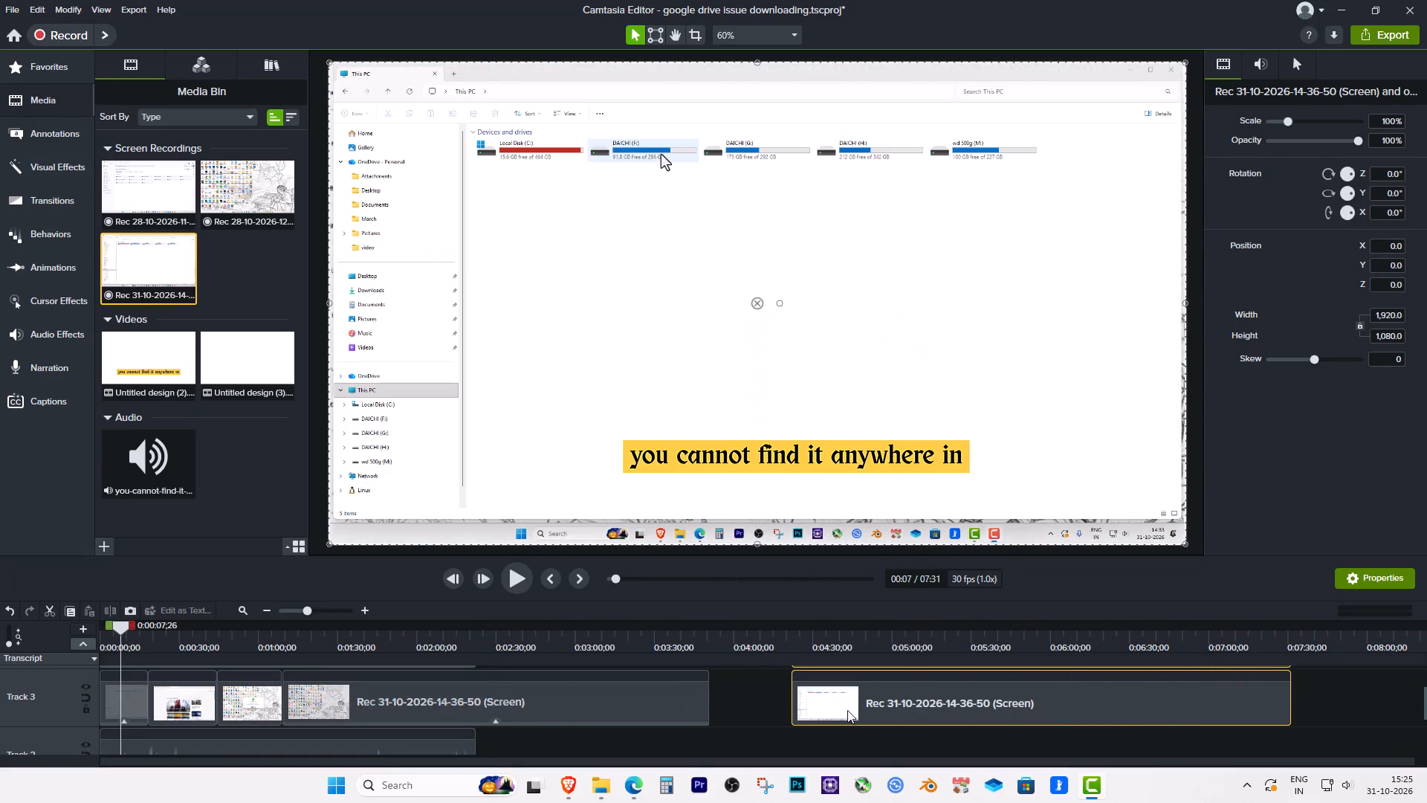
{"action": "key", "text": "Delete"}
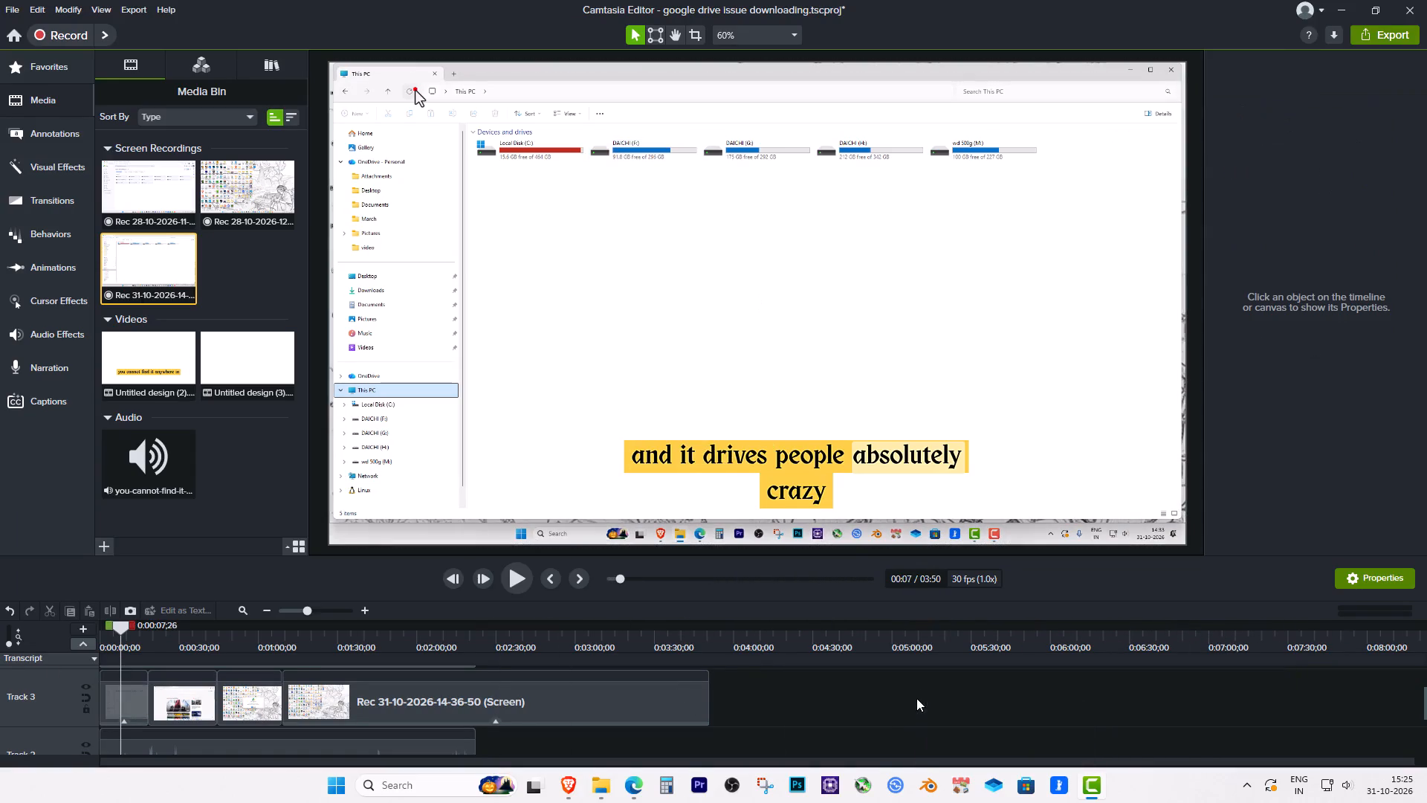
Play the tutorial from about 0:07 to check the opening File Explorer recording against the captions.
{"action": "key", "text": "space"}
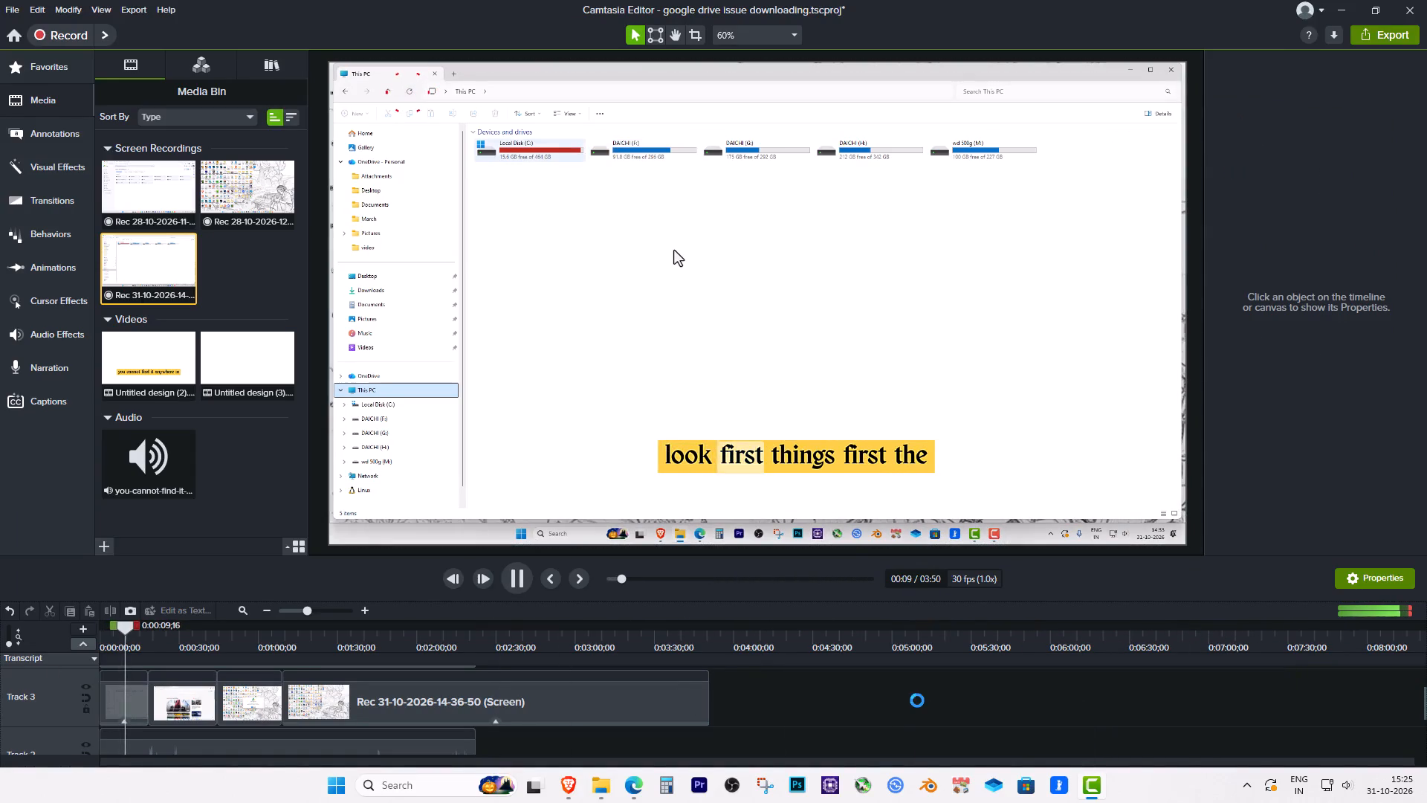
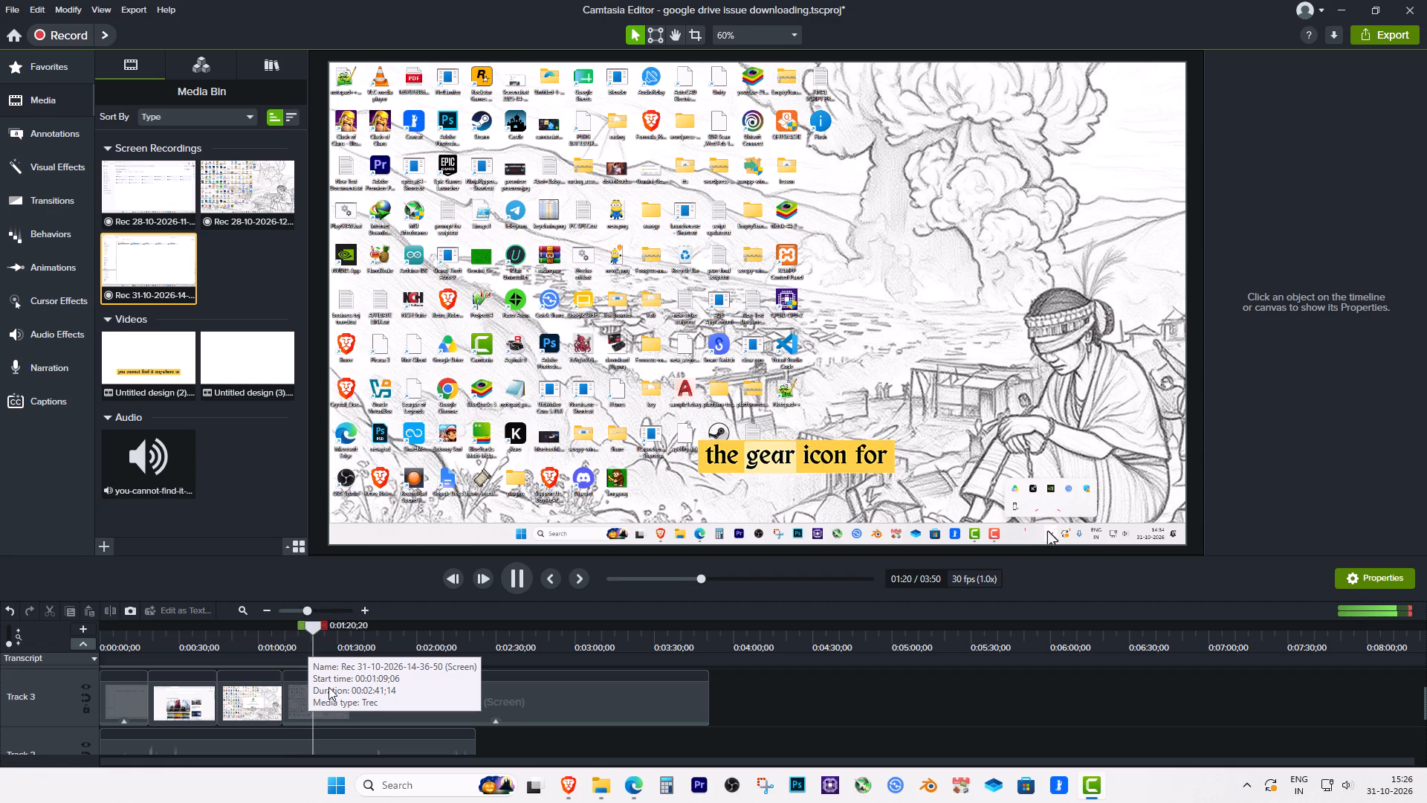
{"action": "key", "text": "space"}
{"action": "left_click_drag", "start_coordinate": [323, 633], "coordinate": [297, 629]}
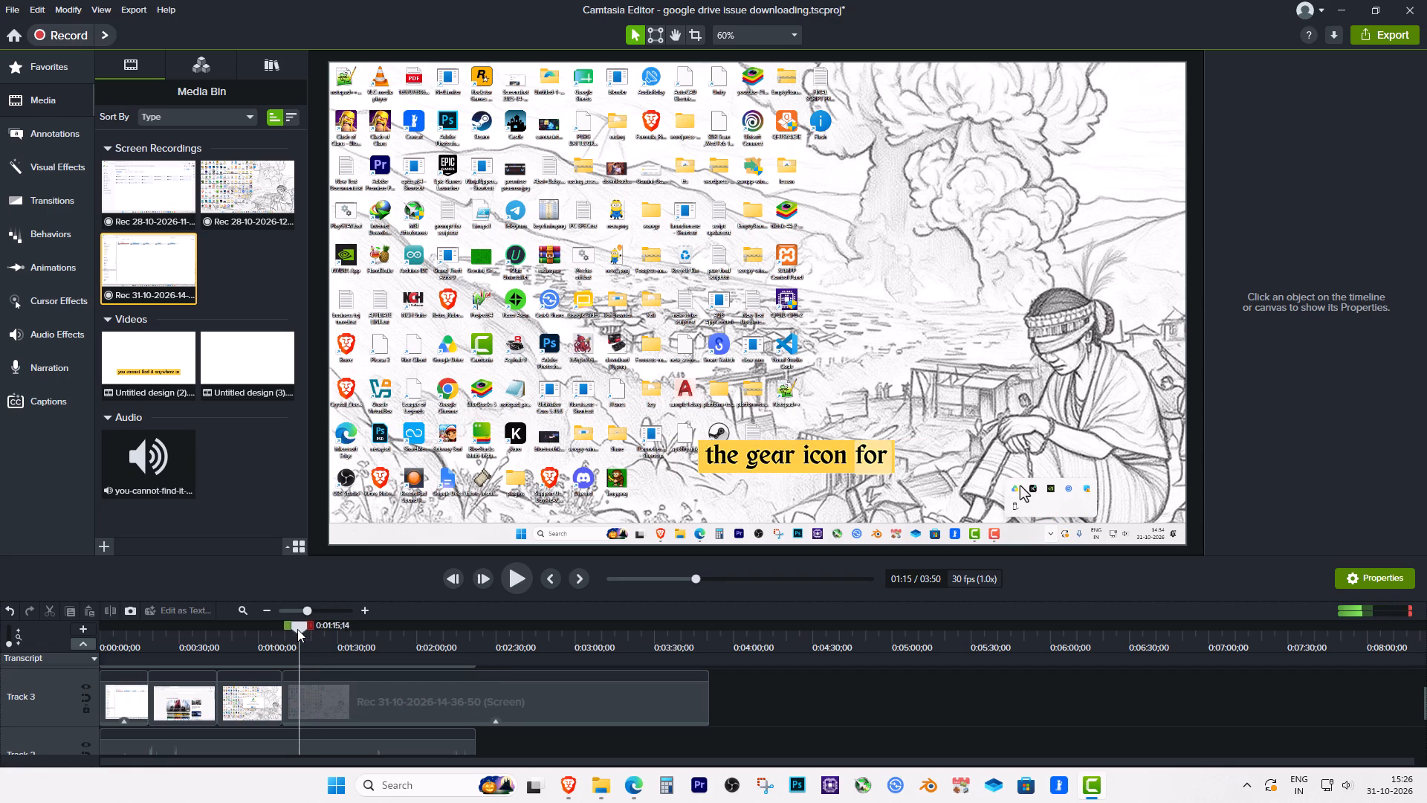
{"action": "left_click_drag", "start_coordinate": [297, 629], "coordinate": [283, 628]}
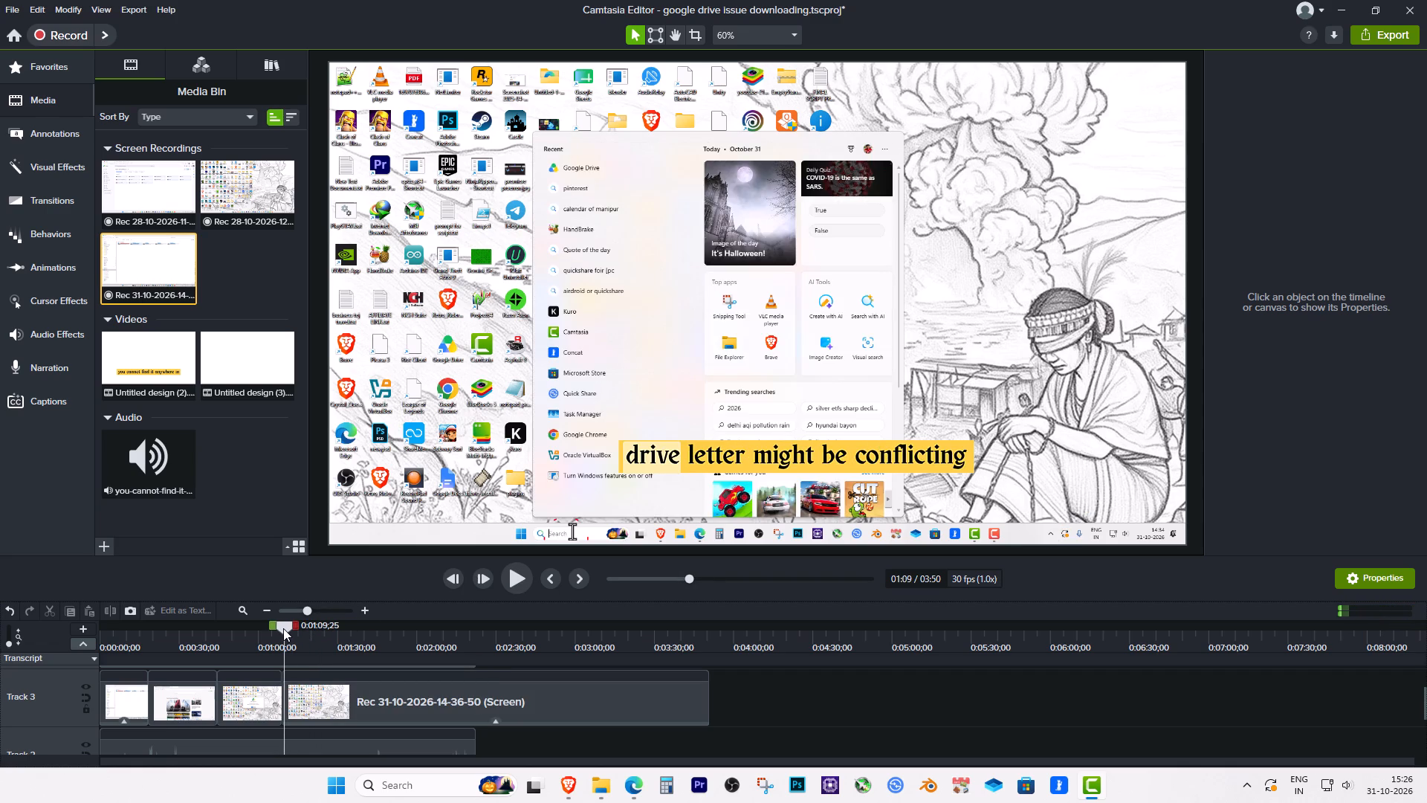
{"action": "left_click_drag", "start_coordinate": [283, 628], "coordinate": [270, 626]}
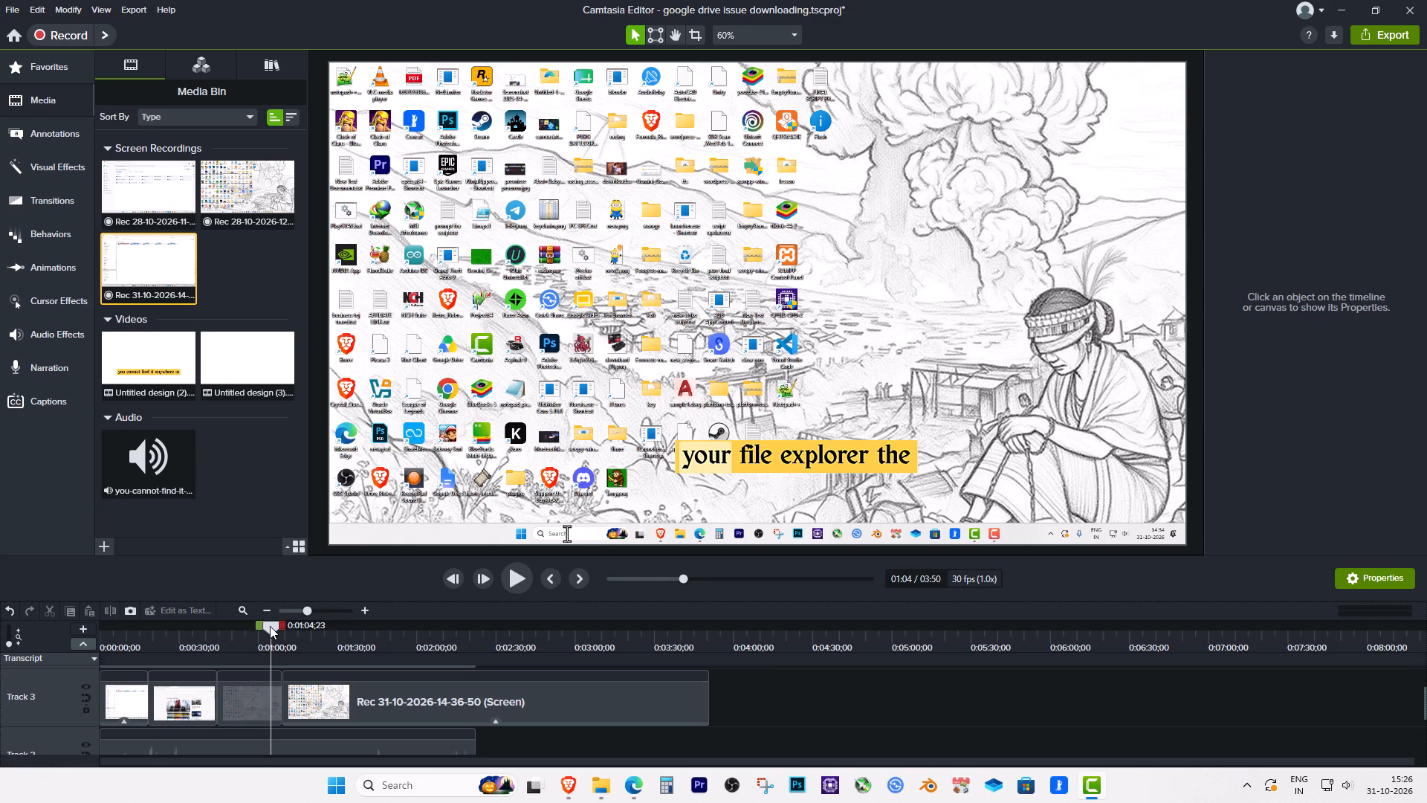
{"action": "key", "text": "space"}
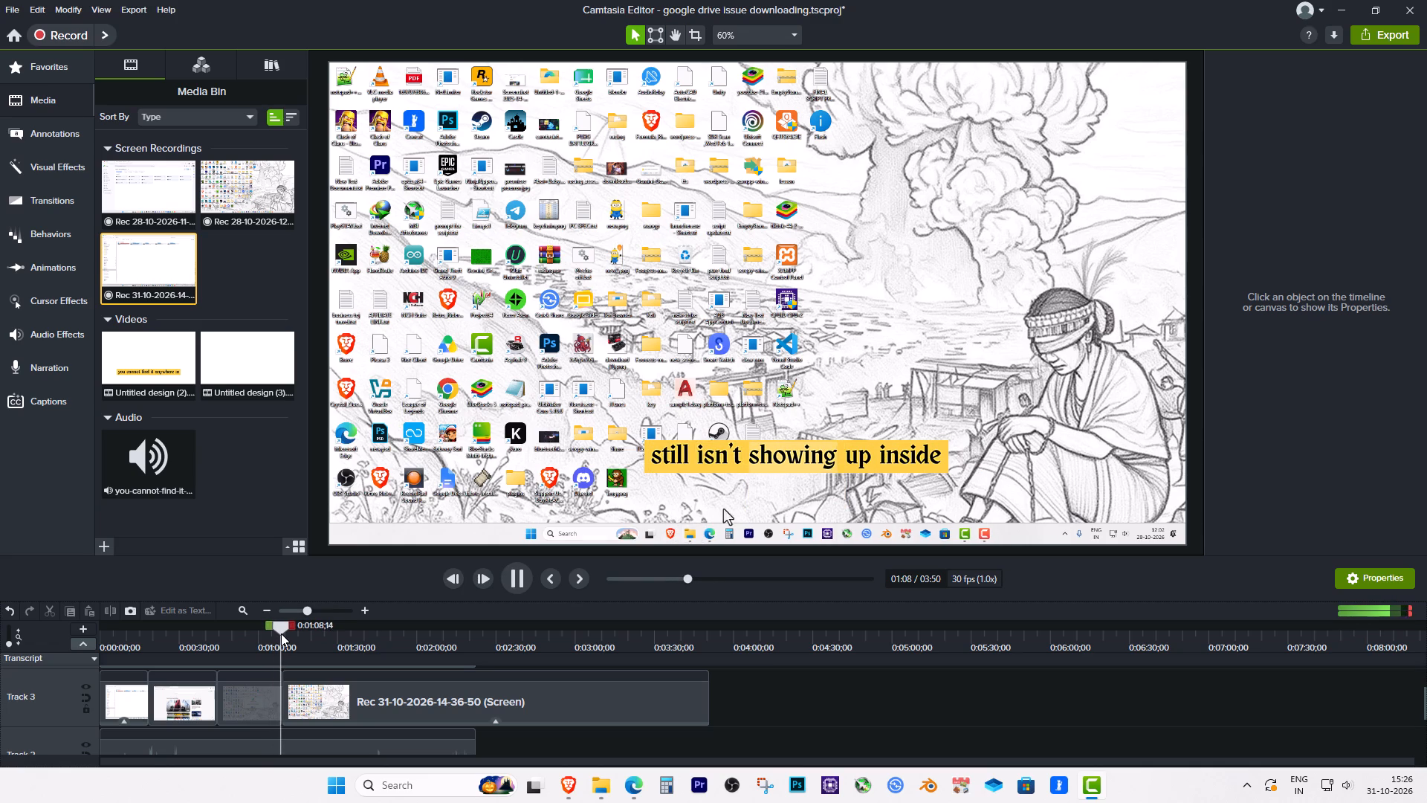
{"action": "key", "text": "space"}
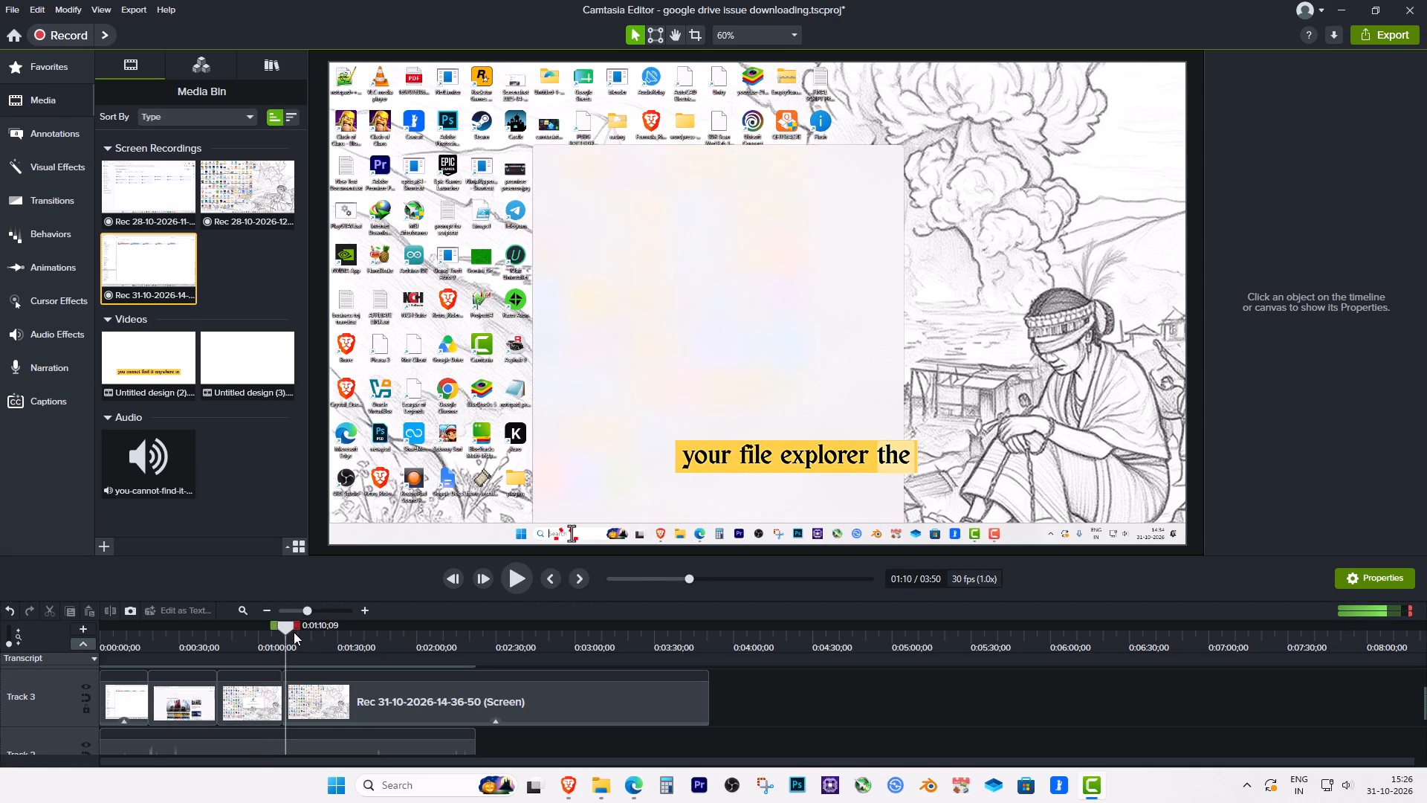
{"action": "left_click_drag", "start_coordinate": [292, 629], "coordinate": [314, 633]}
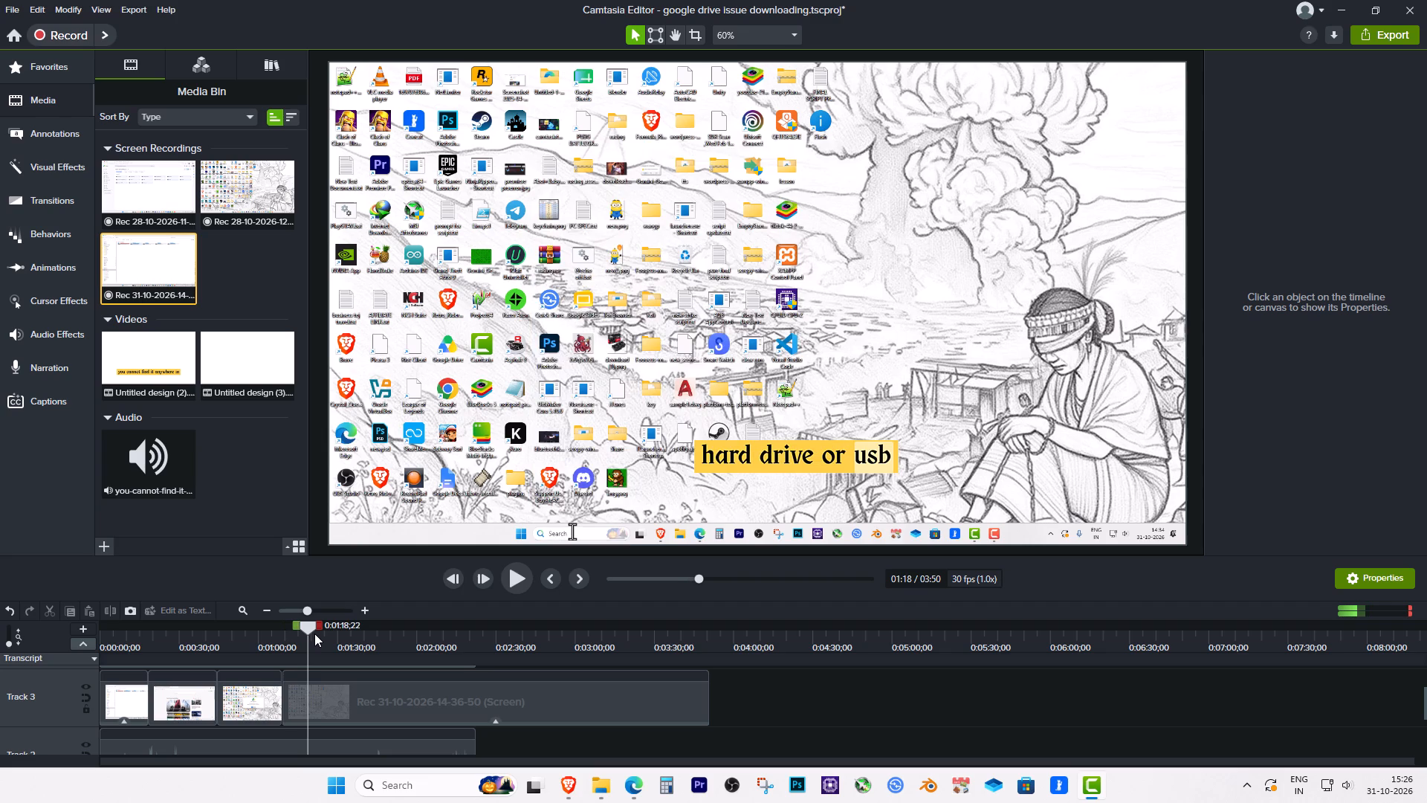
{"action": "left_click_drag", "start_coordinate": [314, 633], "coordinate": [329, 636]}
{"action": "left_click", "coordinate": [336, 683]}
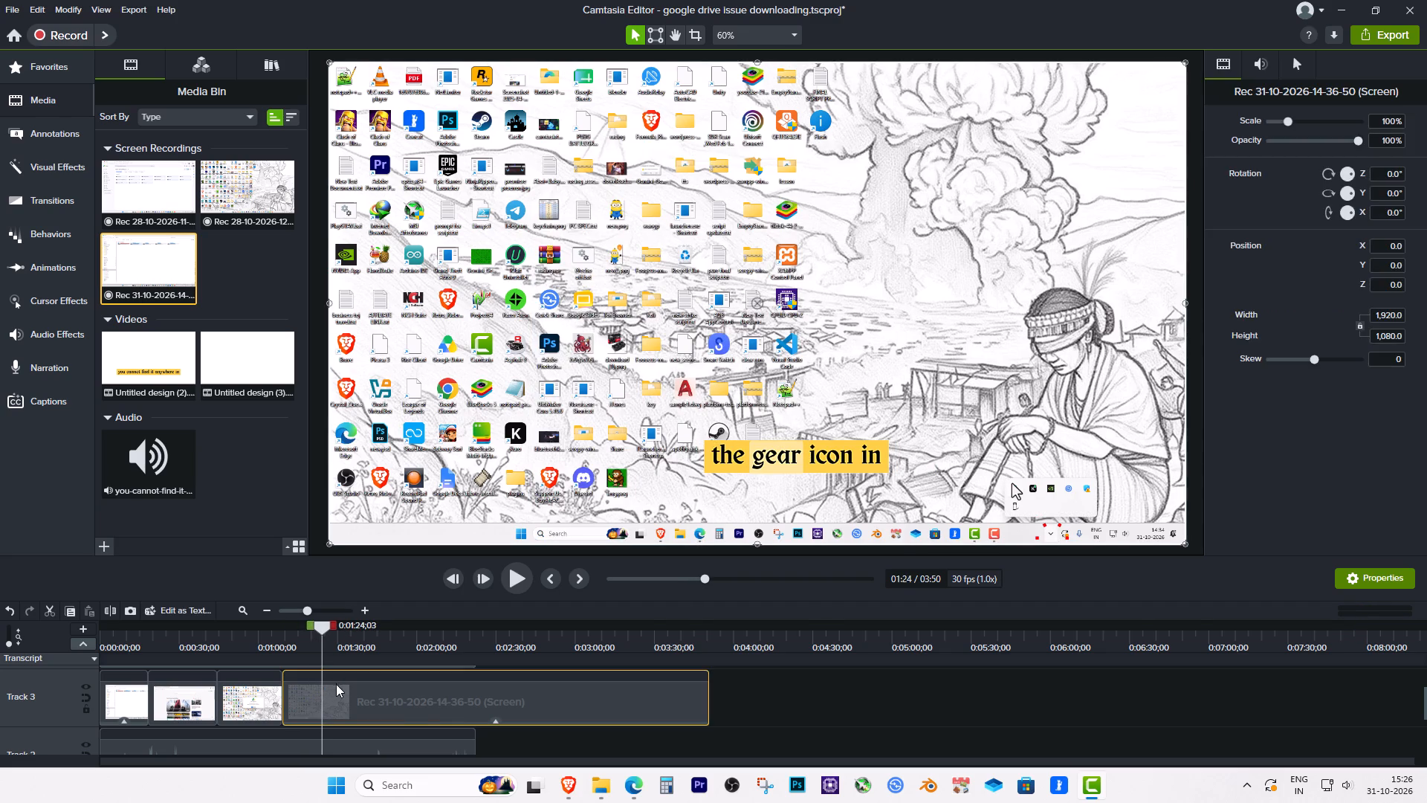
{"action": "key", "text": "s"}
{"action": "left_click", "coordinate": [303, 690]}
{"action": "key", "text": "Delete"}
{"action": "left_click_drag", "start_coordinate": [361, 694], "coordinate": [312, 694]}
Check the shortened recording against the captions from about 1:04 to 1:28 and split it at about 1:23, where the caption reads "inside click".
{"action": "left_click", "coordinate": [269, 638]}
{"action": "key", "text": "space"}
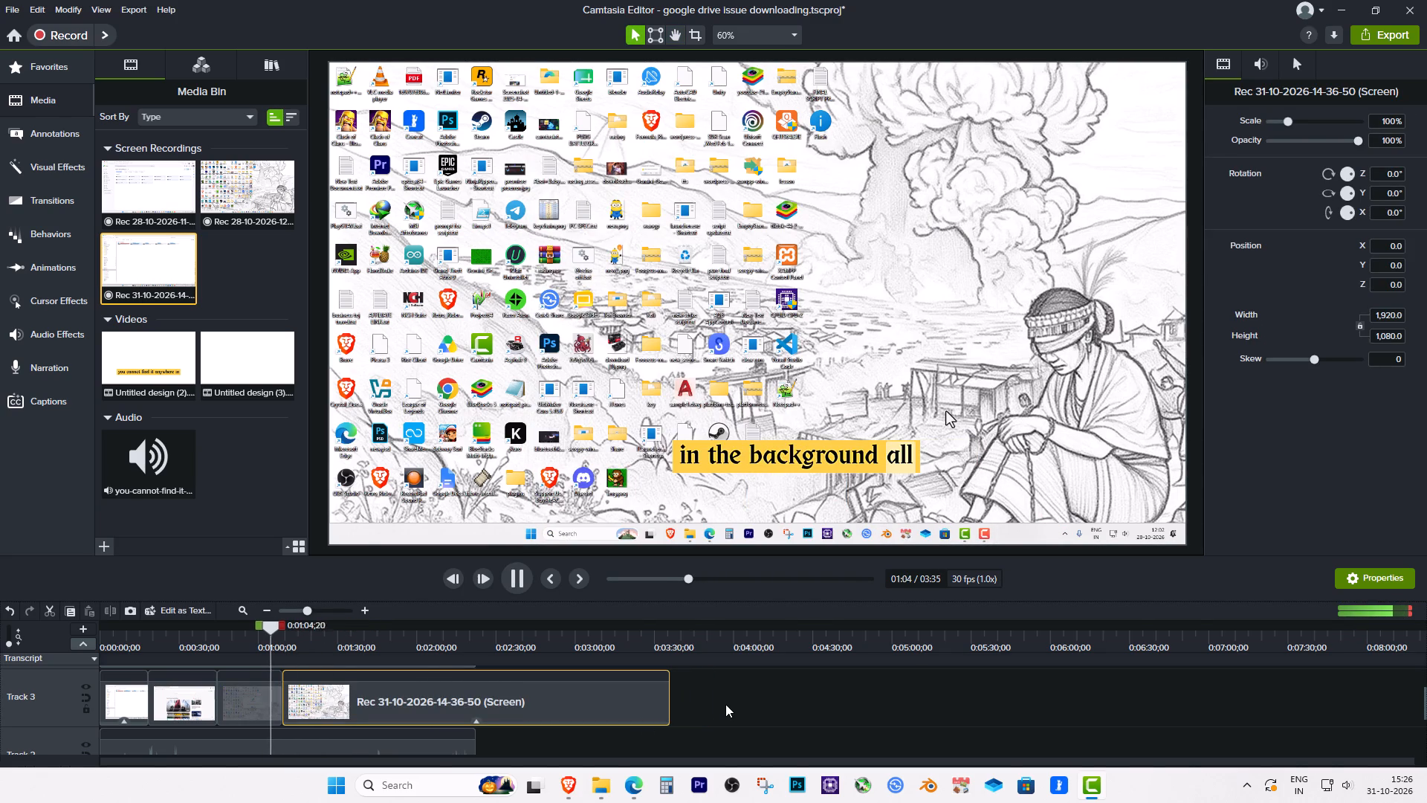
{"action": "left_click", "coordinate": [725, 704]}
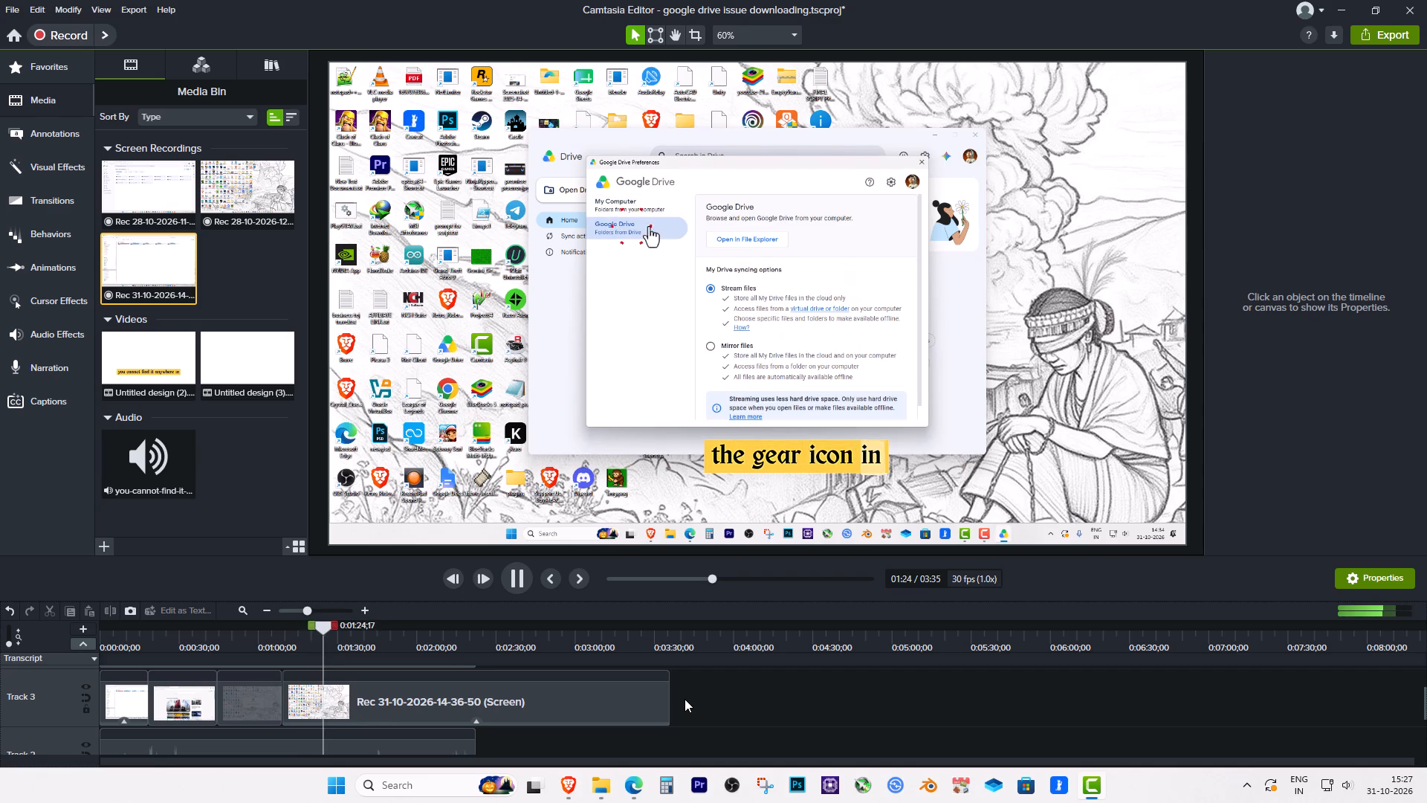
{"action": "key", "text": "space"}
{"action": "left_click", "coordinate": [326, 633]}
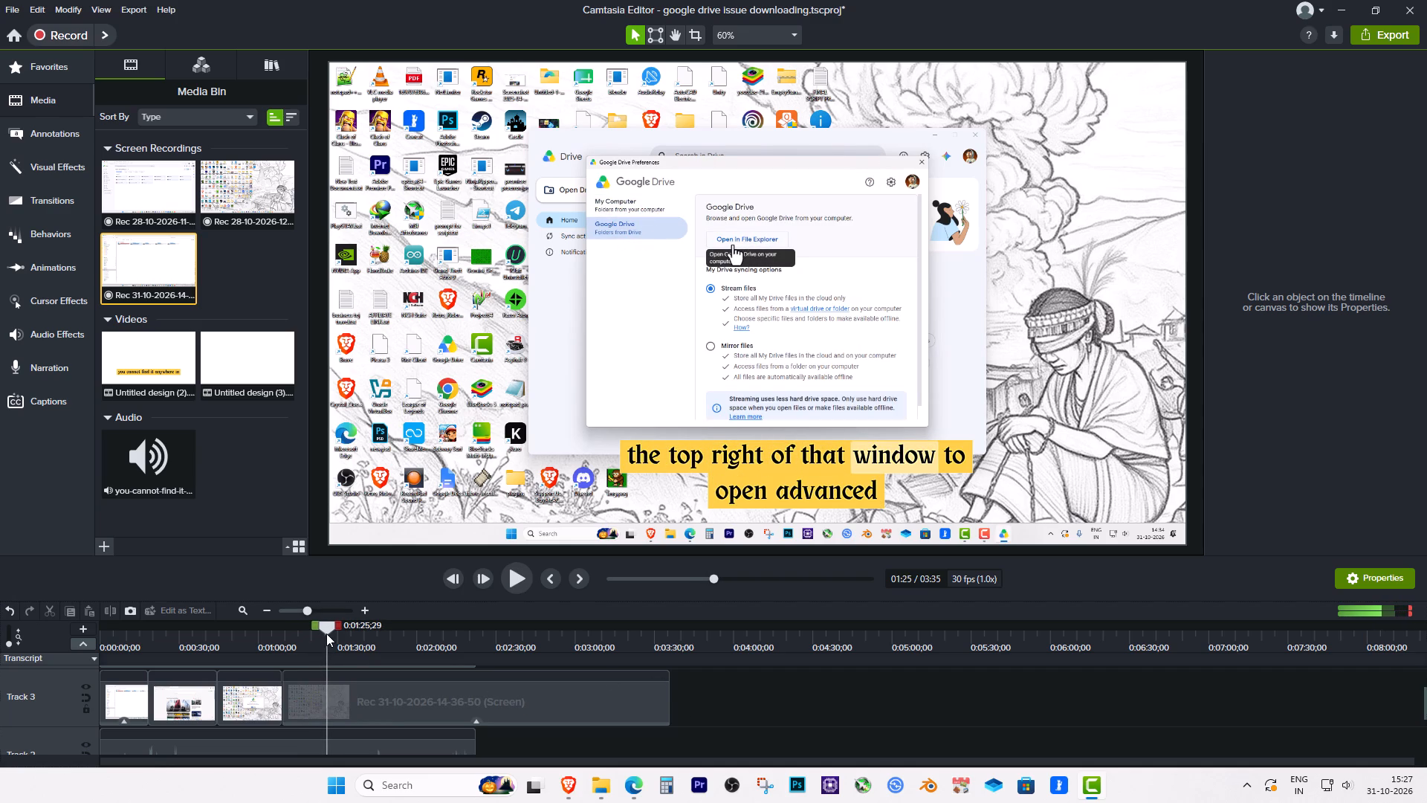
{"action": "key", "text": "space"}
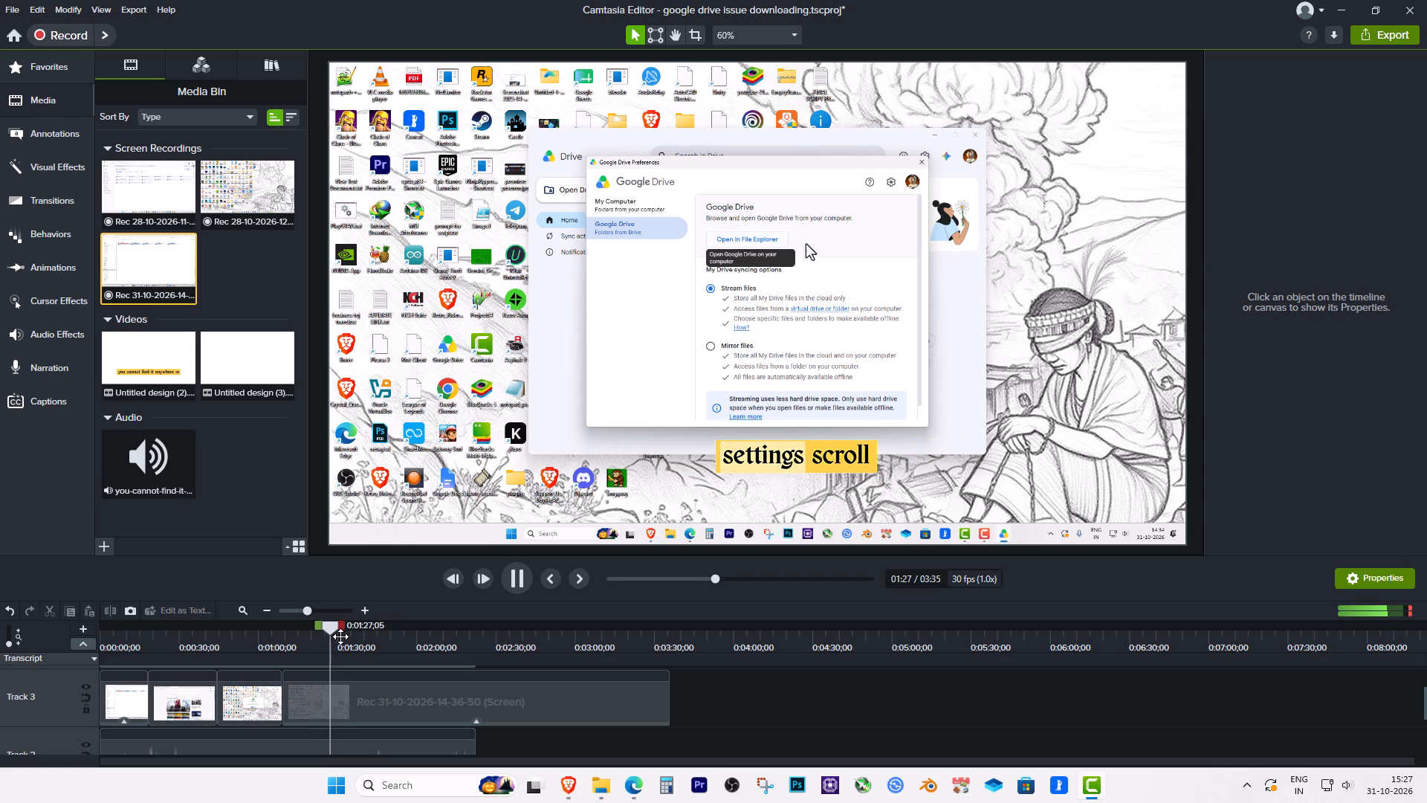
{"action": "key", "text": "space"}
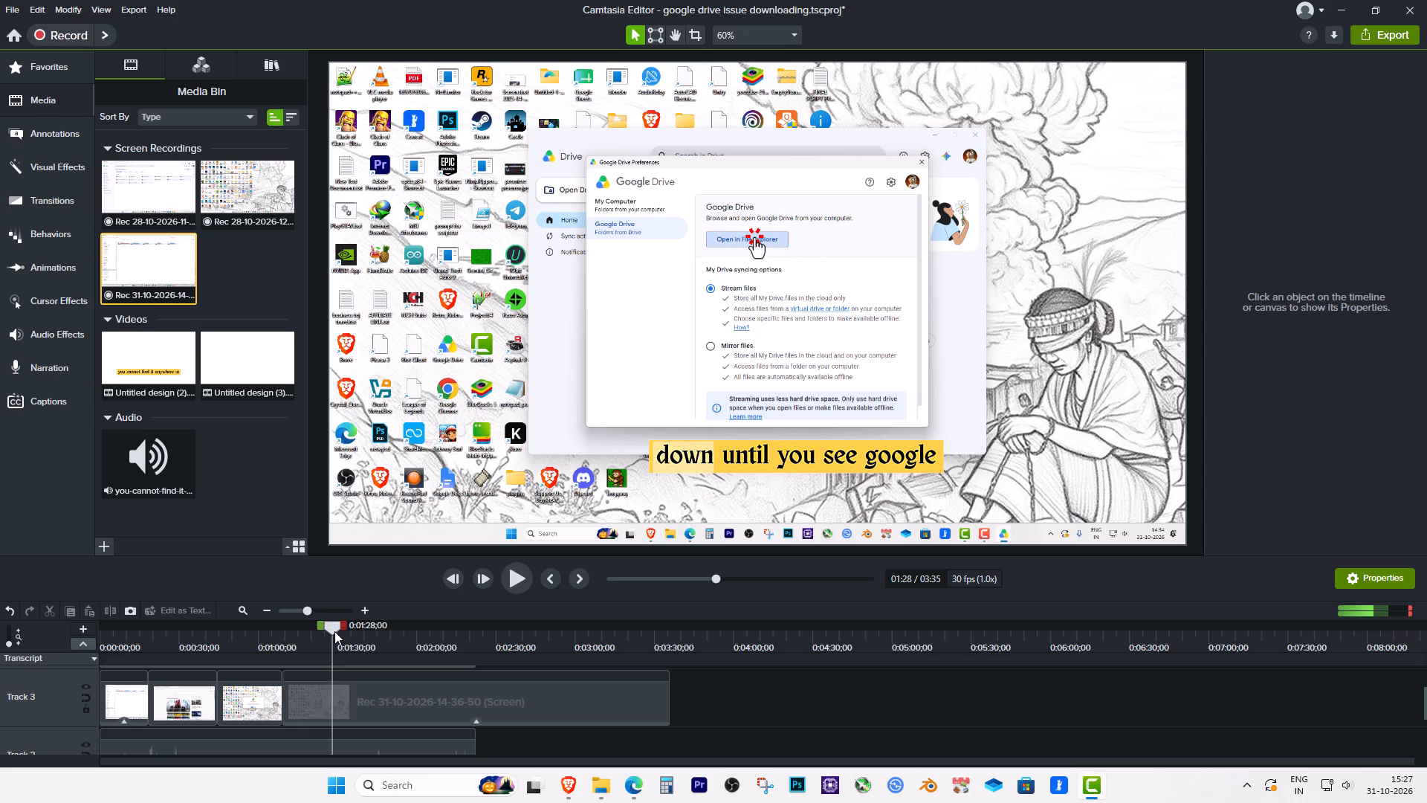
{"action": "left_click_drag", "start_coordinate": [334, 631], "coordinate": [305, 630]}
{"action": "key", "text": "space"}
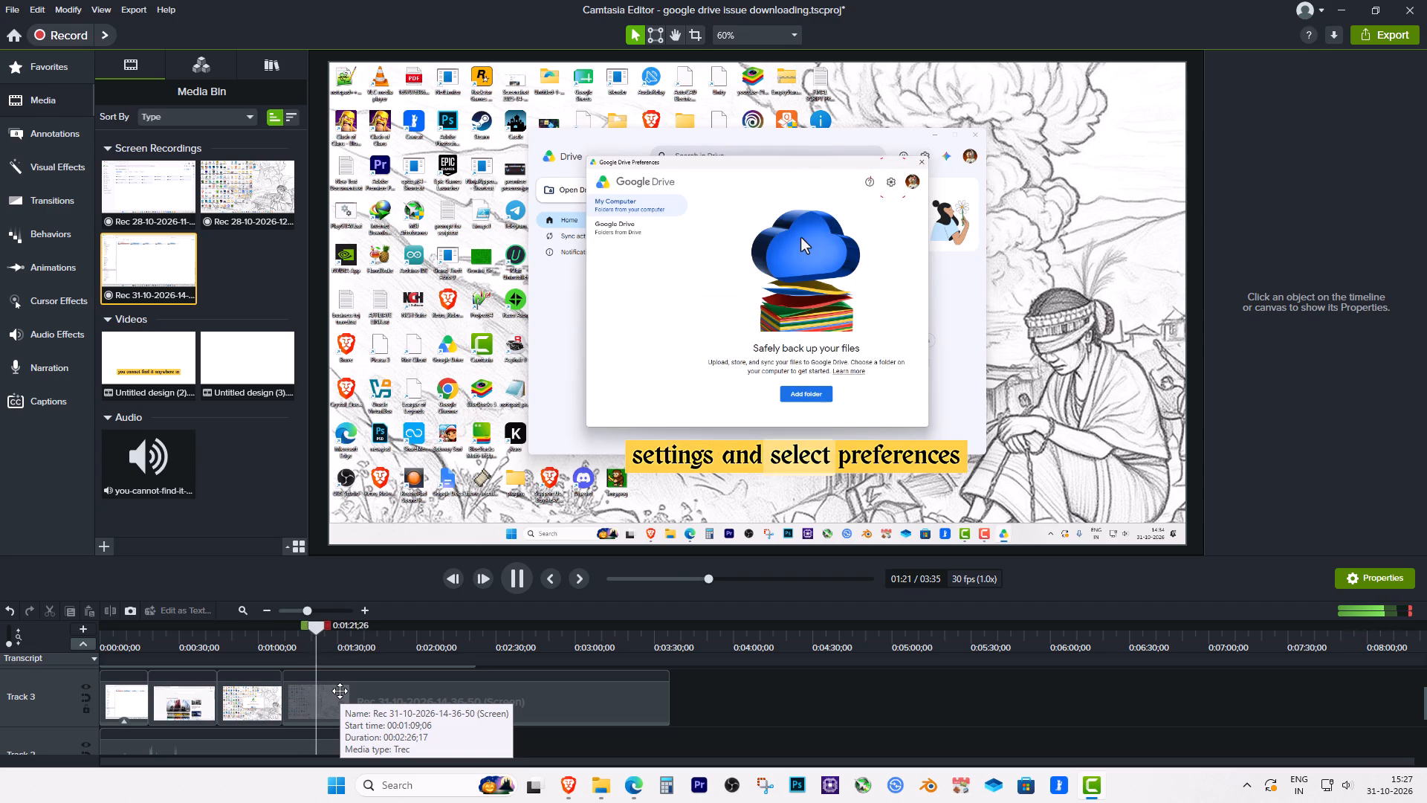
{"action": "key", "text": "space"}
{"action": "left_click", "coordinate": [332, 698]}
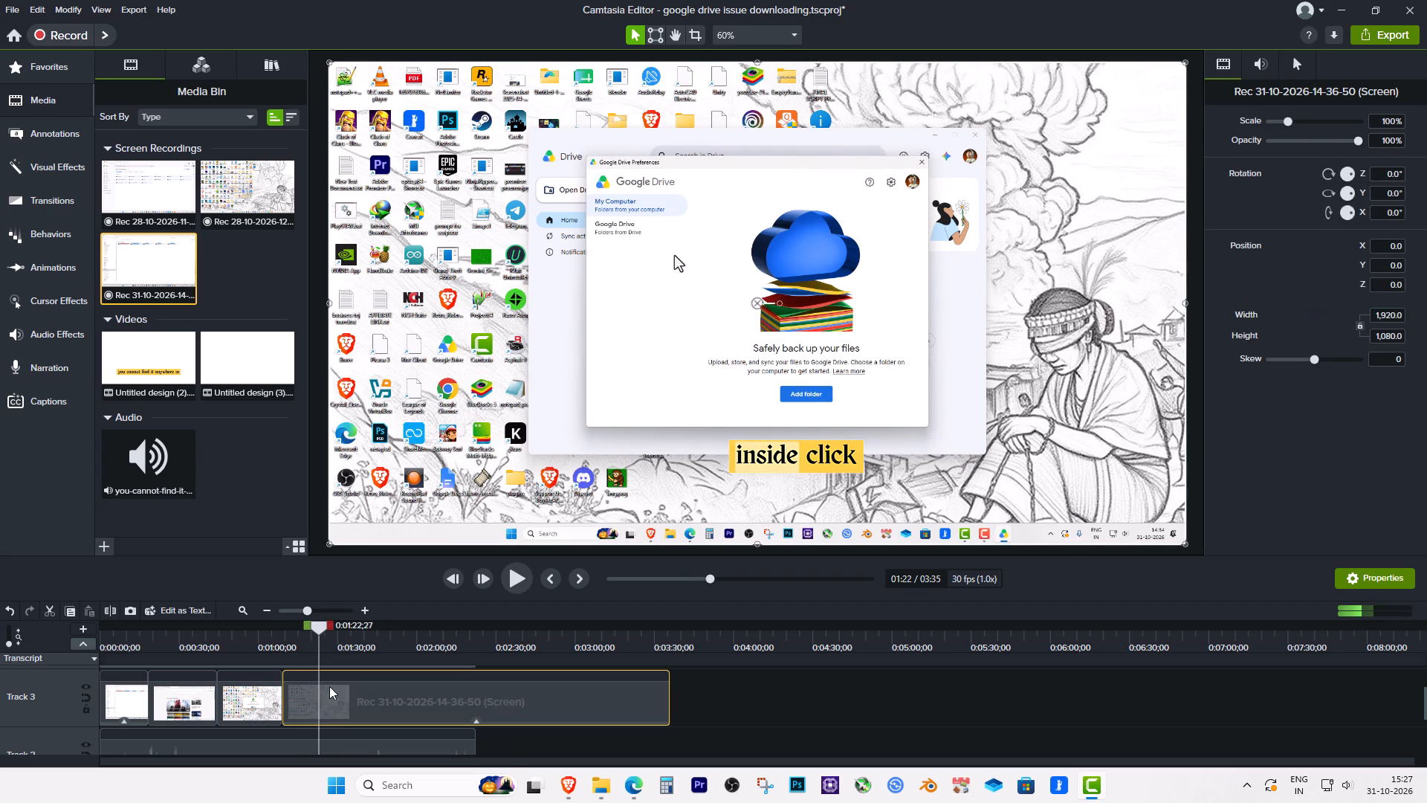
{"action": "key", "text": "space"}
{"action": "key", "text": "space"}
{"action": "key", "text": "s"}
Cut the Google Drive folder footage from the split at about 1:23 up to 1:32 and move the remaining clip against the previous one.
{"action": "left_click_drag", "start_coordinate": [317, 636], "coordinate": [325, 636]}
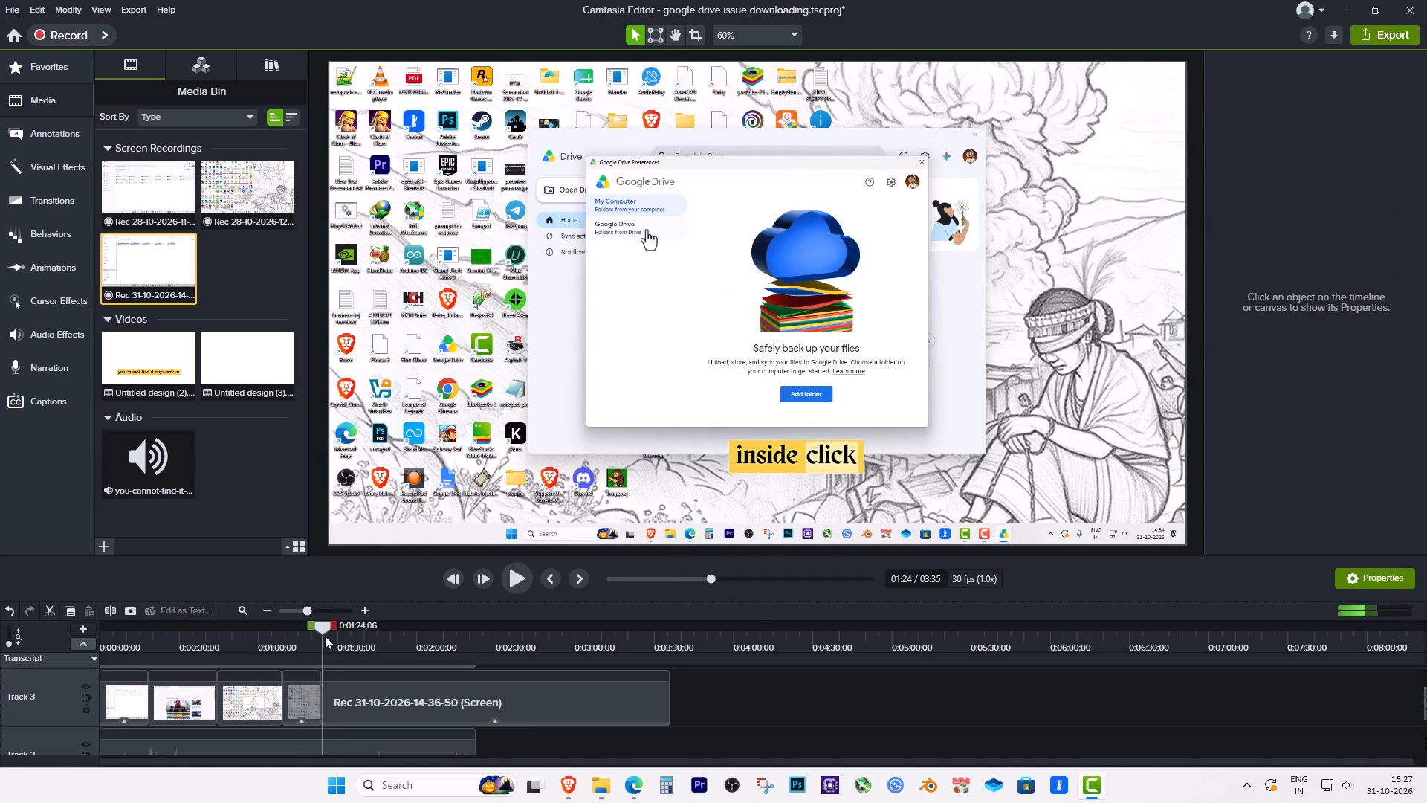
{"action": "left_click_drag", "start_coordinate": [325, 636], "coordinate": [362, 636]}
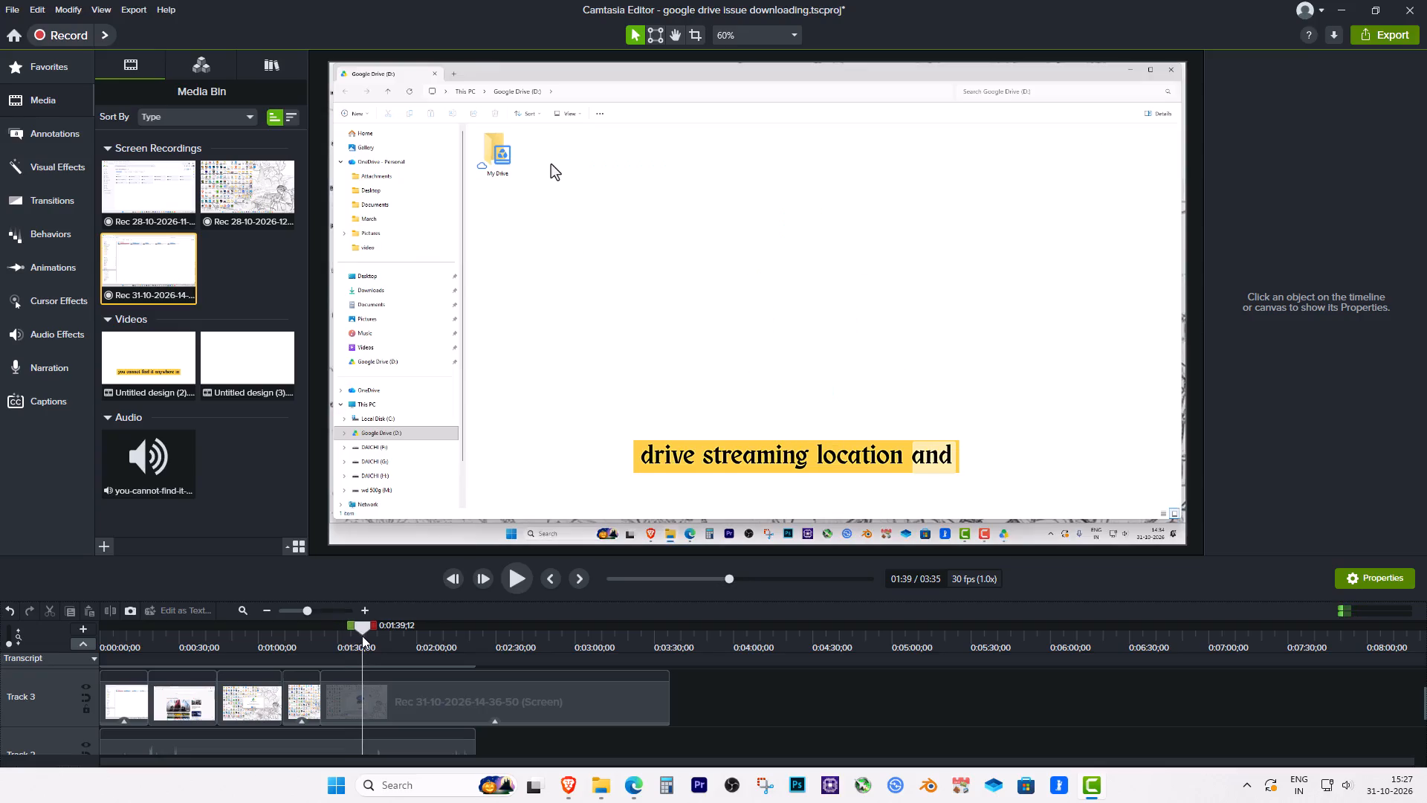
{"action": "left_click_drag", "start_coordinate": [362, 636], "coordinate": [374, 636]}
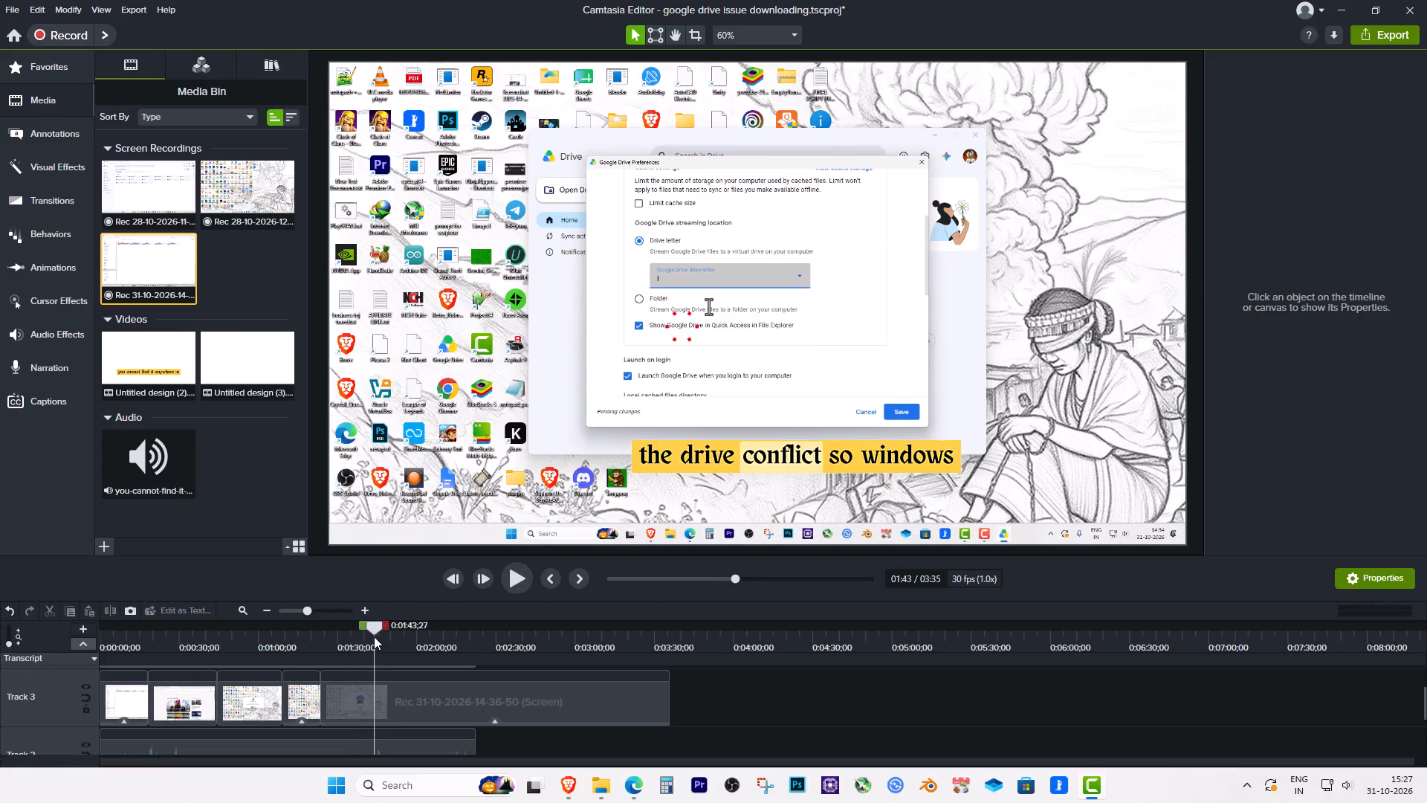
{"action": "left_click_drag", "start_coordinate": [374, 636], "coordinate": [338, 633]}
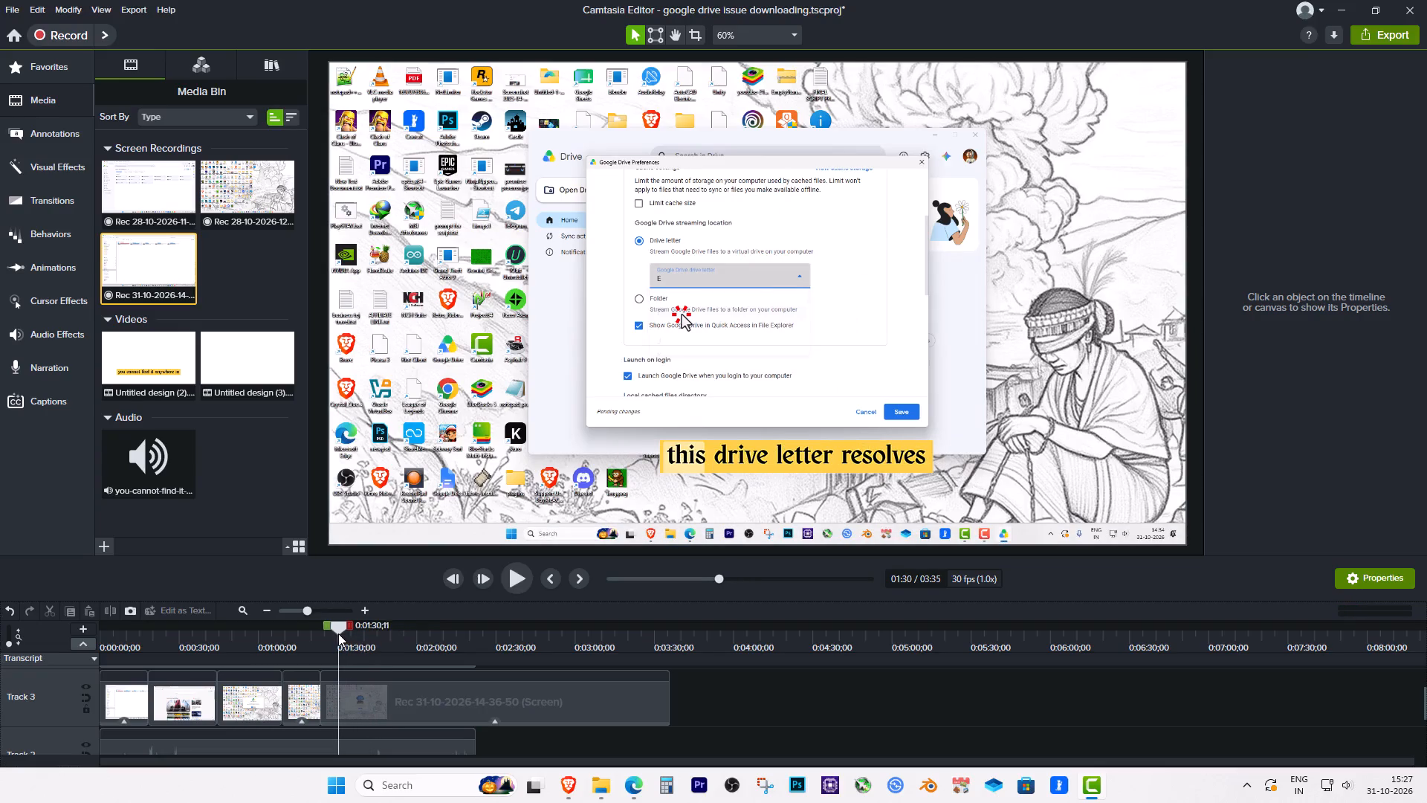
{"action": "left_click_drag", "start_coordinate": [338, 633], "coordinate": [332, 632]}
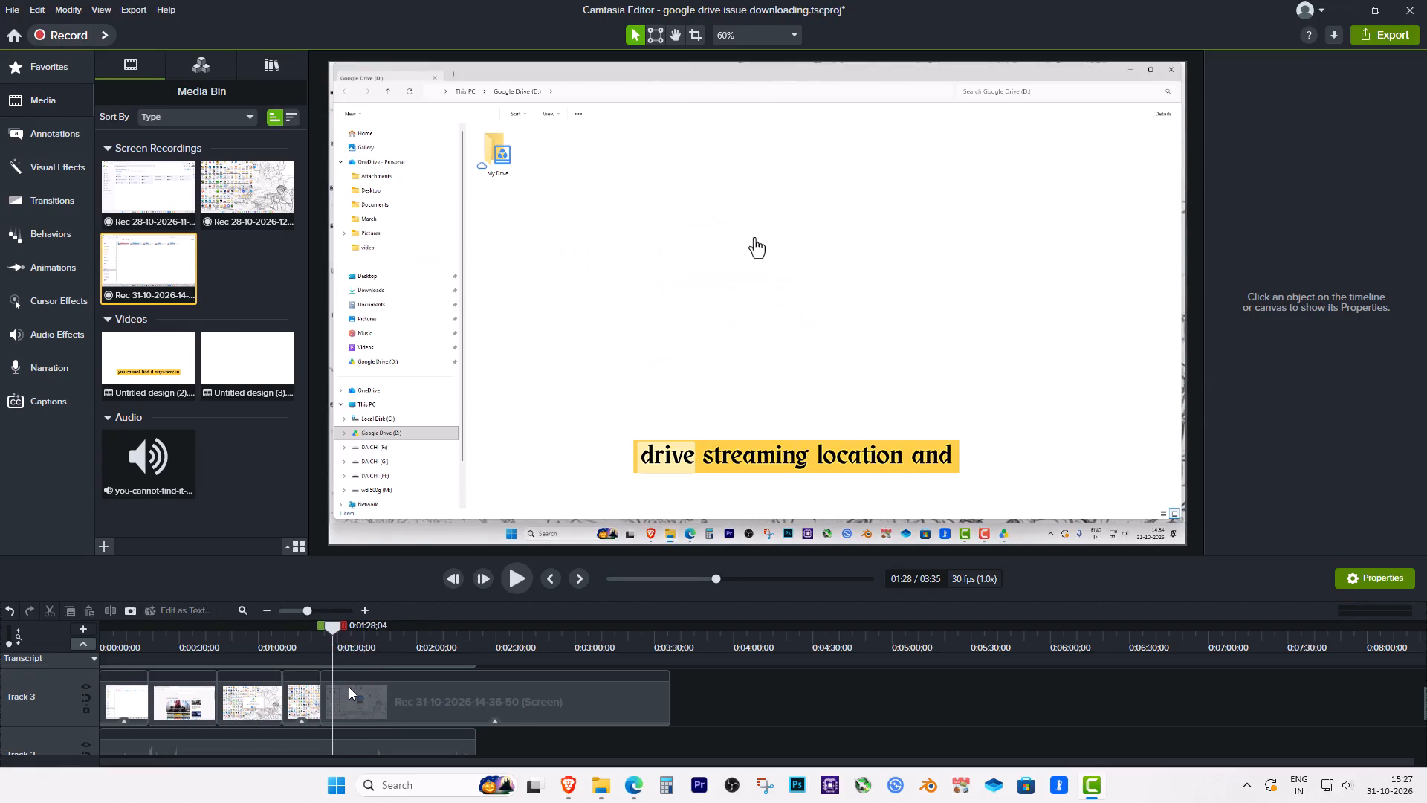
{"action": "key", "text": "space"}
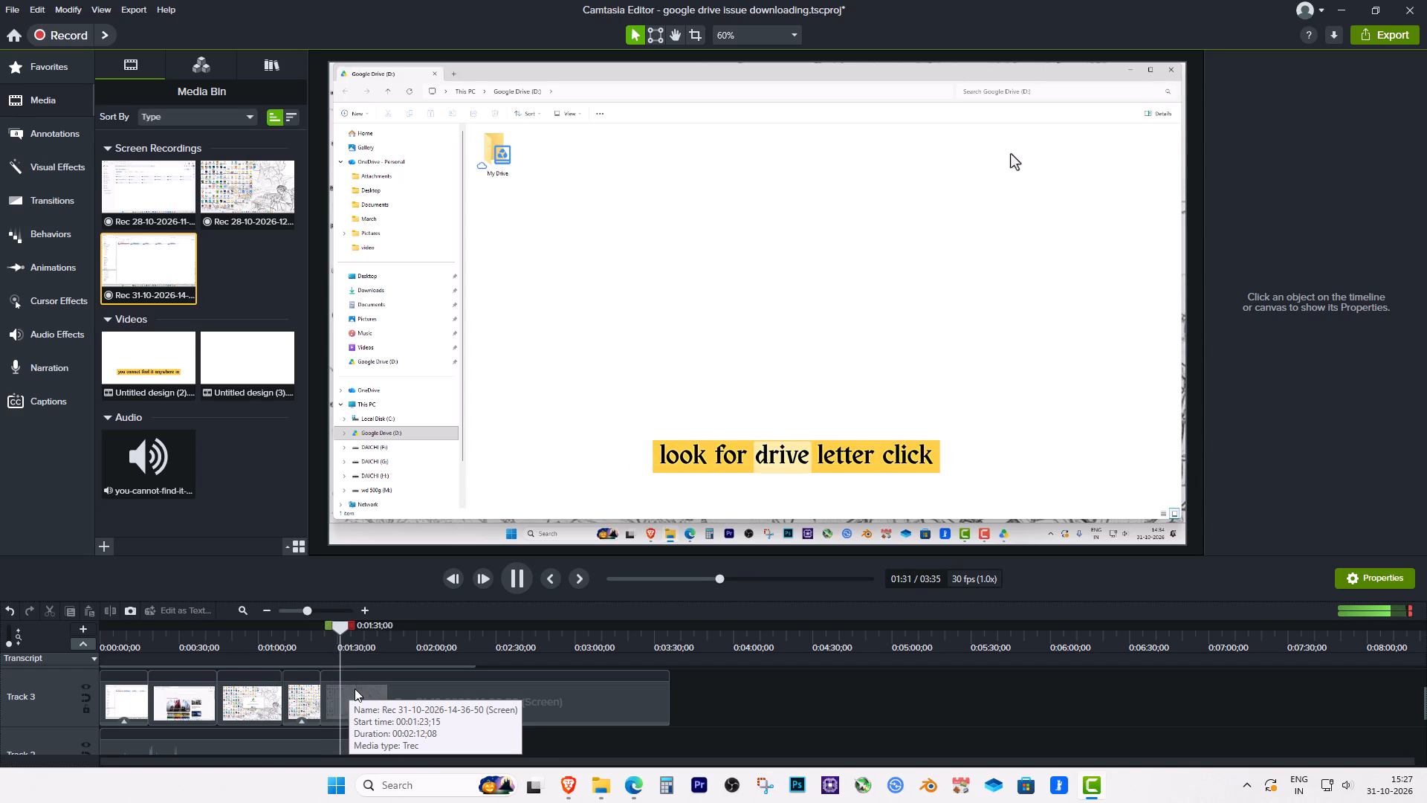
{"action": "key", "text": "space"}
{"action": "left_click", "coordinate": [355, 693]}
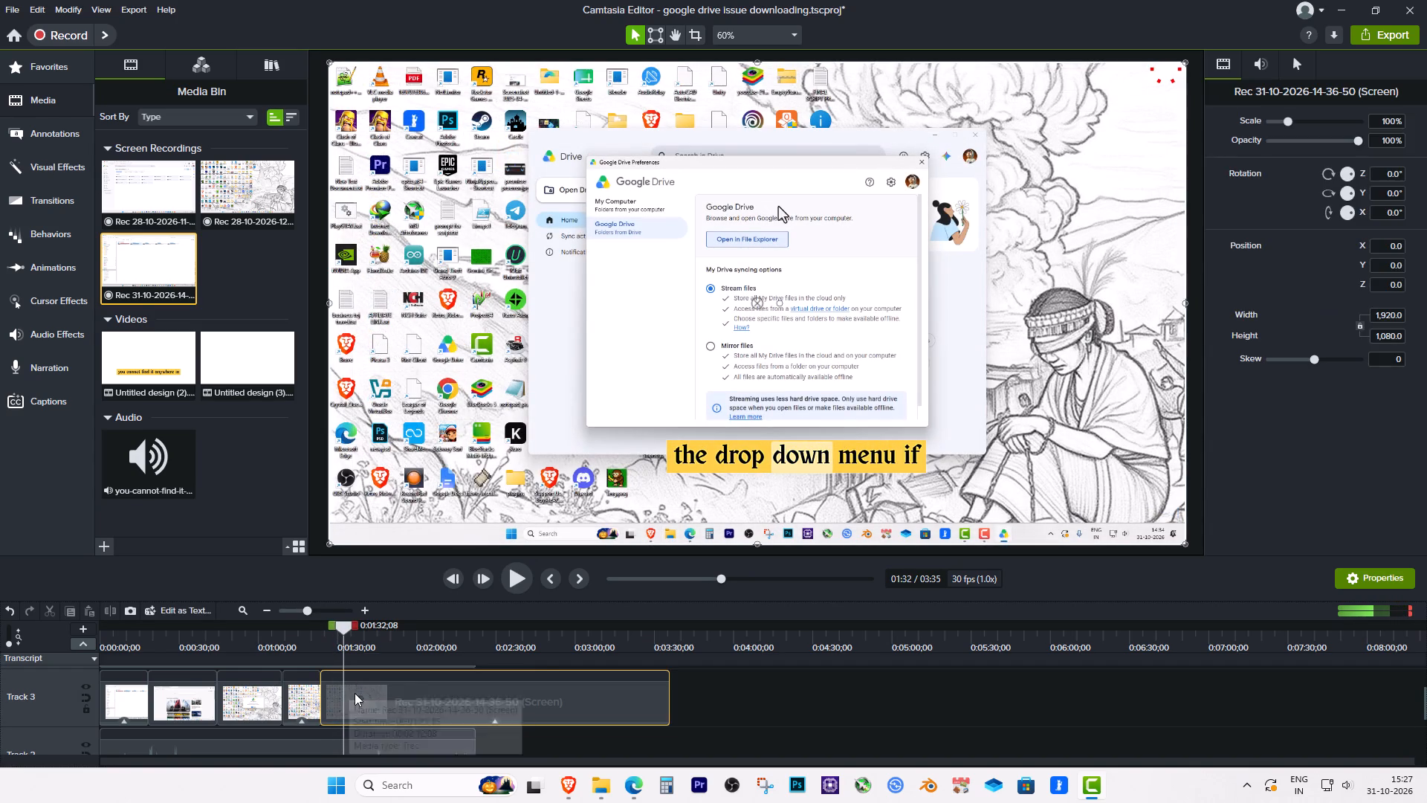
{"action": "key", "text": "s"}
{"action": "left_click", "coordinate": [335, 699]}
{"action": "key", "text": "Delete"}
{"action": "left_click_drag", "start_coordinate": [381, 703], "coordinate": [353, 701]}
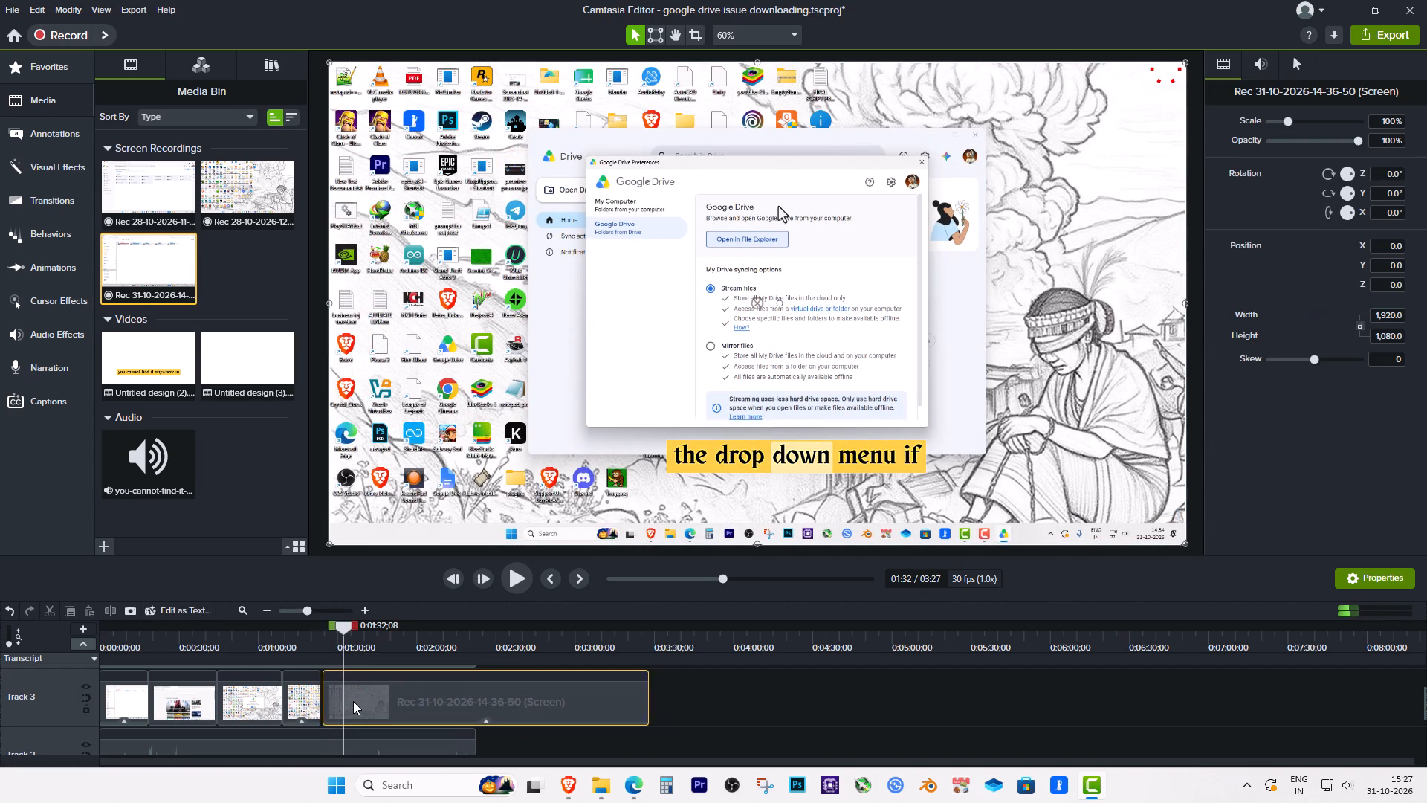
{"action": "left_click_drag", "start_coordinate": [353, 701], "coordinate": [352, 701]}
Play back from just before the new cut and split the Track 3 recording at about 1:47, as the advanced settings narration begins.
{"action": "left_click", "coordinate": [310, 641]}
{"action": "key", "text": "space"}
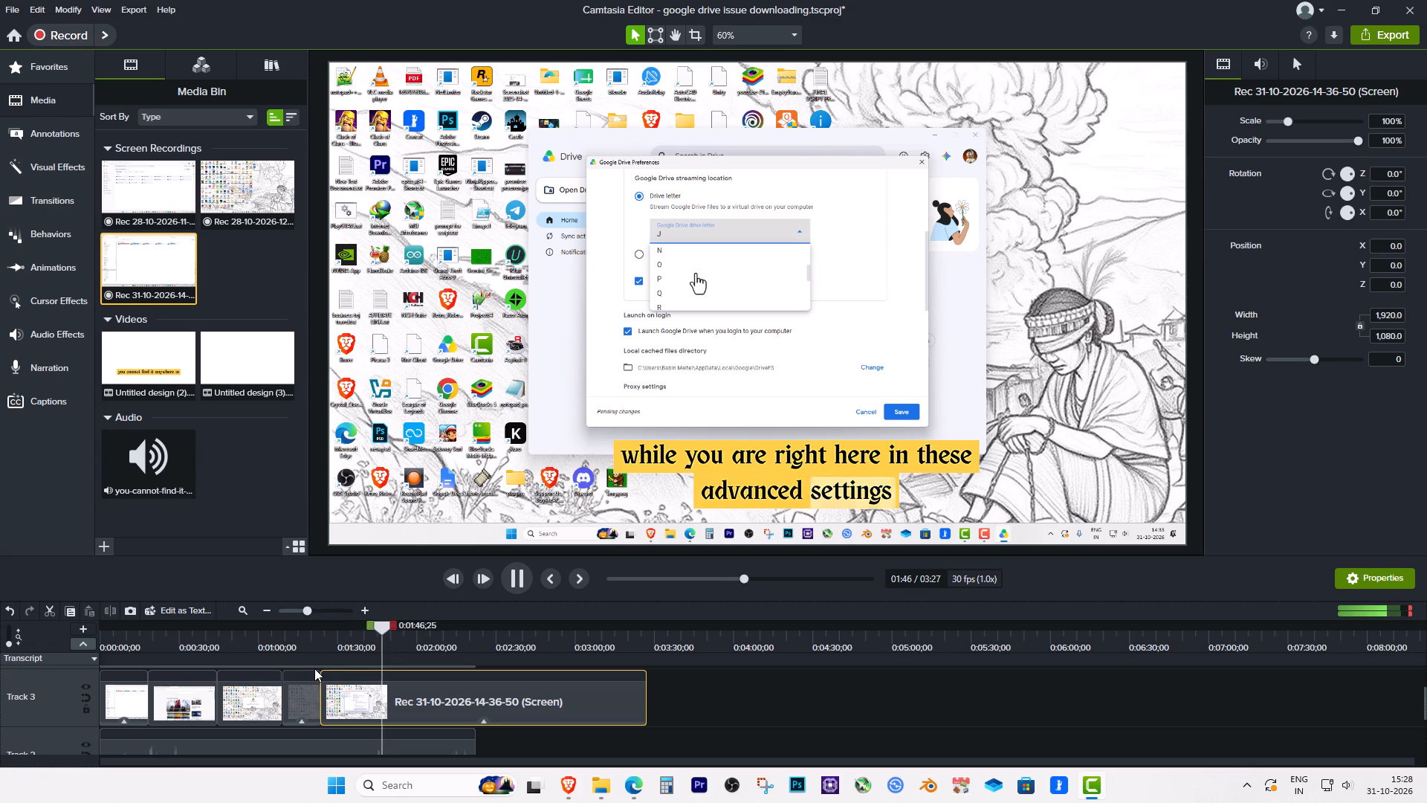
{"action": "key", "text": "space"}
{"action": "left_click", "coordinate": [397, 697]}
{"action": "key", "text": "s"}
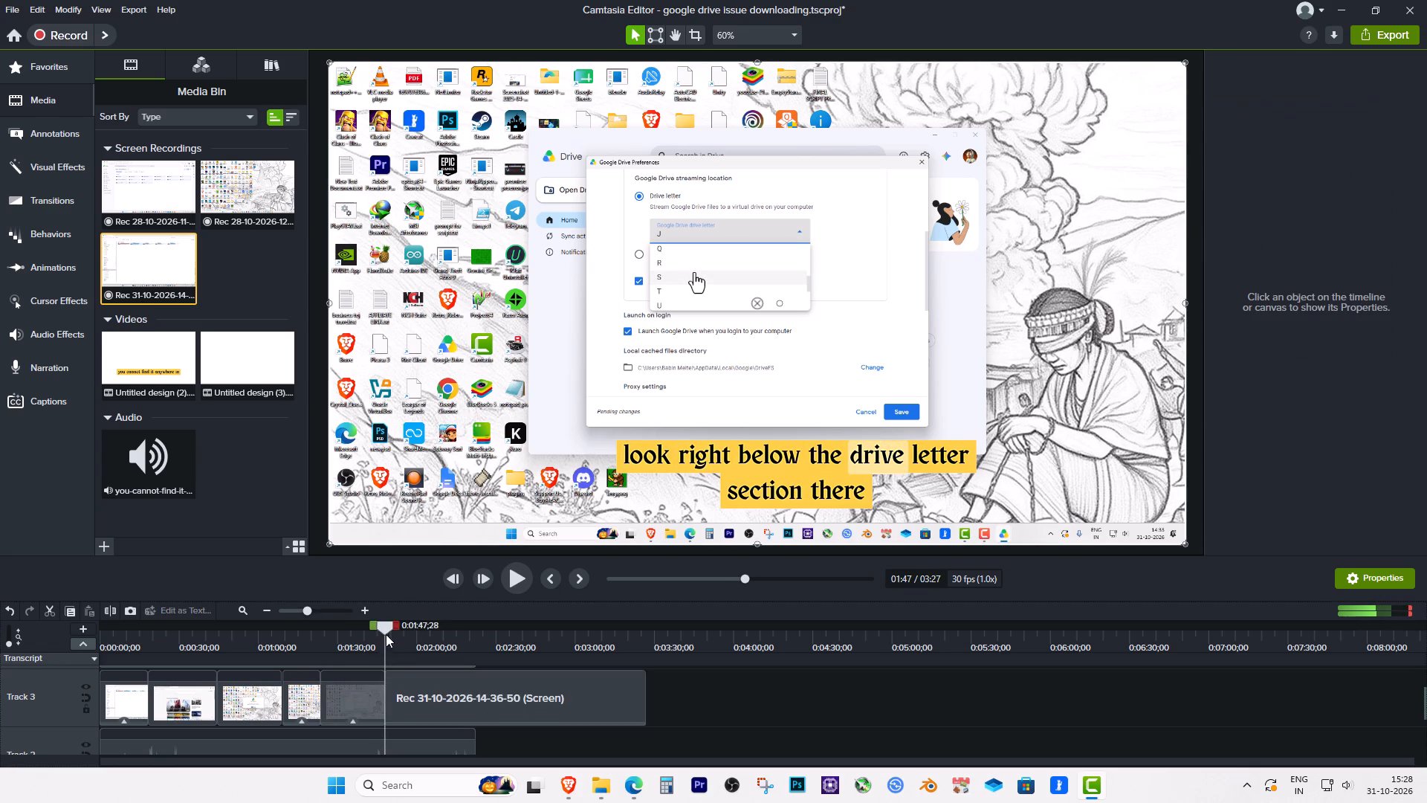
Delete the drive letter list footage between about 1:47 and 2:11 and move the remaining recording back to close the gap.
{"action": "left_click_drag", "start_coordinate": [384, 629], "coordinate": [436, 636]}
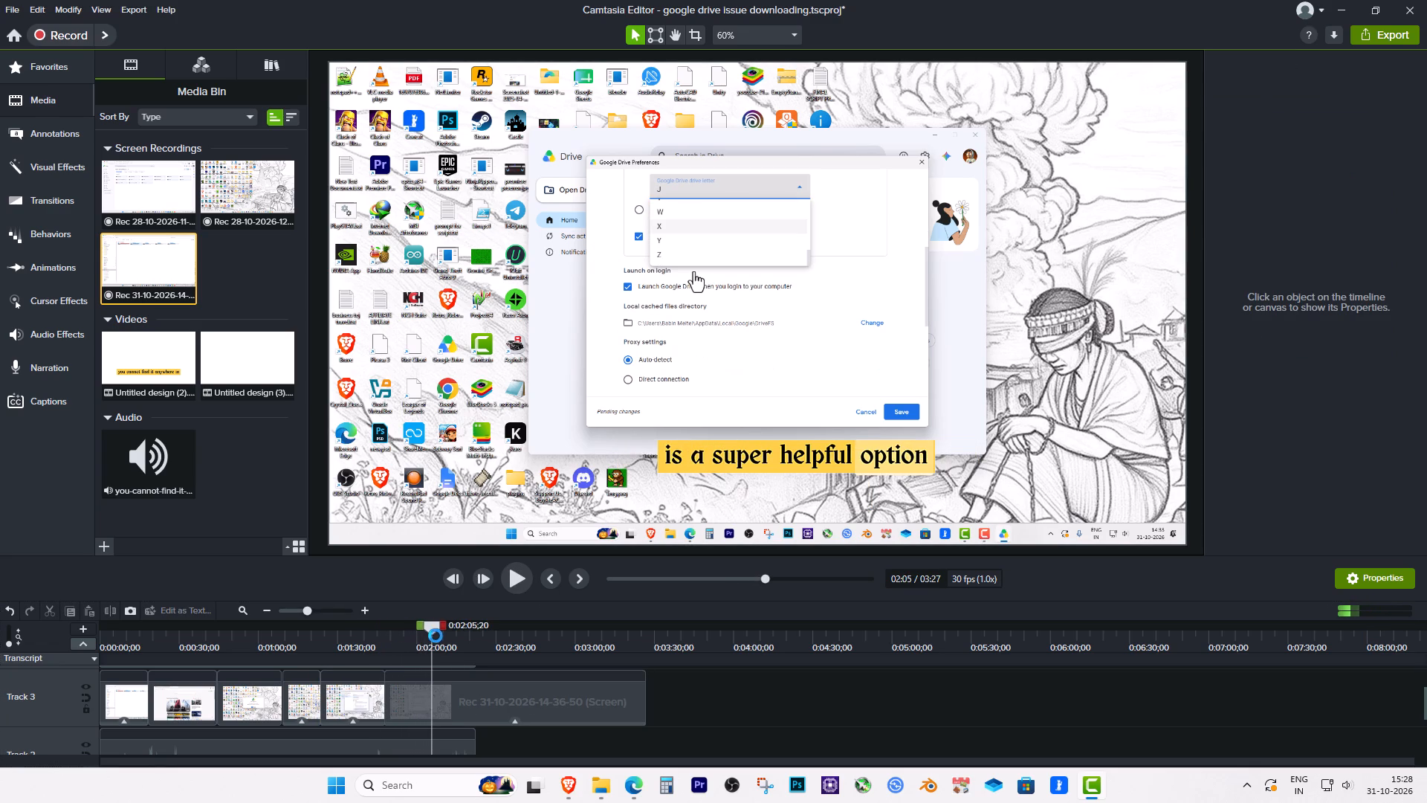
{"action": "left_click_drag", "start_coordinate": [436, 636], "coordinate": [505, 639]}
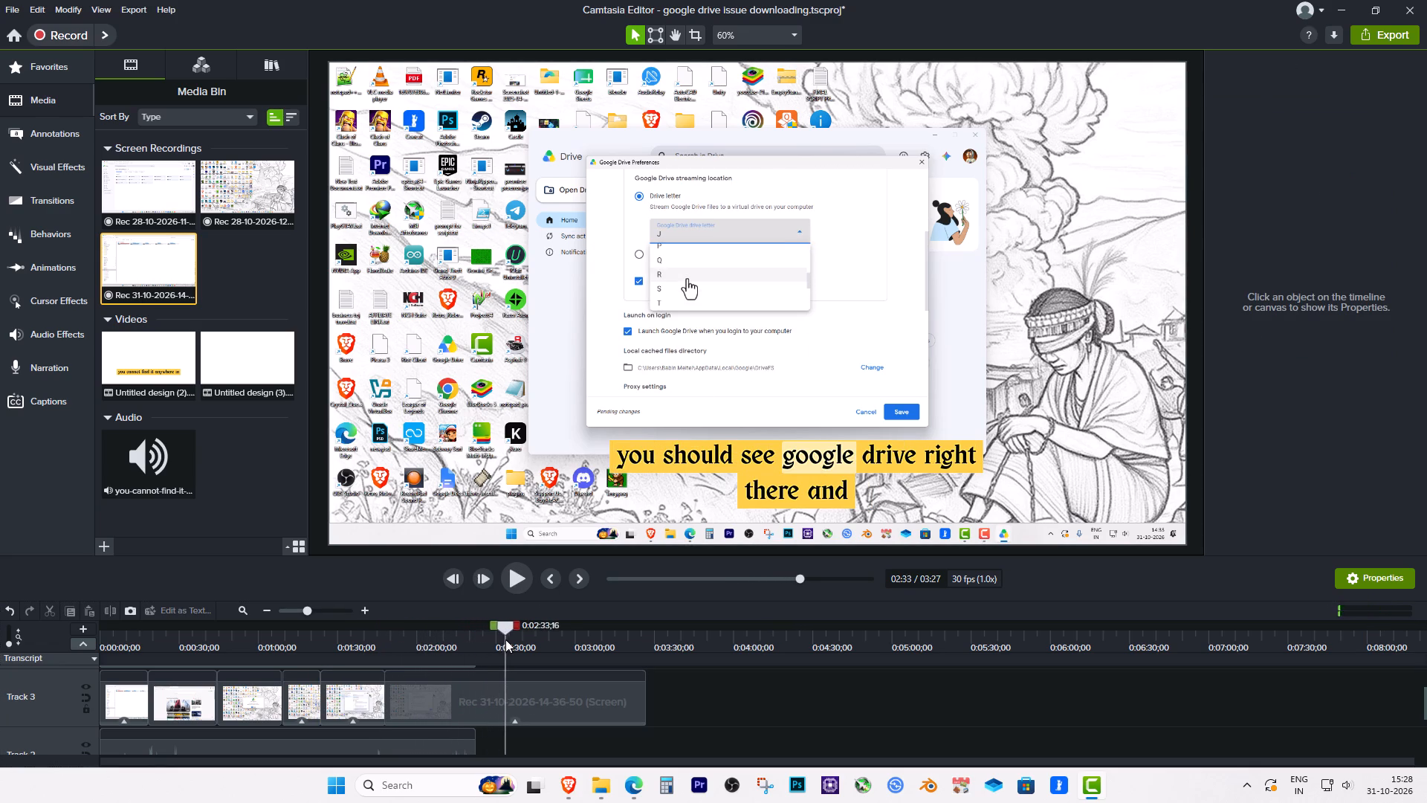
{"action": "left_click_drag", "start_coordinate": [505, 639], "coordinate": [497, 639]}
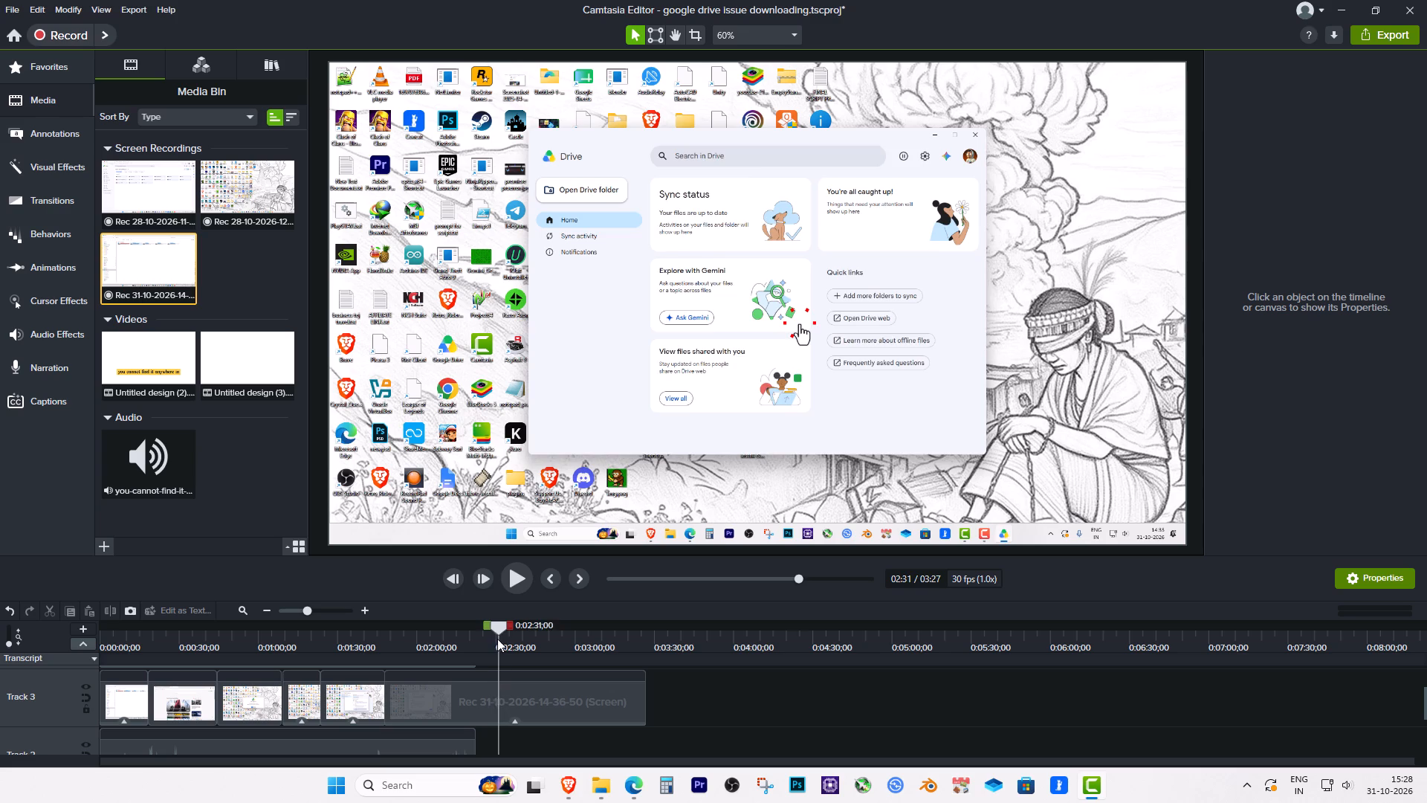
{"action": "left_click_drag", "start_coordinate": [497, 639], "coordinate": [470, 636]}
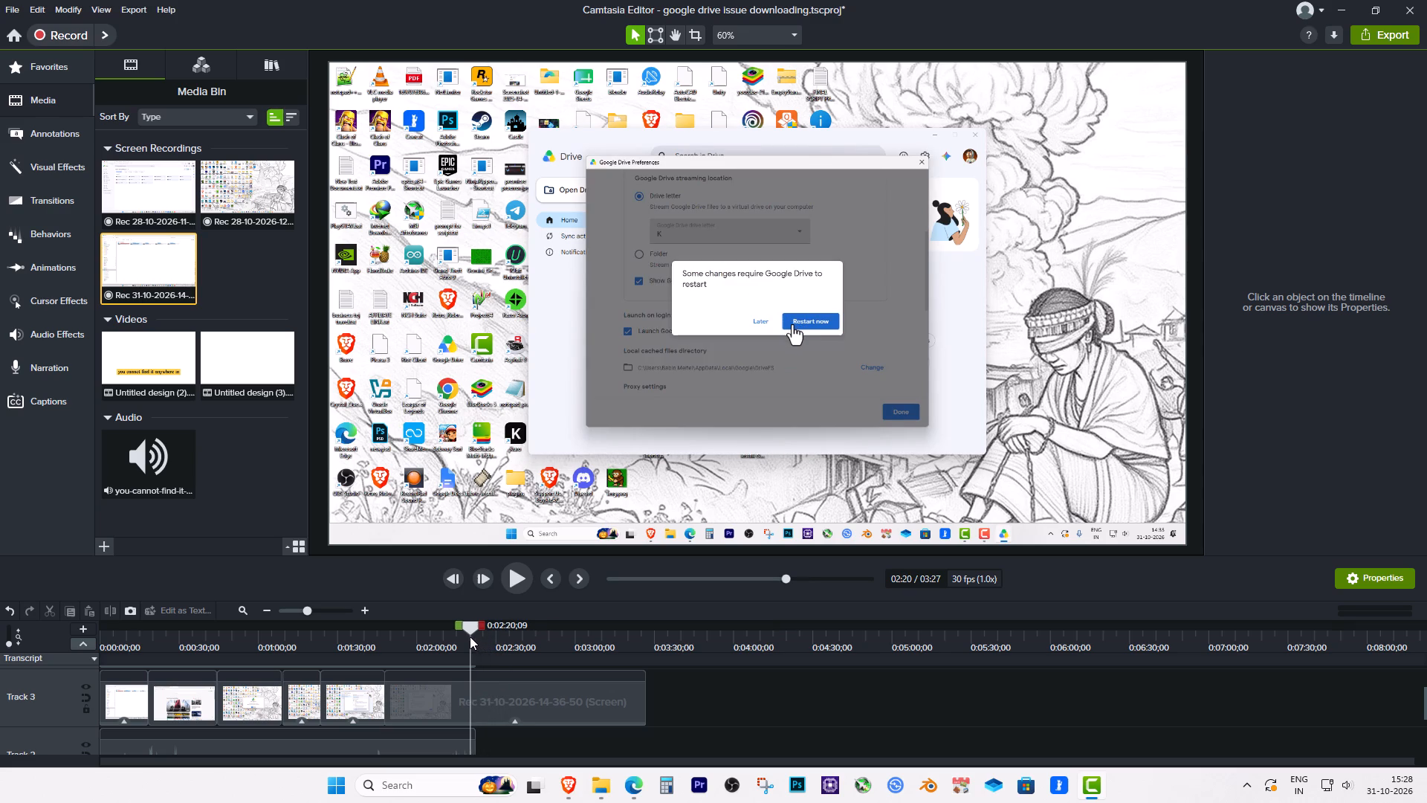
{"action": "left_click_drag", "start_coordinate": [470, 636], "coordinate": [462, 636]}
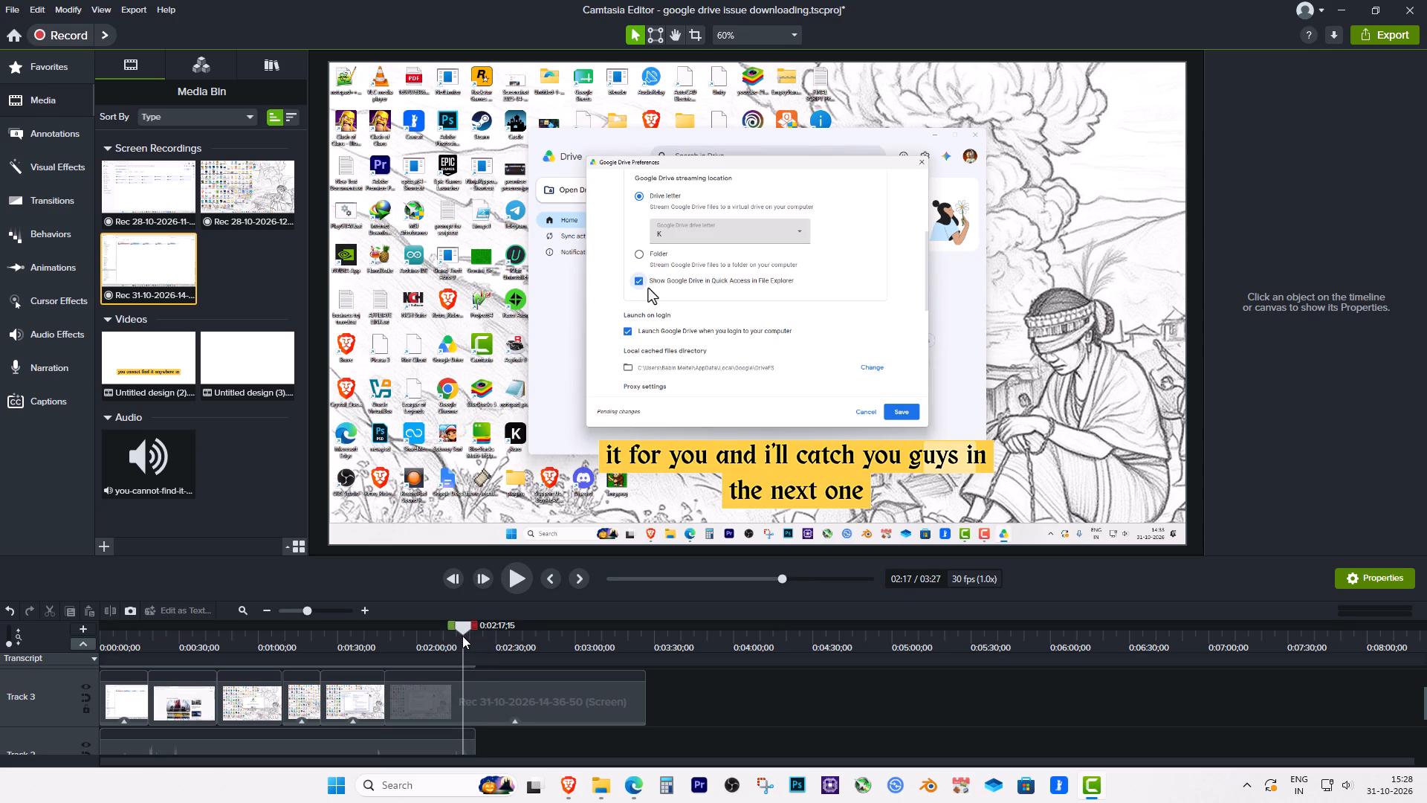
{"action": "left_click_drag", "start_coordinate": [462, 636], "coordinate": [447, 639]}
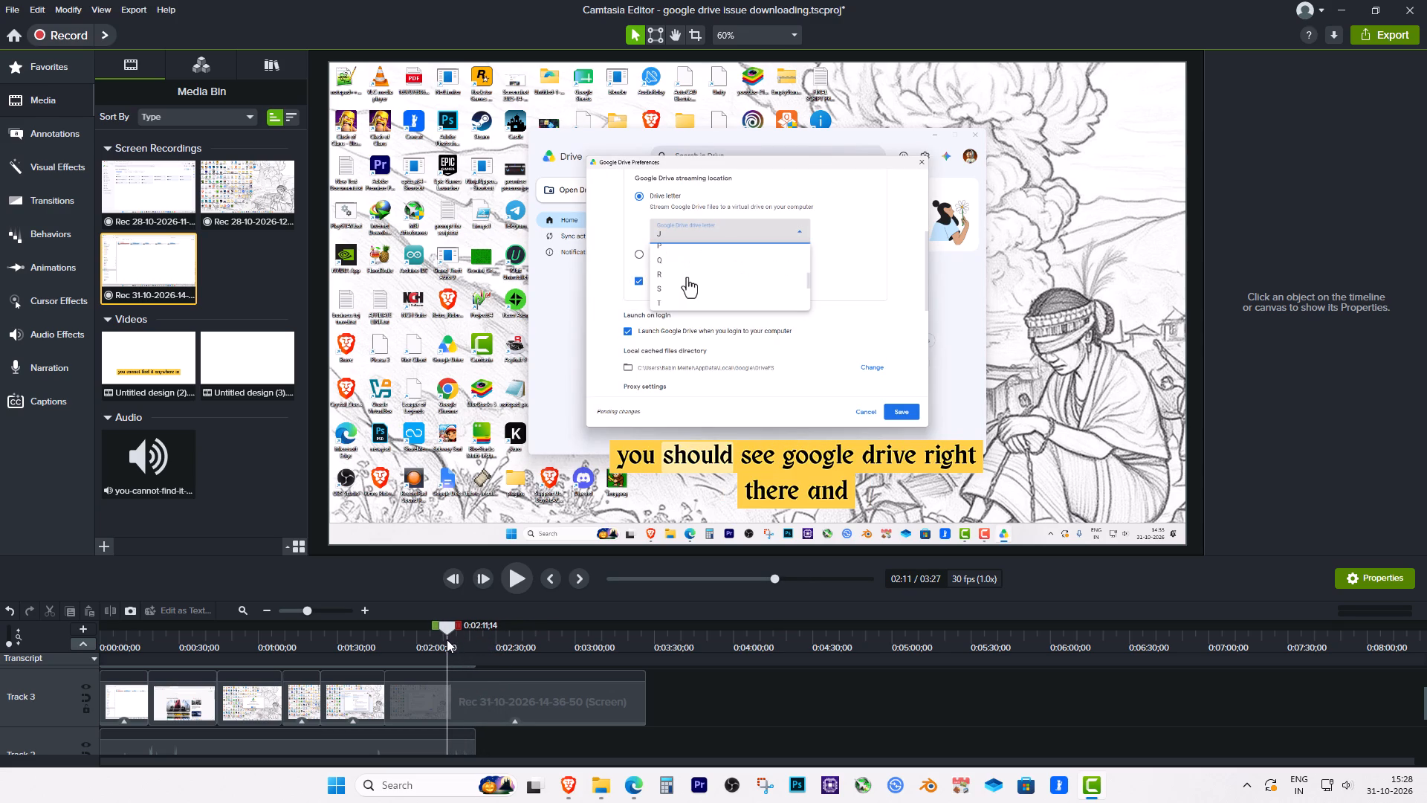
{"action": "left_click", "coordinate": [456, 690]}
{"action": "key", "text": "s"}
{"action": "left_click", "coordinate": [427, 693]}
{"action": "key", "text": "Delete"}
{"action": "left_click_drag", "start_coordinate": [499, 700], "coordinate": [475, 701]}
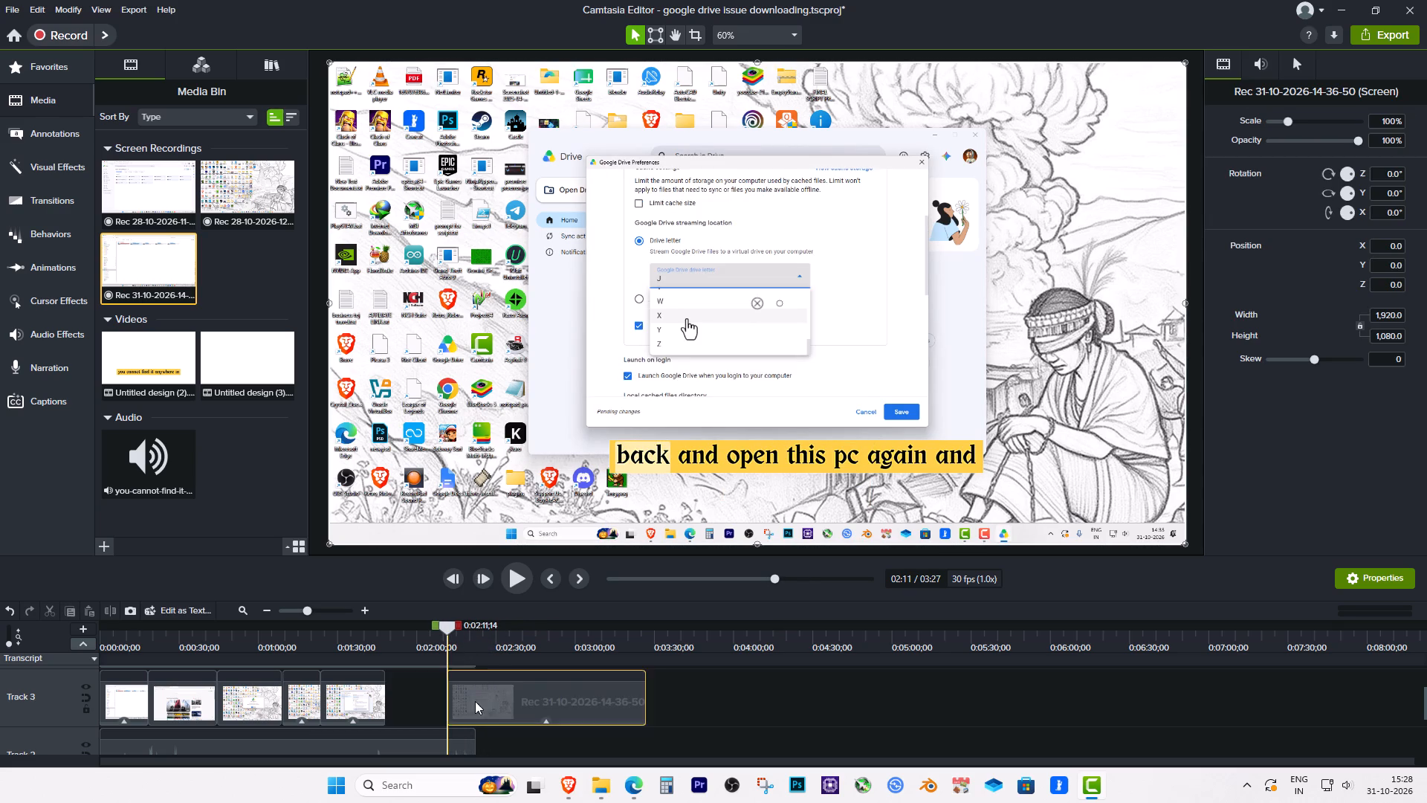
{"action": "left_click_drag", "start_coordinate": [475, 701], "coordinate": [424, 699]}
Play back from about 1:43 to 2:13 and split the last Track 3 clip at about 2:01.
{"action": "left_click", "coordinate": [374, 639]}
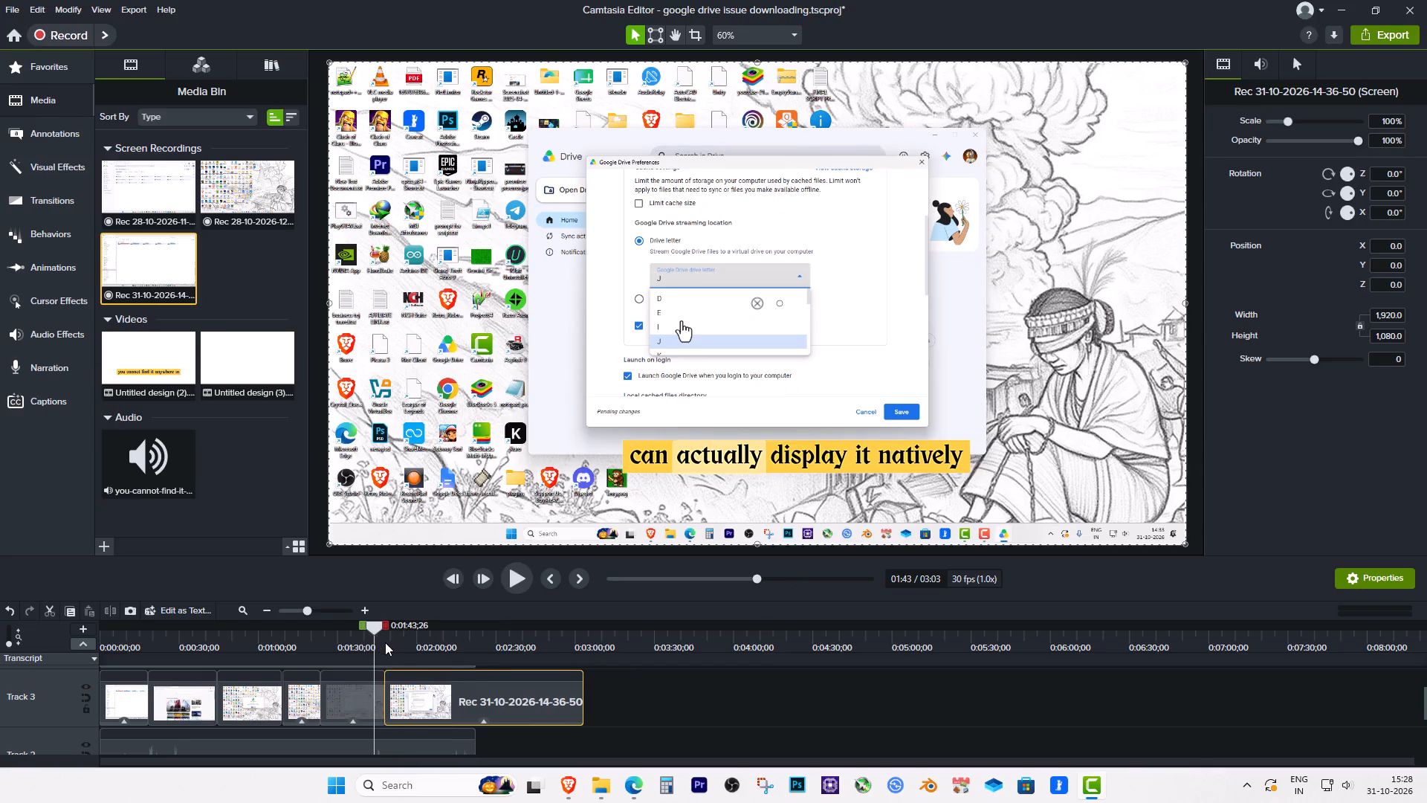
{"action": "key", "text": "space"}
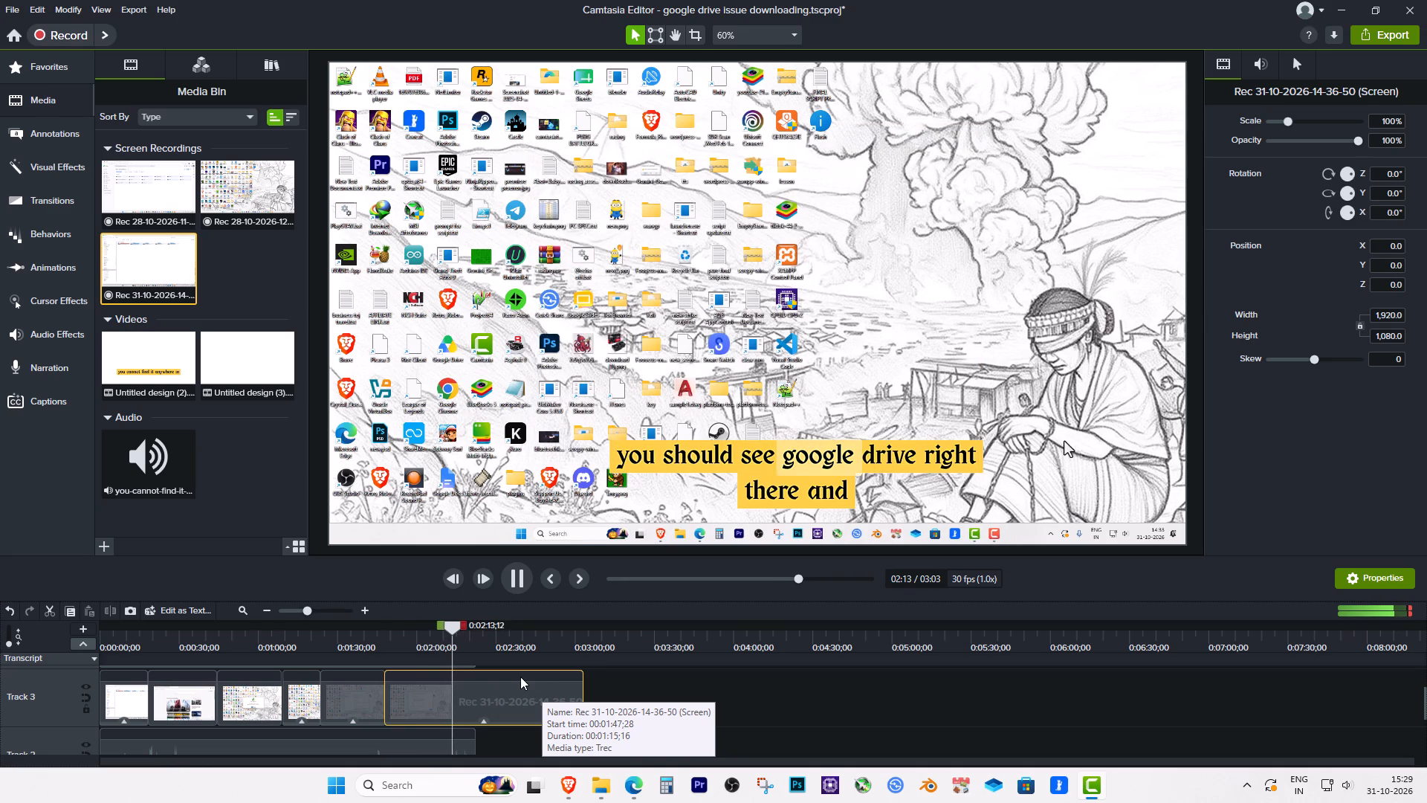
{"action": "key", "text": "space"}
{"action": "left_click_drag", "start_coordinate": [453, 633], "coordinate": [418, 643]}
{"action": "left_click", "coordinate": [427, 708]}
{"action": "key", "text": "s"}
Cut the Track 3 recording footage between about 2:01 and 2:08 and move the remaining clip back to close the gap.
{"action": "left_click_drag", "start_coordinate": [421, 634], "coordinate": [435, 634]}
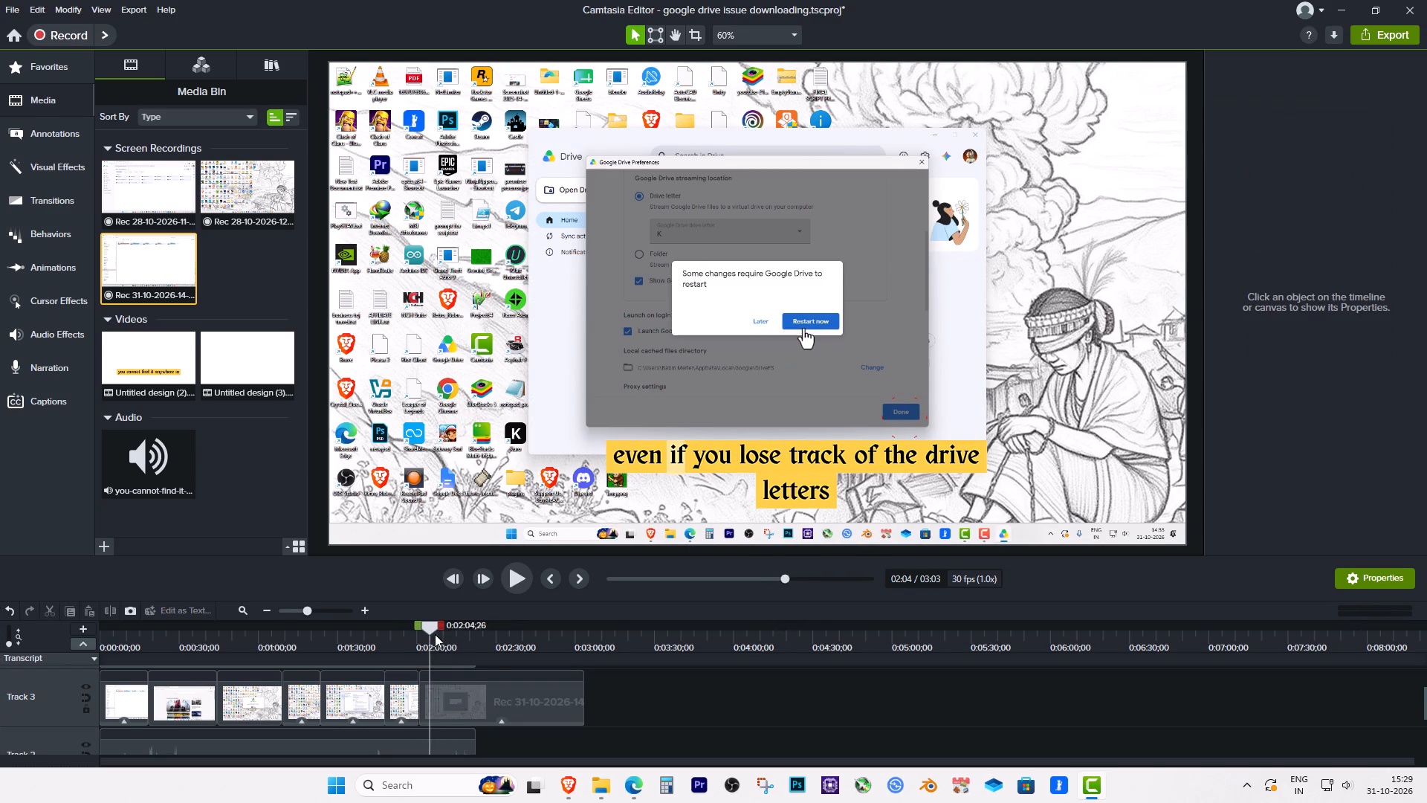
{"action": "left_click_drag", "start_coordinate": [435, 634], "coordinate": [500, 640]}
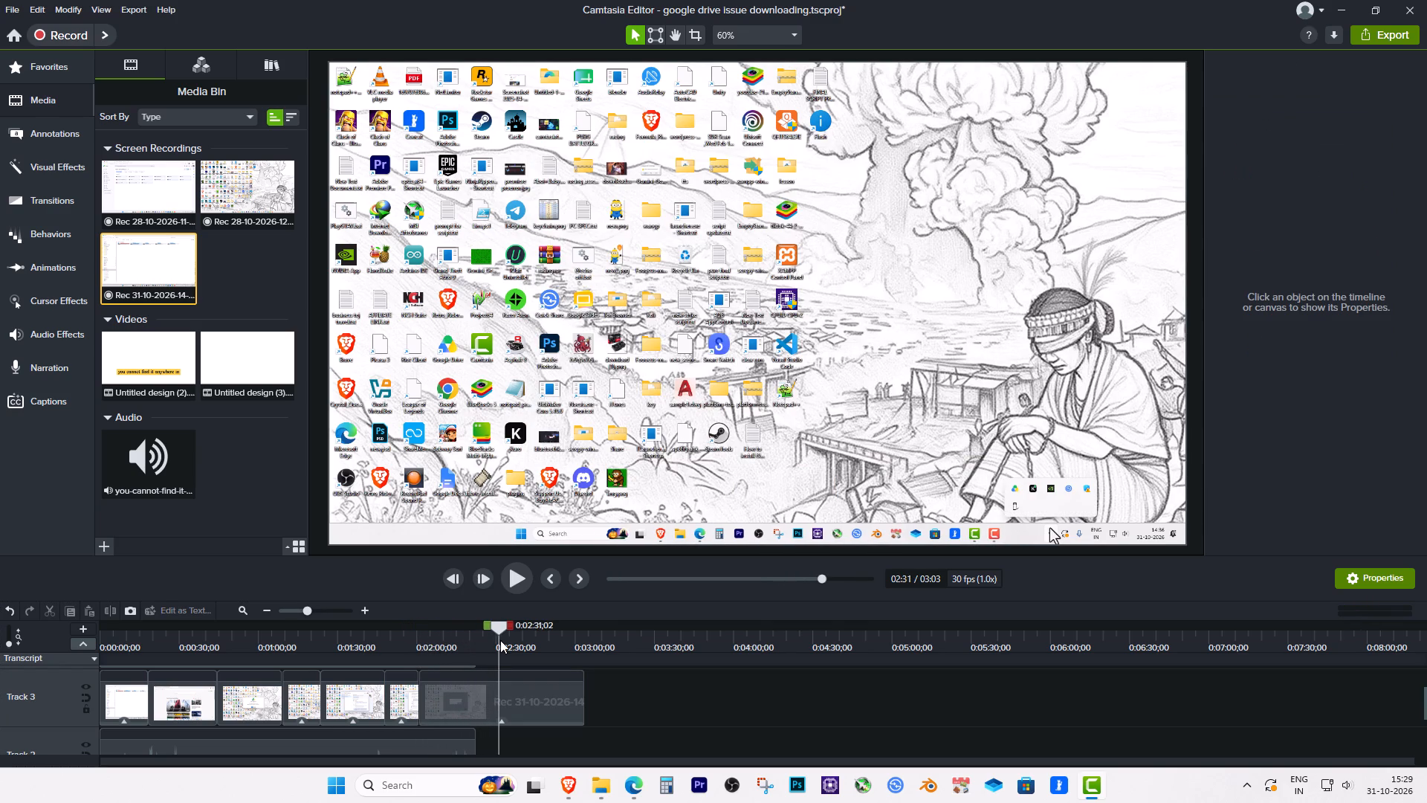
{"action": "left_click_drag", "start_coordinate": [500, 640], "coordinate": [463, 639]}
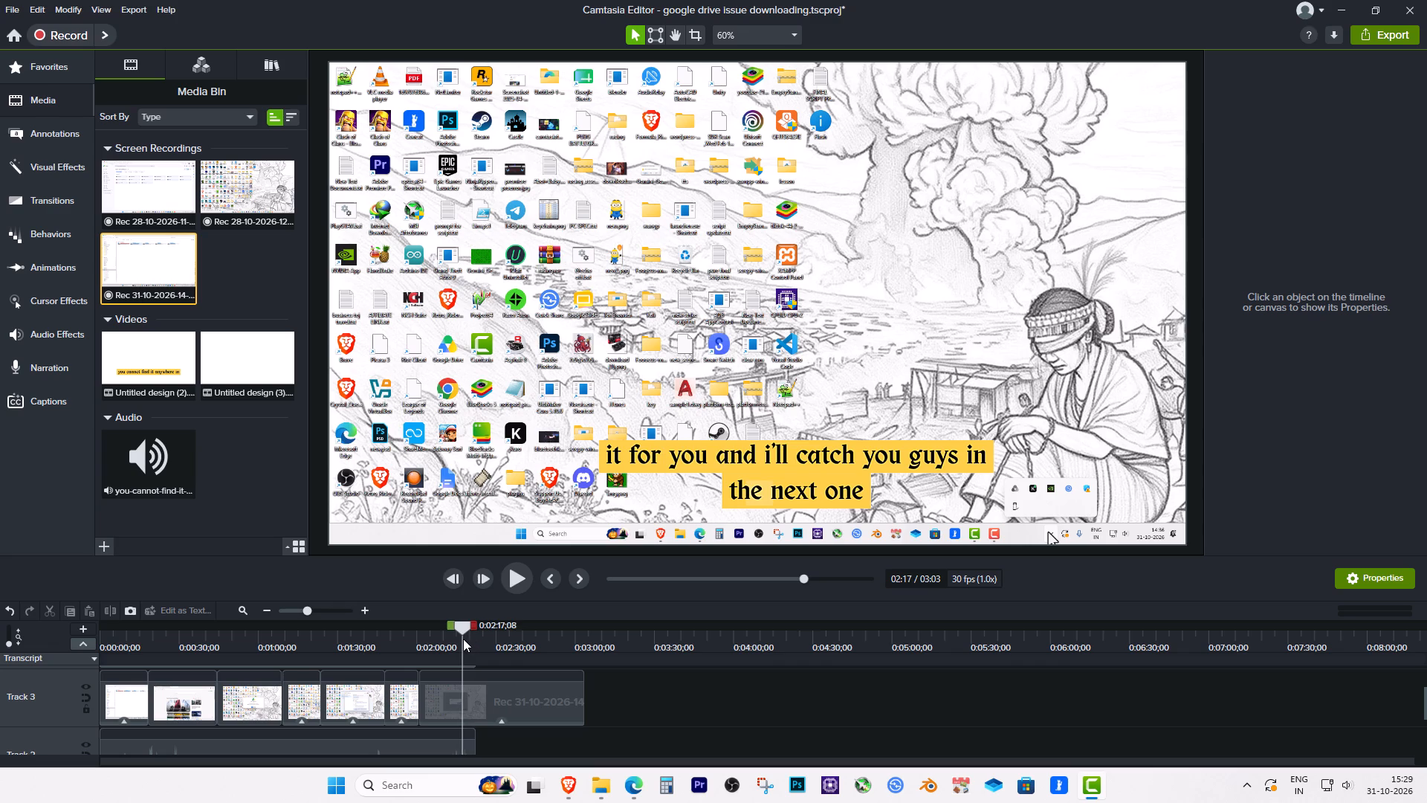
{"action": "left_click_drag", "start_coordinate": [463, 639], "coordinate": [447, 638]}
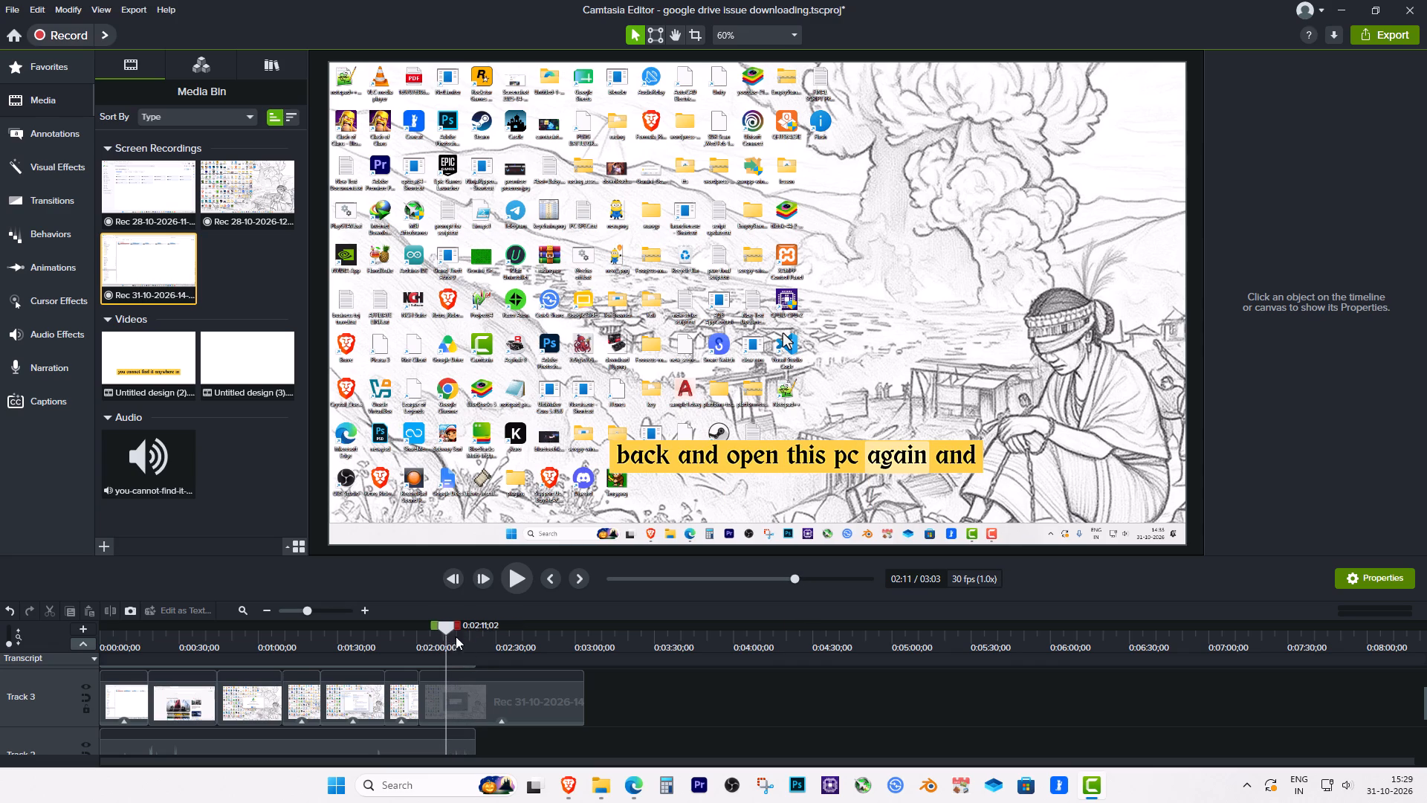
{"action": "left_click_drag", "start_coordinate": [445, 624], "coordinate": [439, 625]}
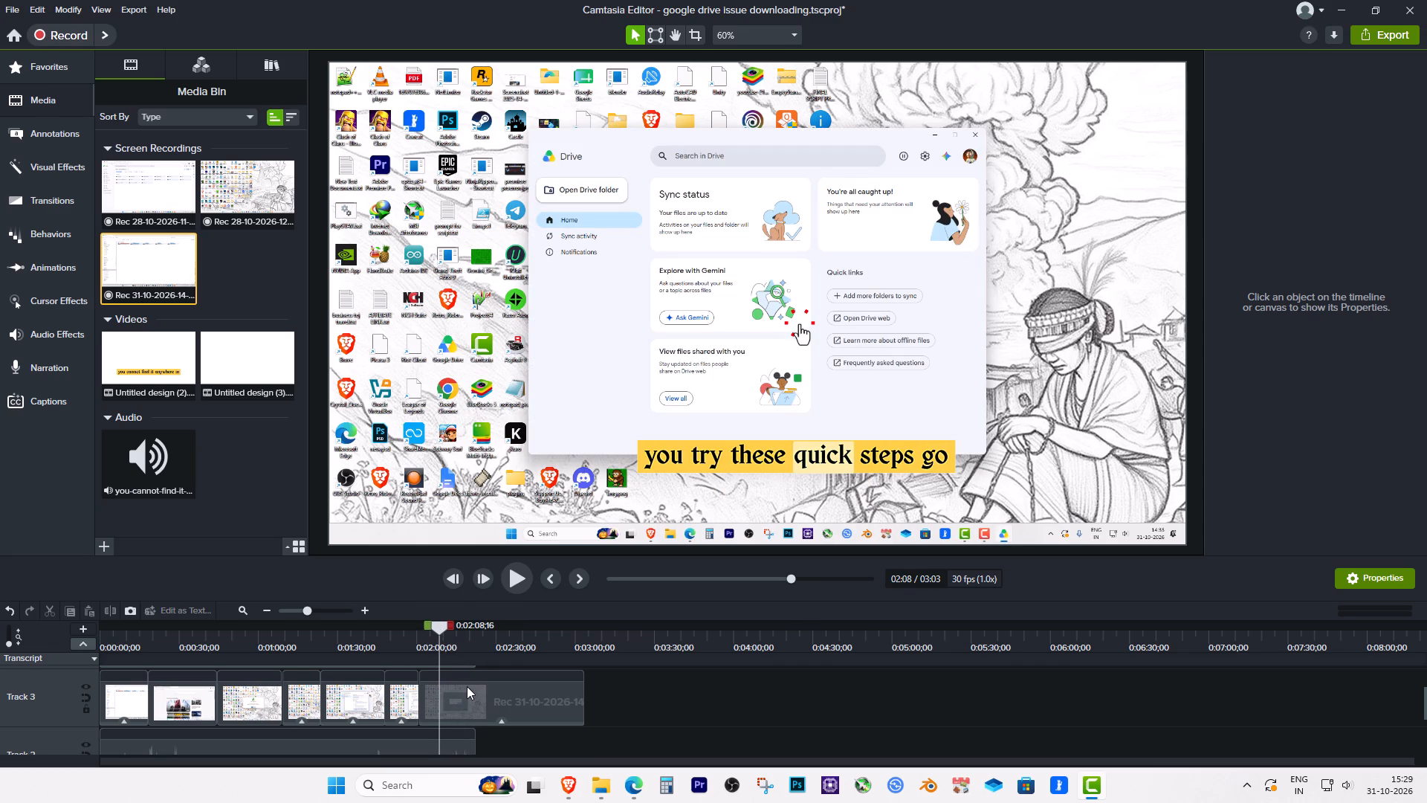
{"action": "left_click", "coordinate": [455, 692]}
{"action": "key", "text": "s"}
{"action": "left_click", "coordinate": [439, 691]}
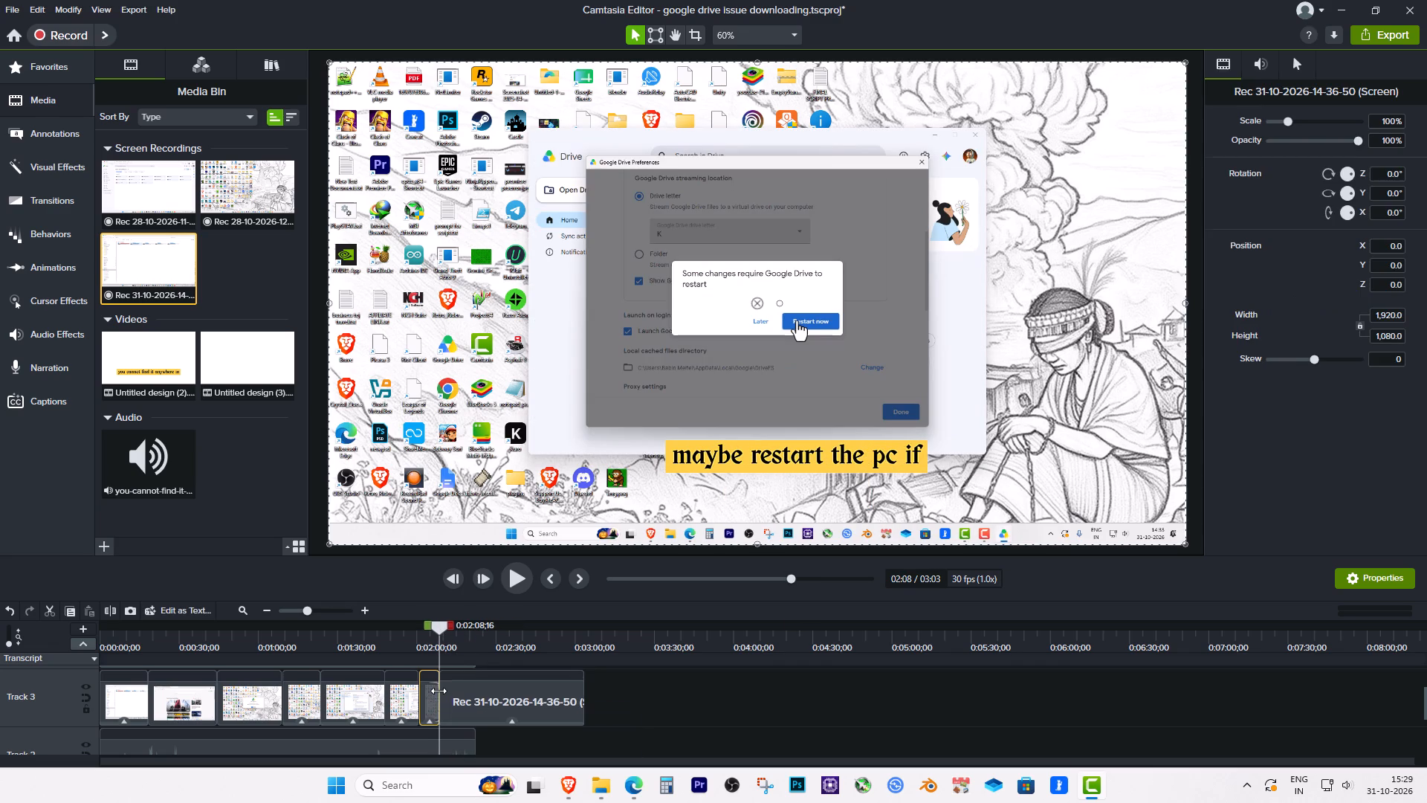
{"action": "key", "text": "Delete"}
{"action": "left_click_drag", "start_coordinate": [479, 693], "coordinate": [439, 691]}
Play back from about 1:59 and split the last Track 3 clip at about 2:08, as the restart narration begins.
{"action": "left_click", "coordinate": [415, 636]}
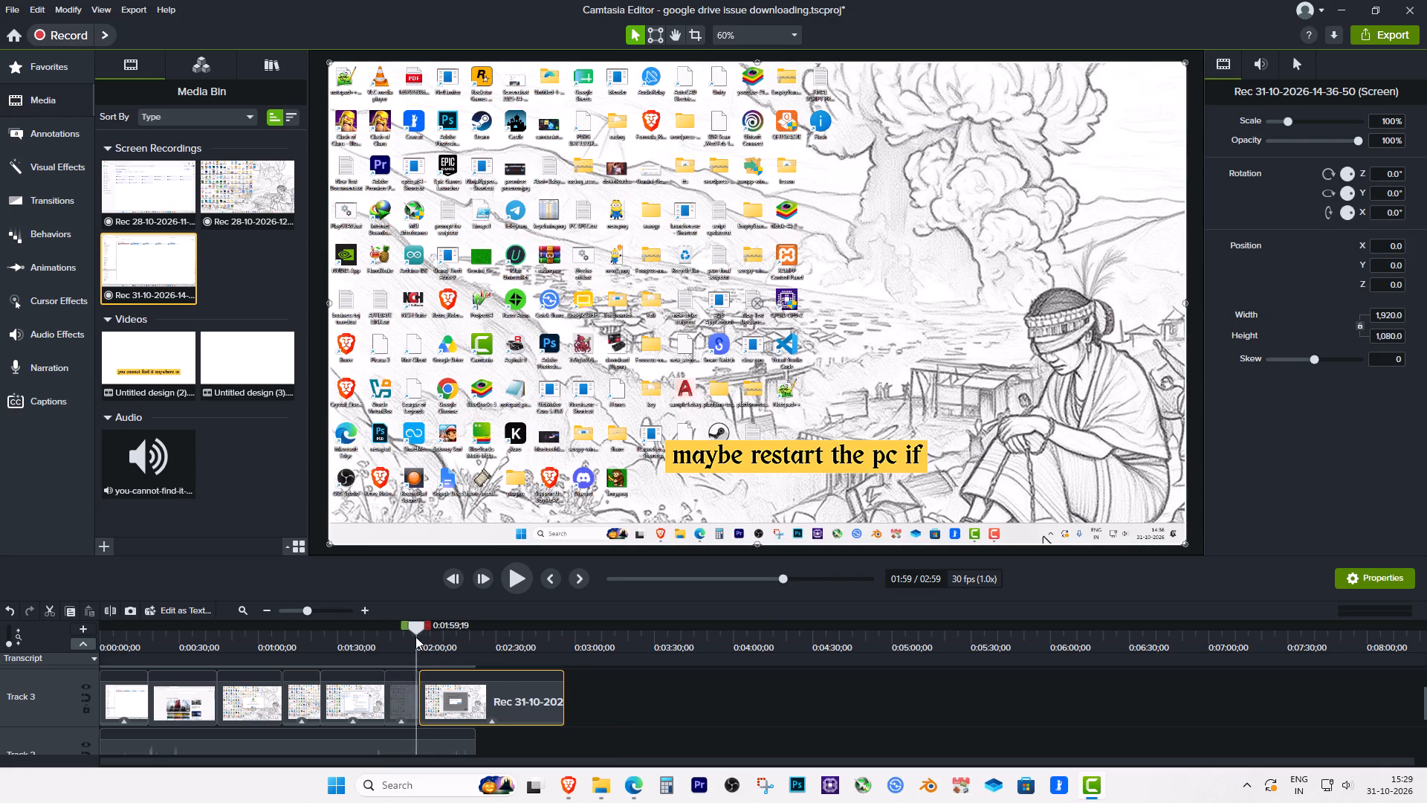
{"action": "key", "text": "space"}
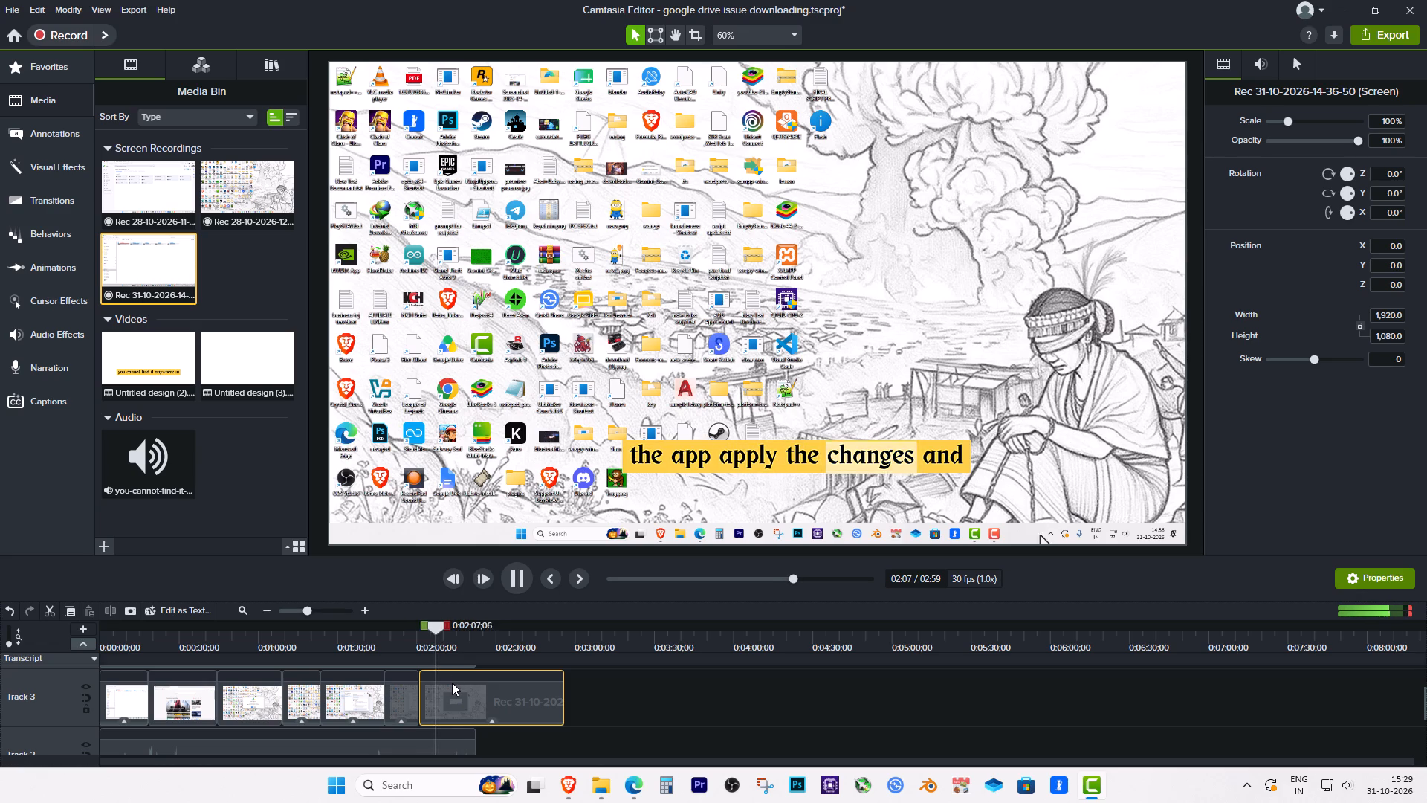
{"action": "key", "text": "space"}
{"action": "key", "text": "s"}
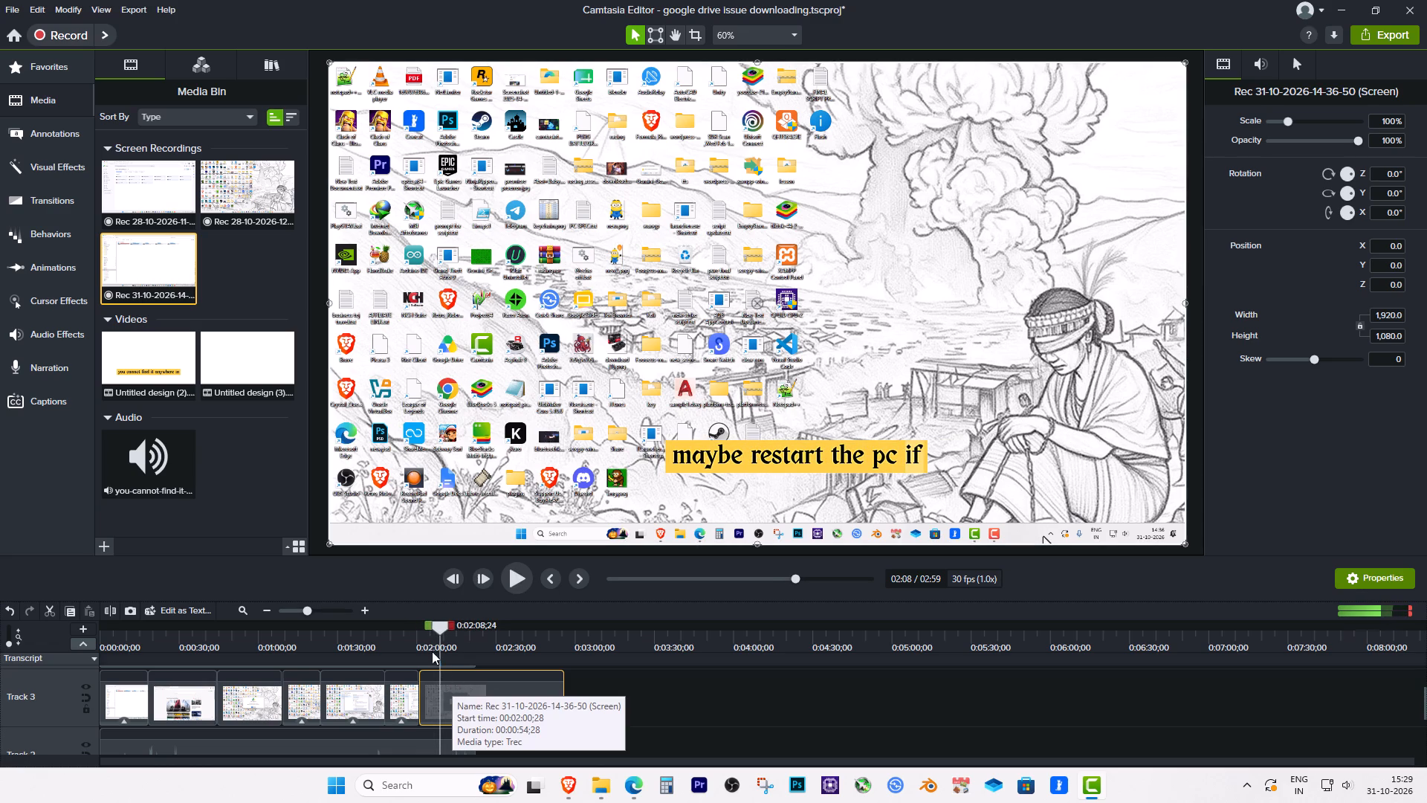
Cut the last Track 3 recording's footage from the split at about 2:08 up to 2:35 and close the gap.
{"action": "left_click_drag", "start_coordinate": [447, 627], "coordinate": [501, 641]}
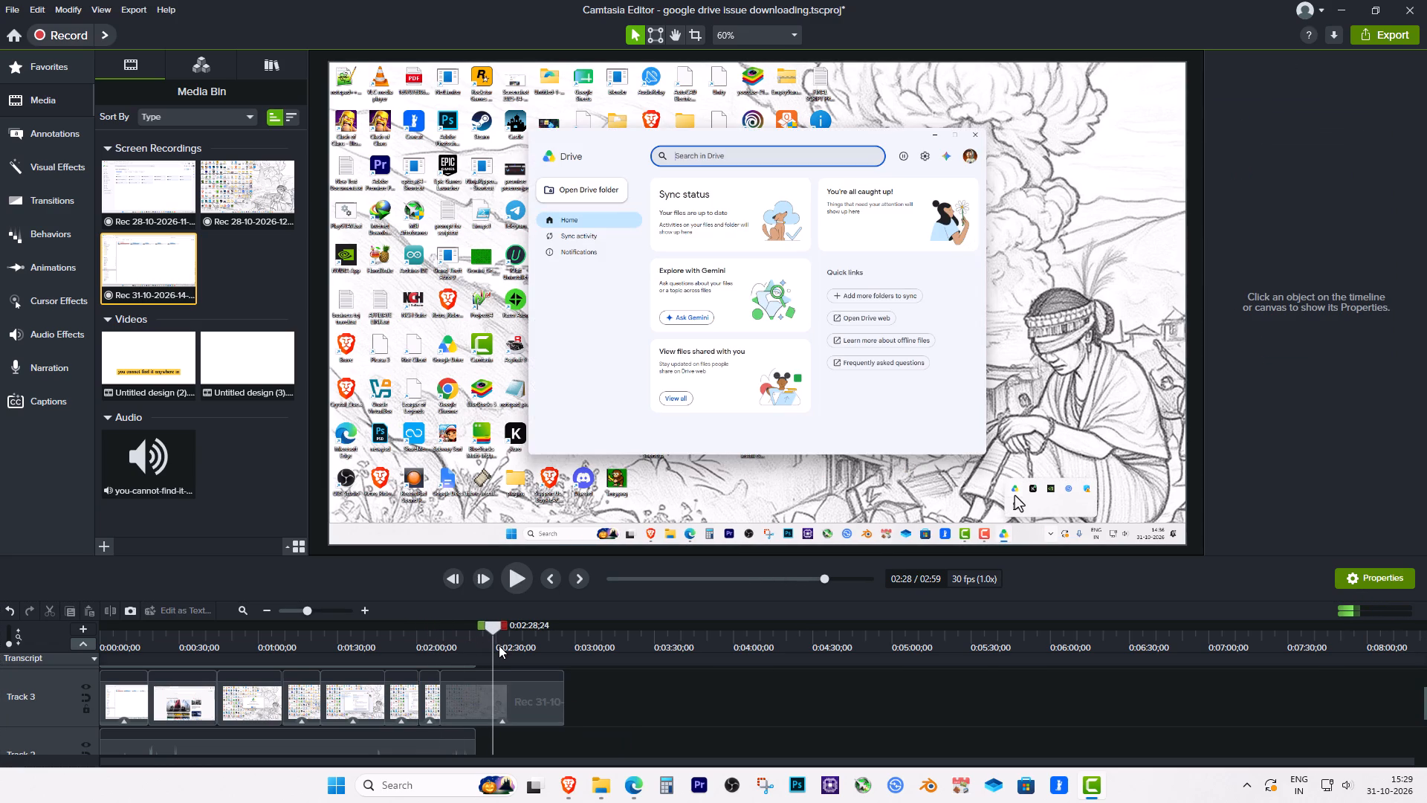
{"action": "key", "text": "space"}
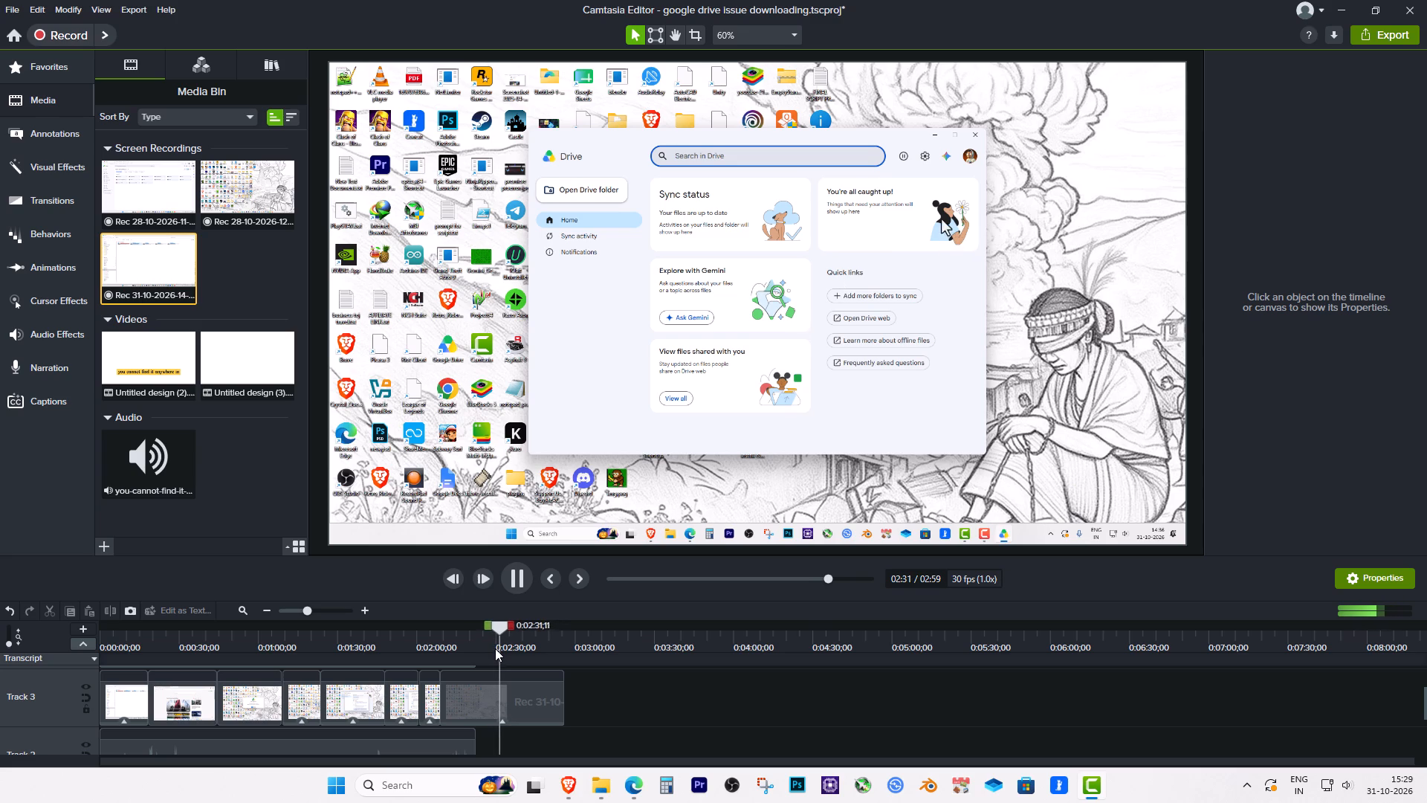
{"action": "key", "text": "space"}
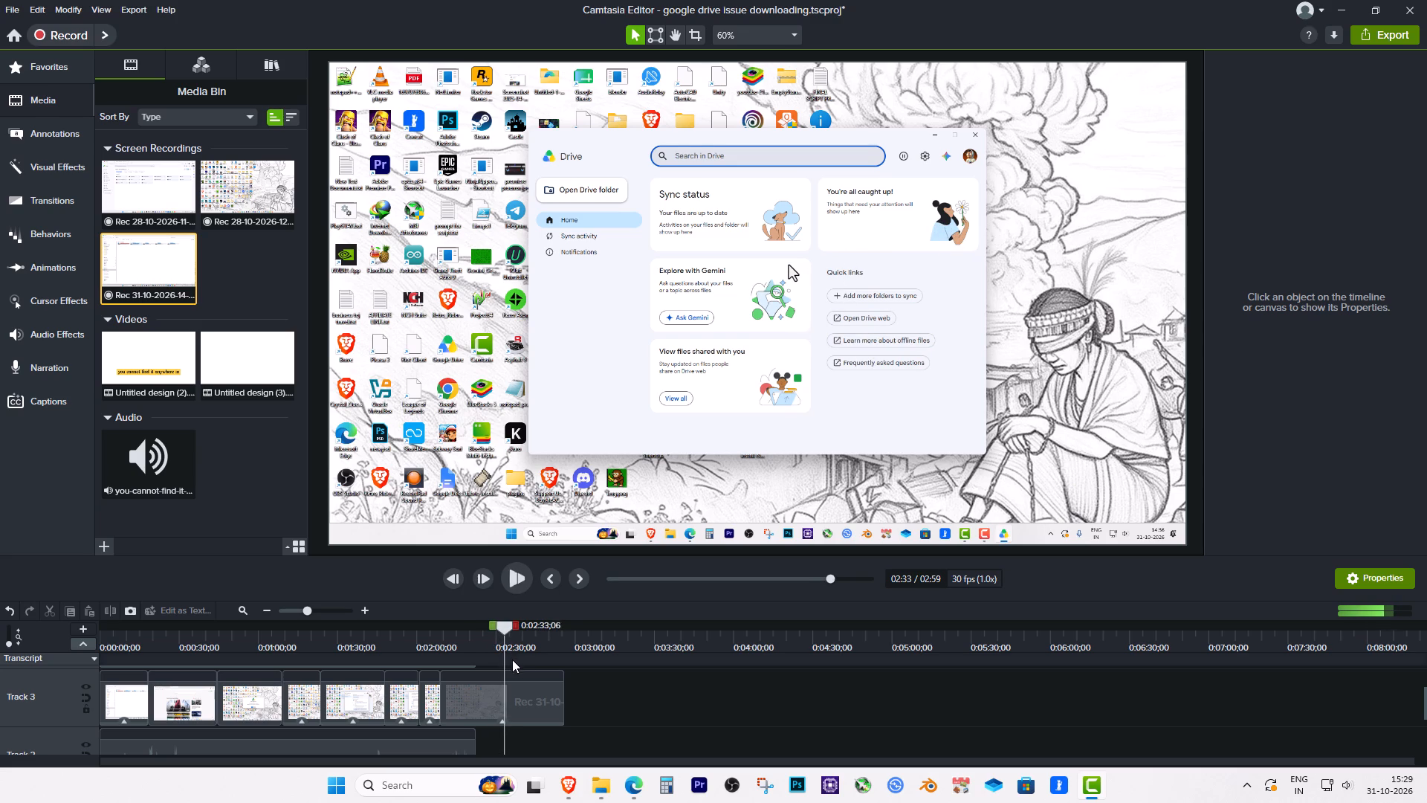
{"action": "key", "text": "space"}
{"action": "key", "text": "space"}
{"action": "key", "text": "space"}
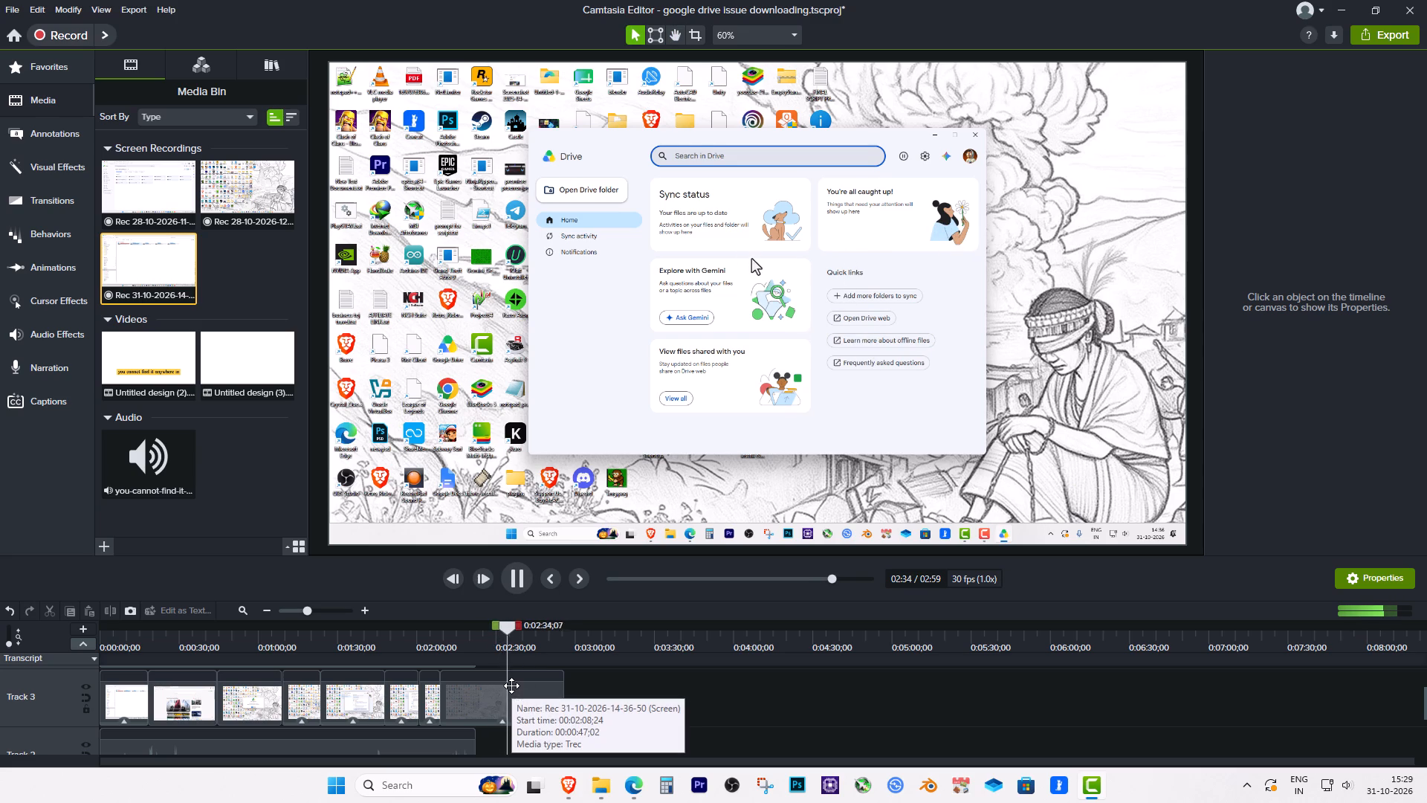
{"action": "key", "text": "space"}
{"action": "left_click", "coordinate": [516, 689]}
{"action": "key", "text": "s"}
{"action": "left_click", "coordinate": [489, 693]}
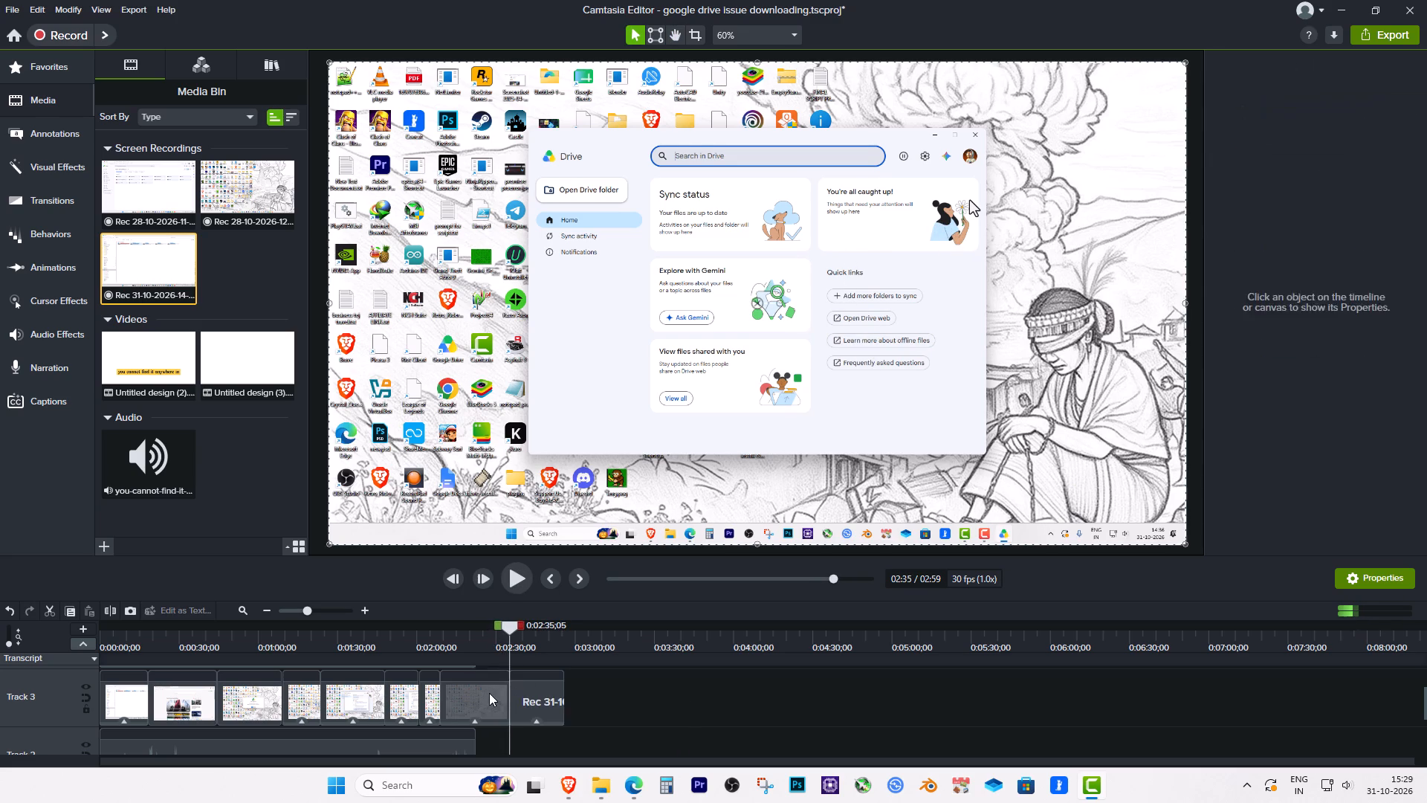
{"action": "key", "text": "Delete"}
{"action": "left_click_drag", "start_coordinate": [542, 697], "coordinate": [456, 698]}
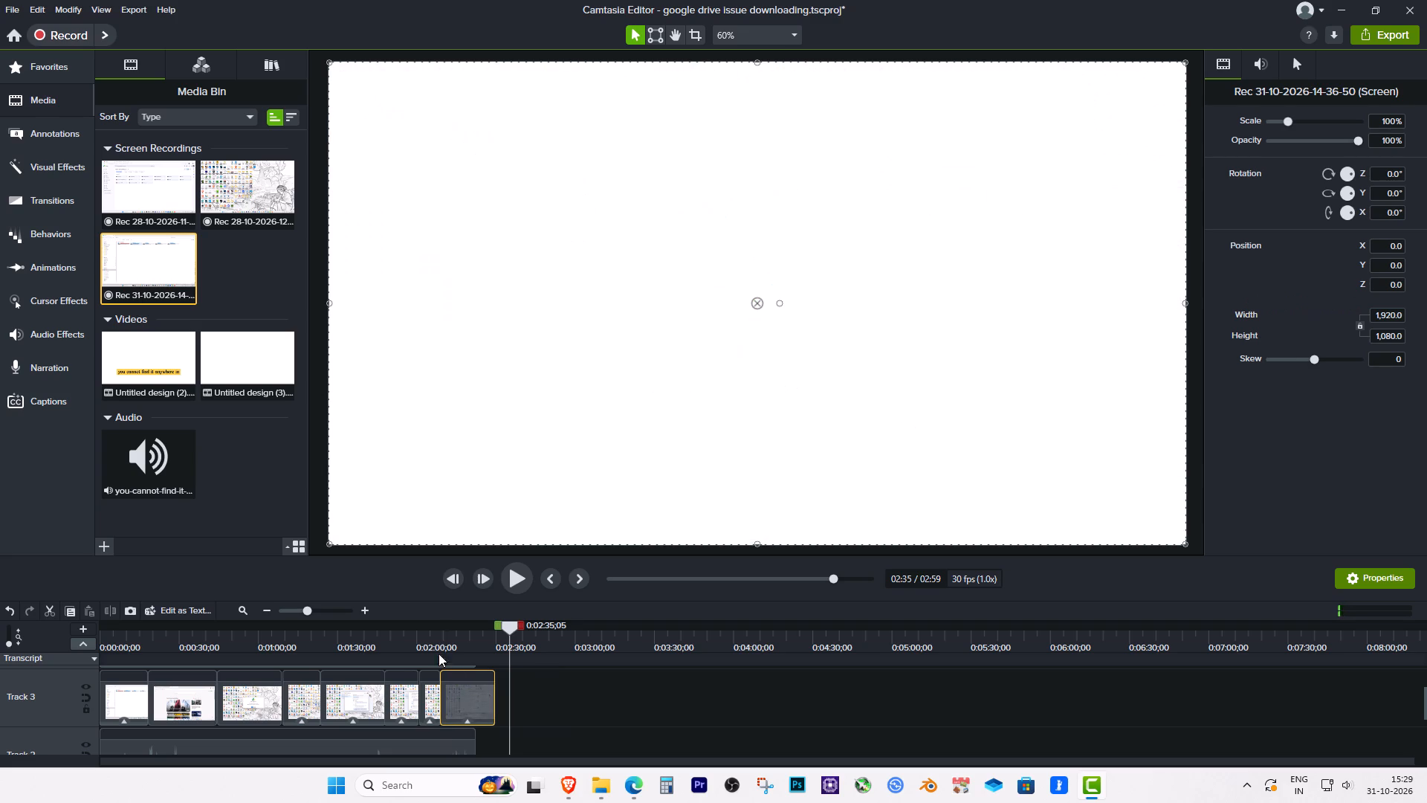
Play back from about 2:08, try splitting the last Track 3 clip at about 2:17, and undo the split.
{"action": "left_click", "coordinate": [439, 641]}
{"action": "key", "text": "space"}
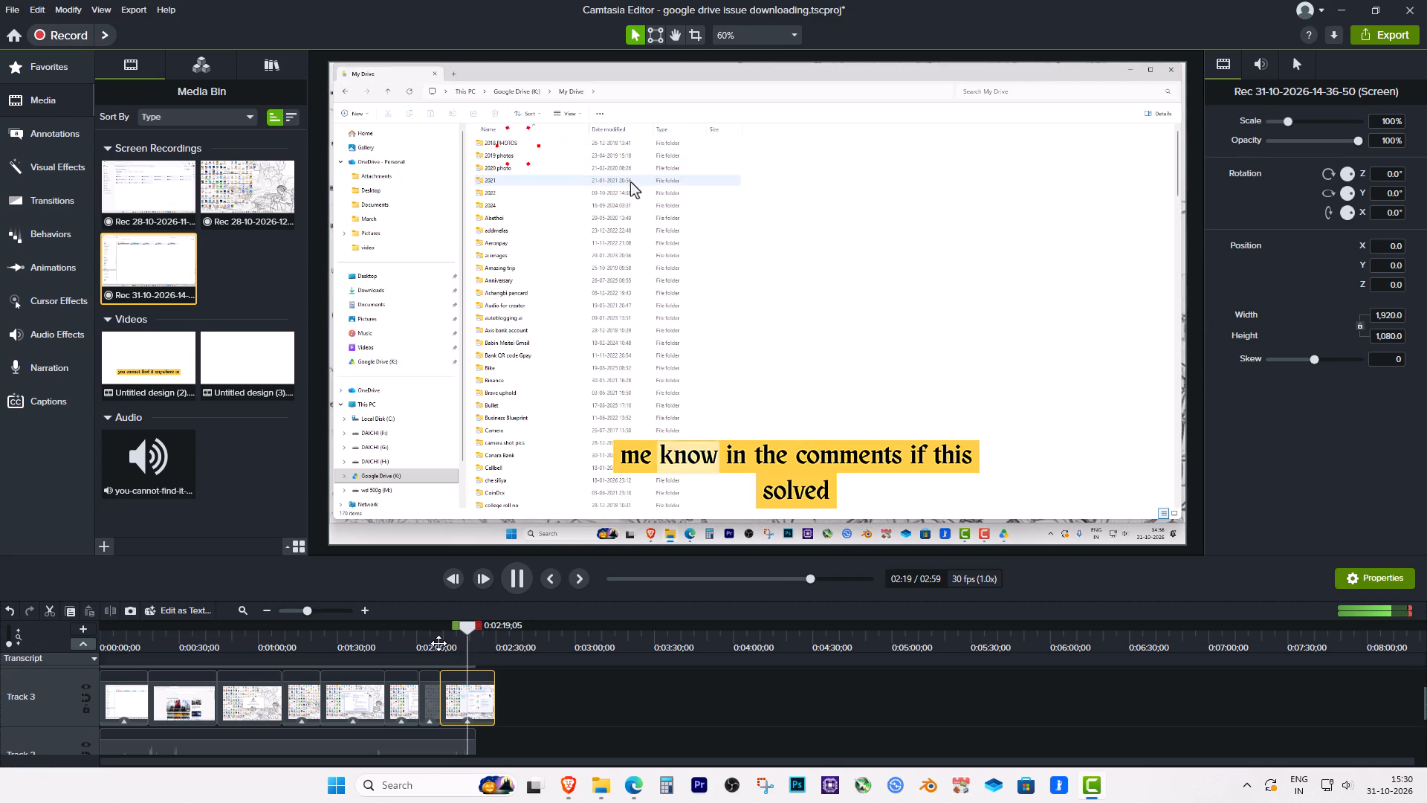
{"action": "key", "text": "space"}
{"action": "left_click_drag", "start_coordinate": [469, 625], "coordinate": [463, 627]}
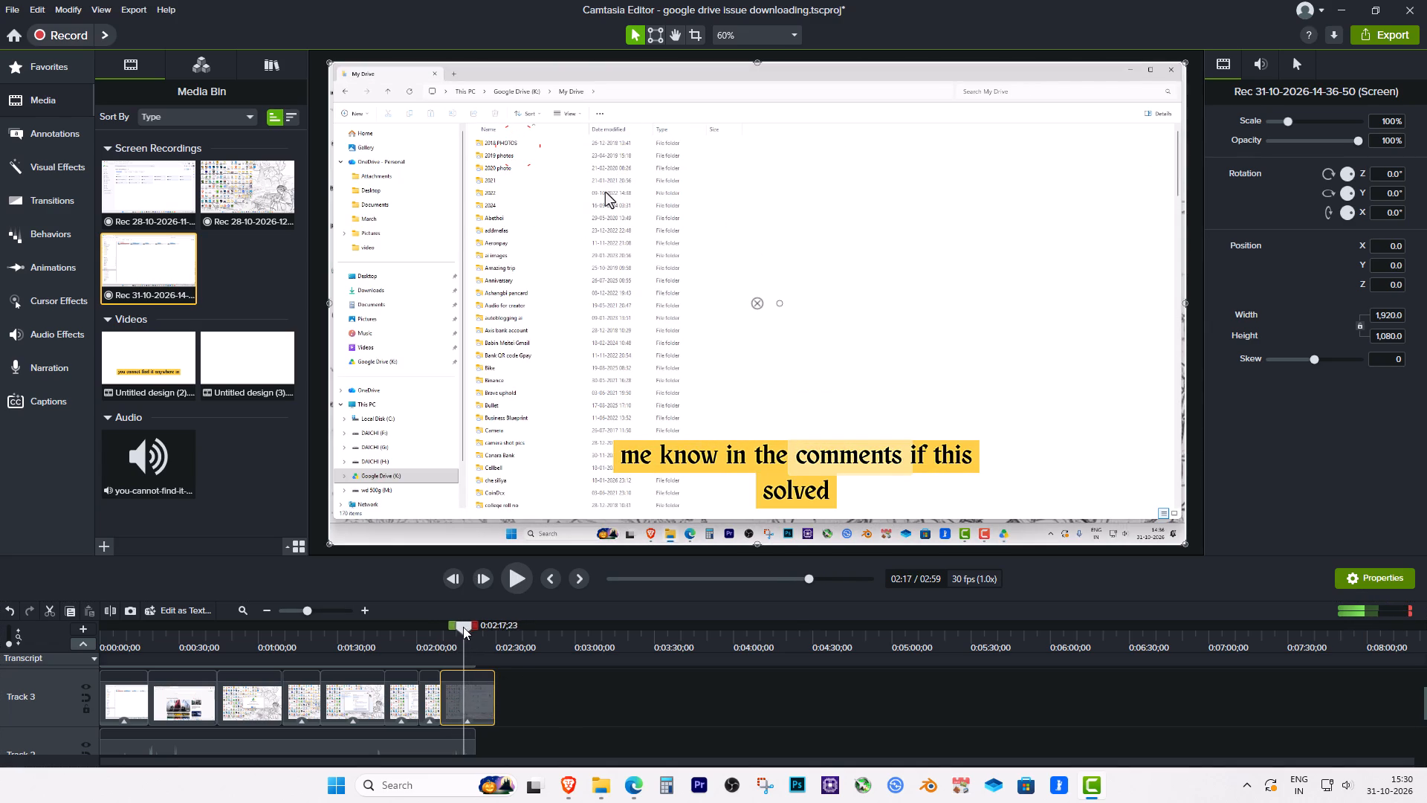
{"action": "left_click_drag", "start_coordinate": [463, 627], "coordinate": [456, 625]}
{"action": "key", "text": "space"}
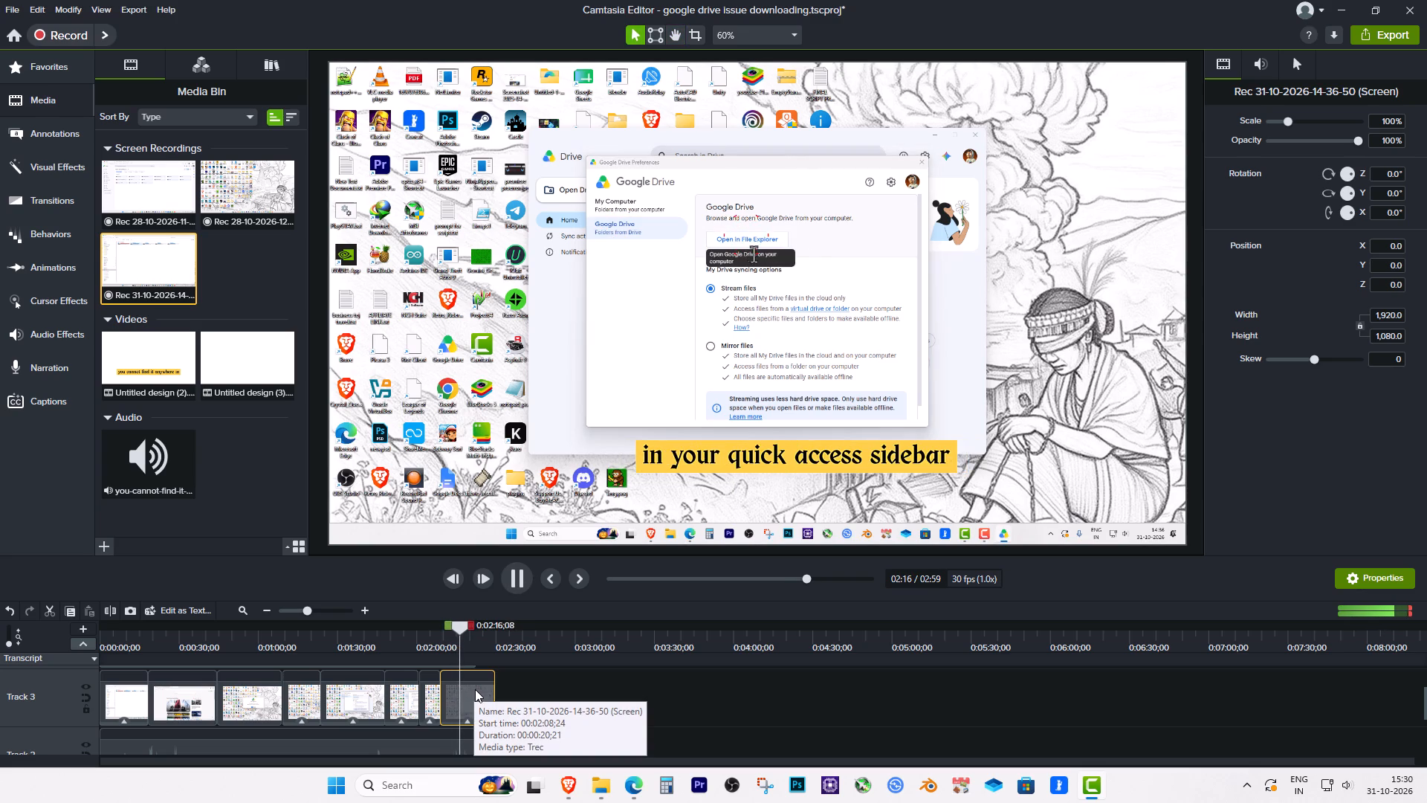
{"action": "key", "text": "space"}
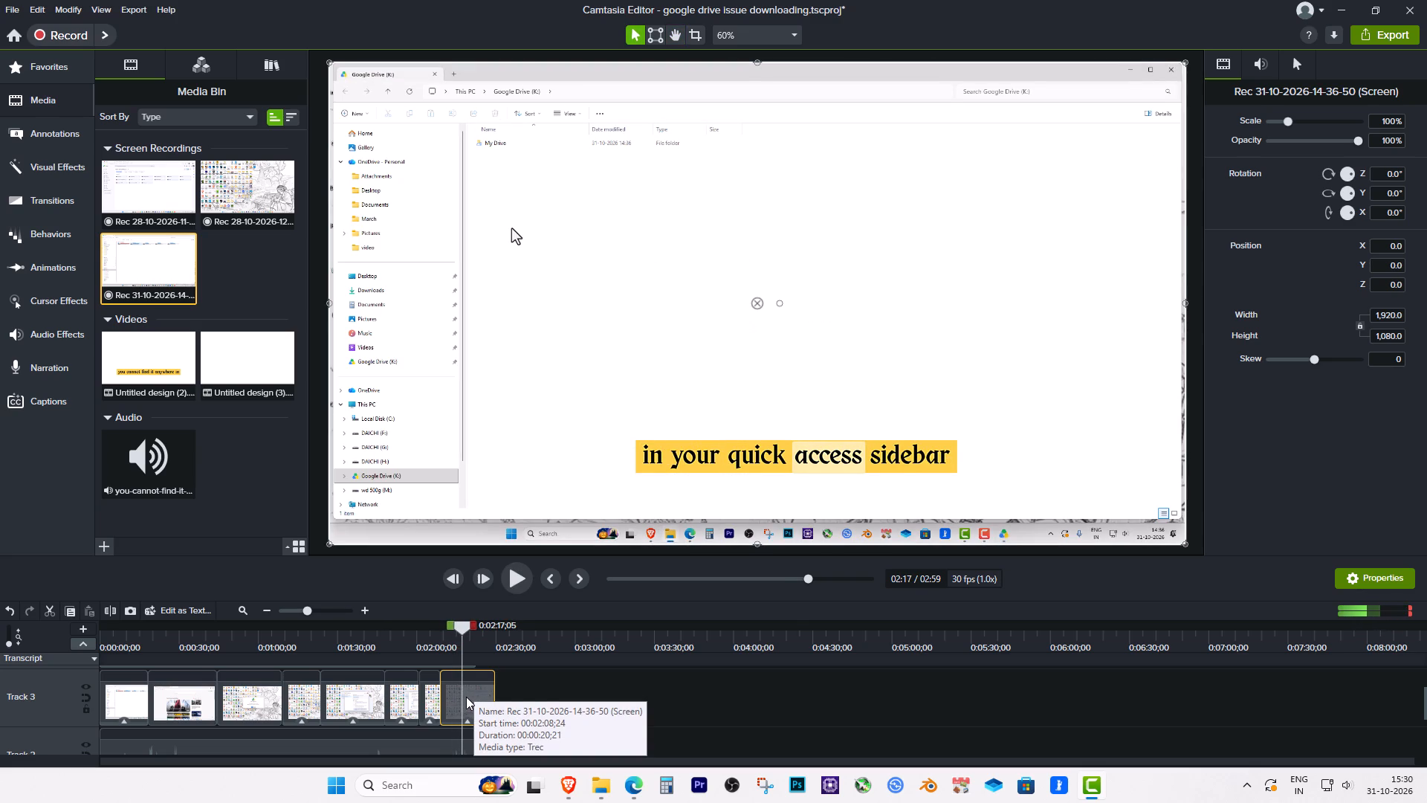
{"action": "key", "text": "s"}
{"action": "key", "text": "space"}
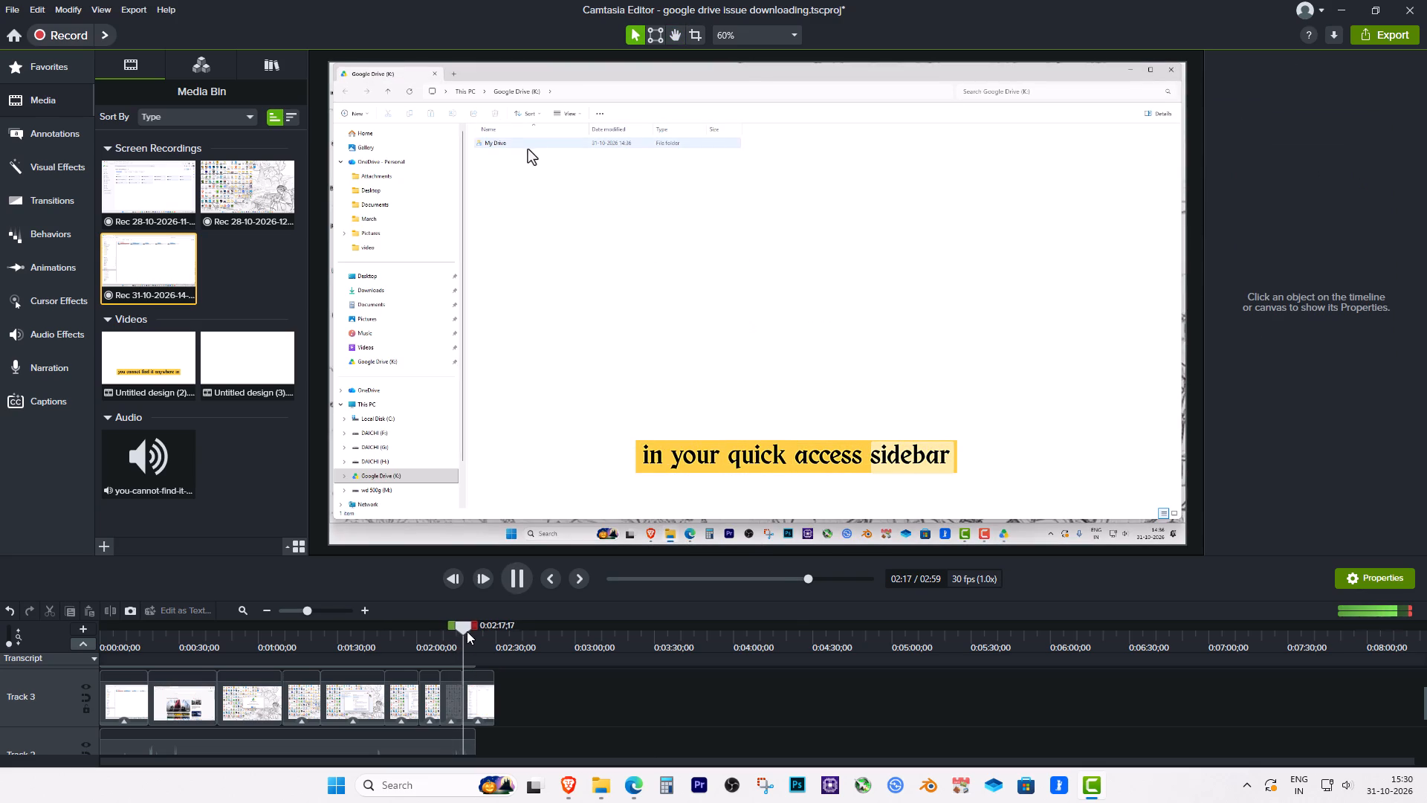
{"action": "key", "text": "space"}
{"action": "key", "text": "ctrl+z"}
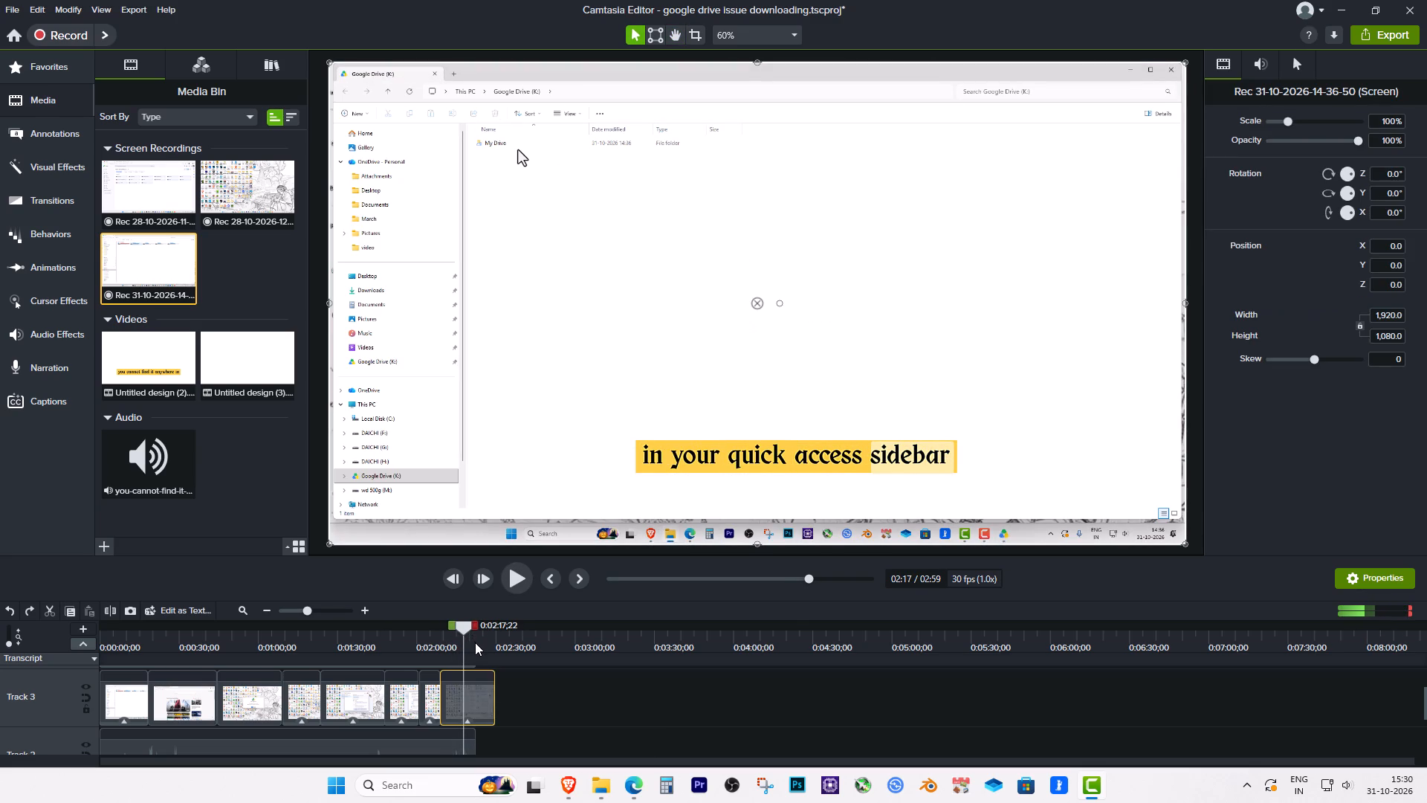
Split the last Track 3 clip at about 2:18, at the end of the quick access sidebar narration.
{"action": "key", "text": "equal"}
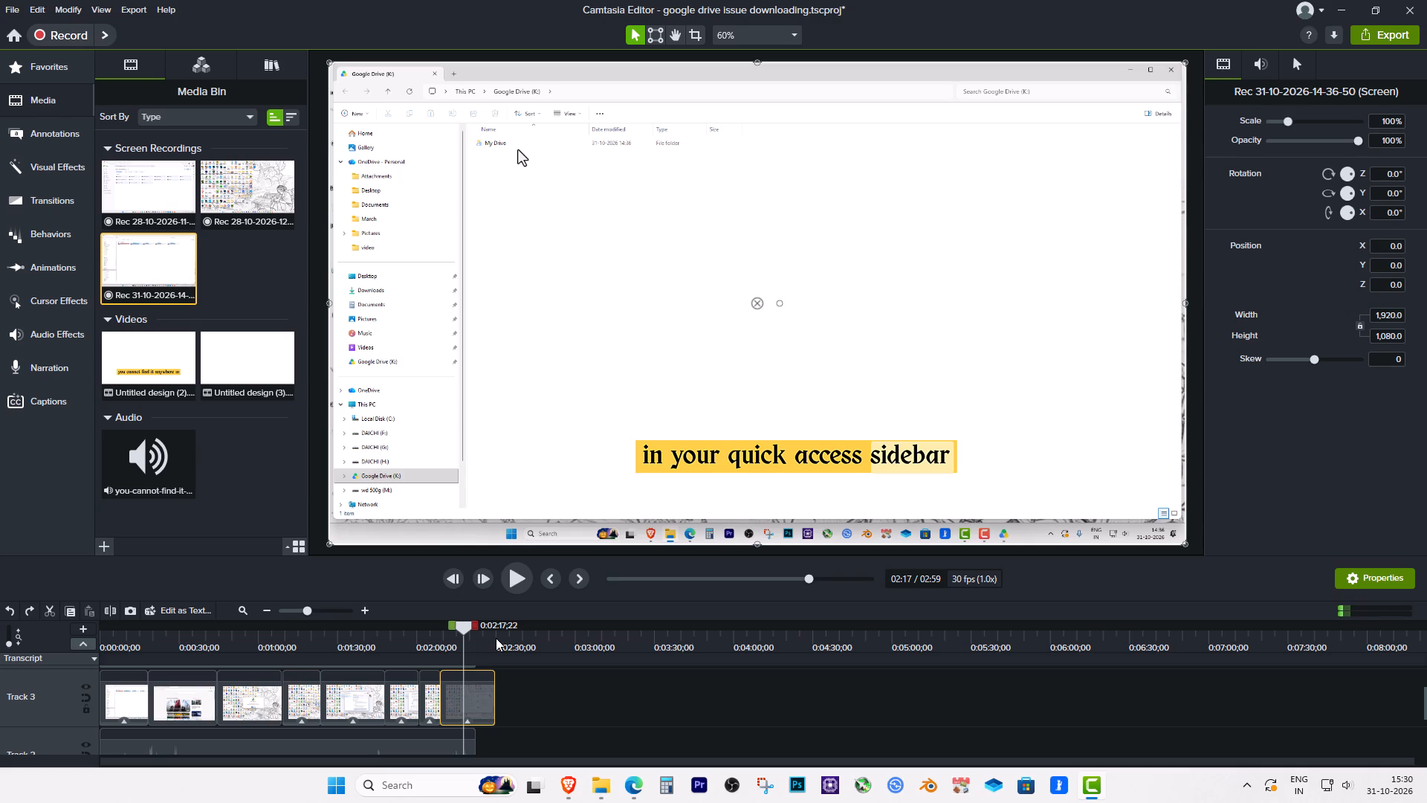
{"action": "double_click", "coordinate": [372, 612]}
{"action": "key", "text": "space"}
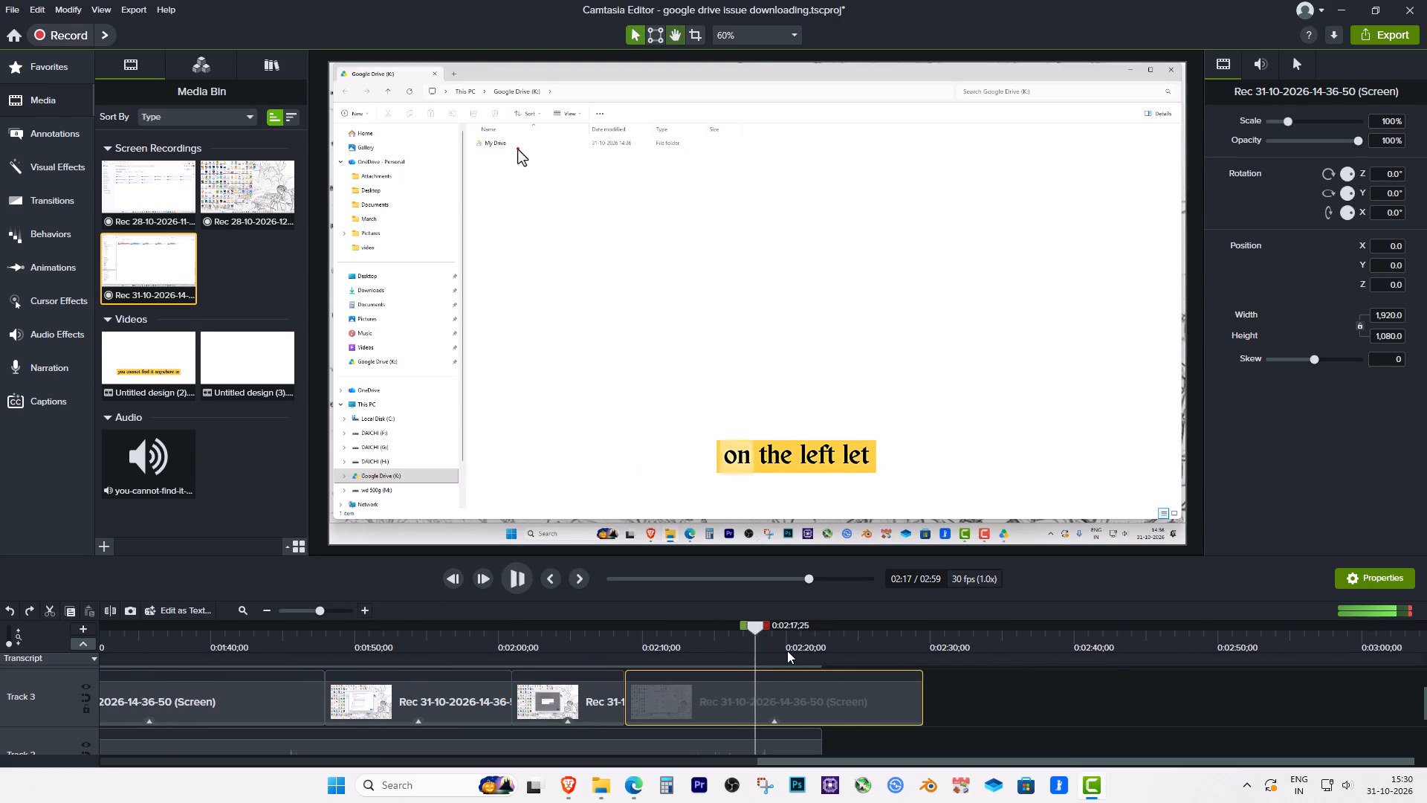
{"action": "key", "text": "space"}
{"action": "key", "text": "s"}
Cut the Track 3 footage between about 2:18 and 2:21 and move the final clip back against the previous one.
{"action": "key", "text": "space"}
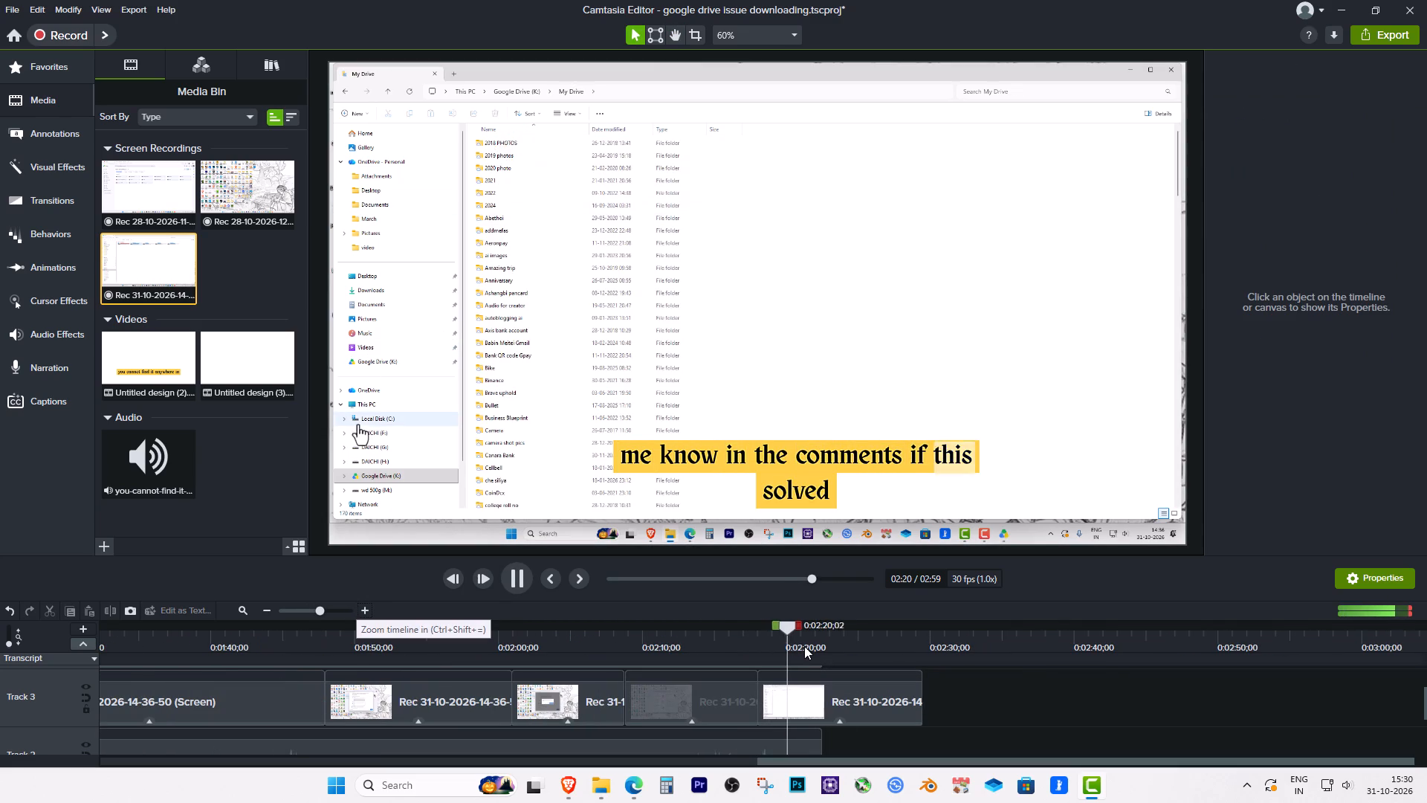
{"action": "key", "text": "space"}
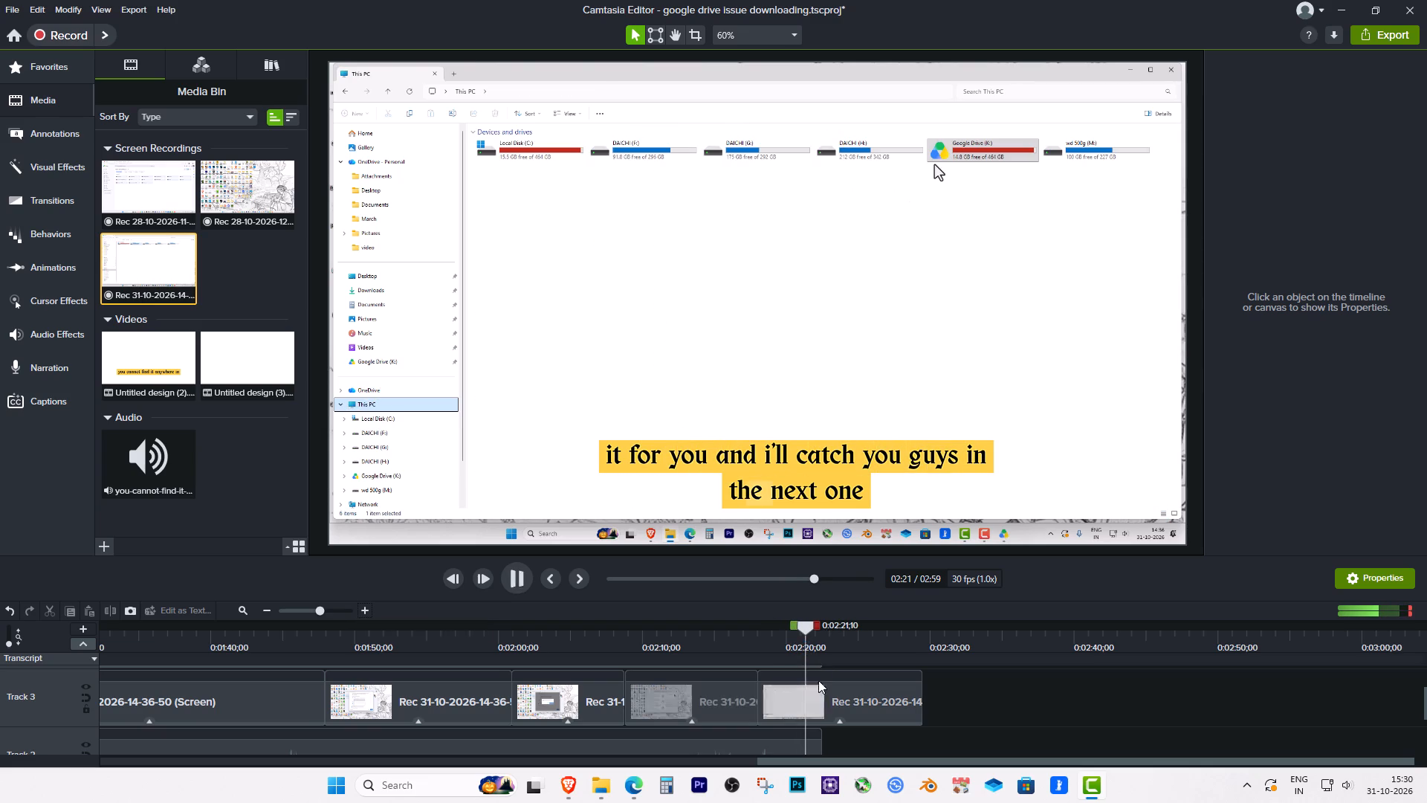
{"action": "key", "text": "space"}
{"action": "key", "text": "space"}
{"action": "left_click_drag", "start_coordinate": [818, 633], "coordinate": [808, 633]}
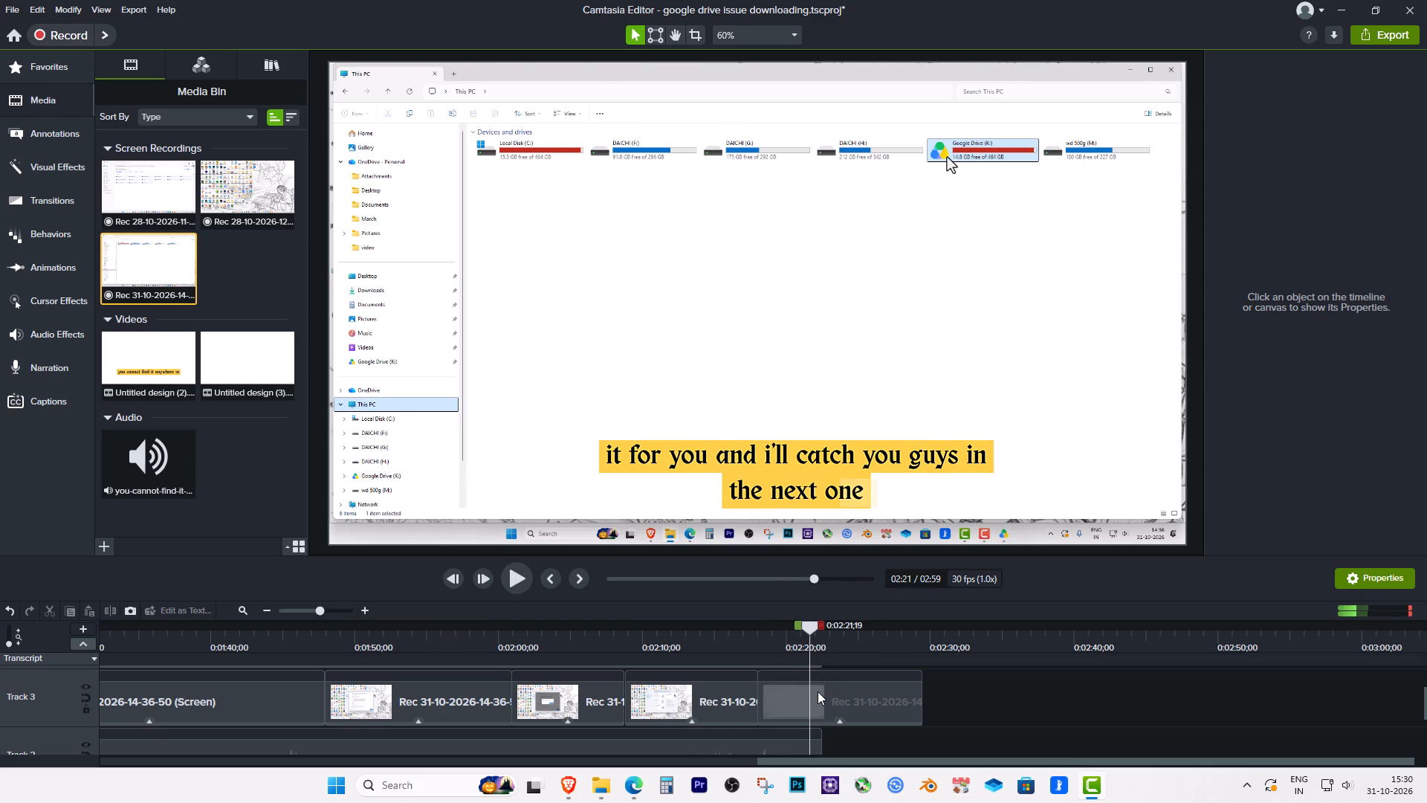
{"action": "left_click", "coordinate": [818, 691]}
{"action": "key", "text": "s"}
{"action": "left_click", "coordinate": [797, 691]}
{"action": "key", "text": "Delete"}
{"action": "left_click_drag", "start_coordinate": [841, 688], "coordinate": [784, 686]}
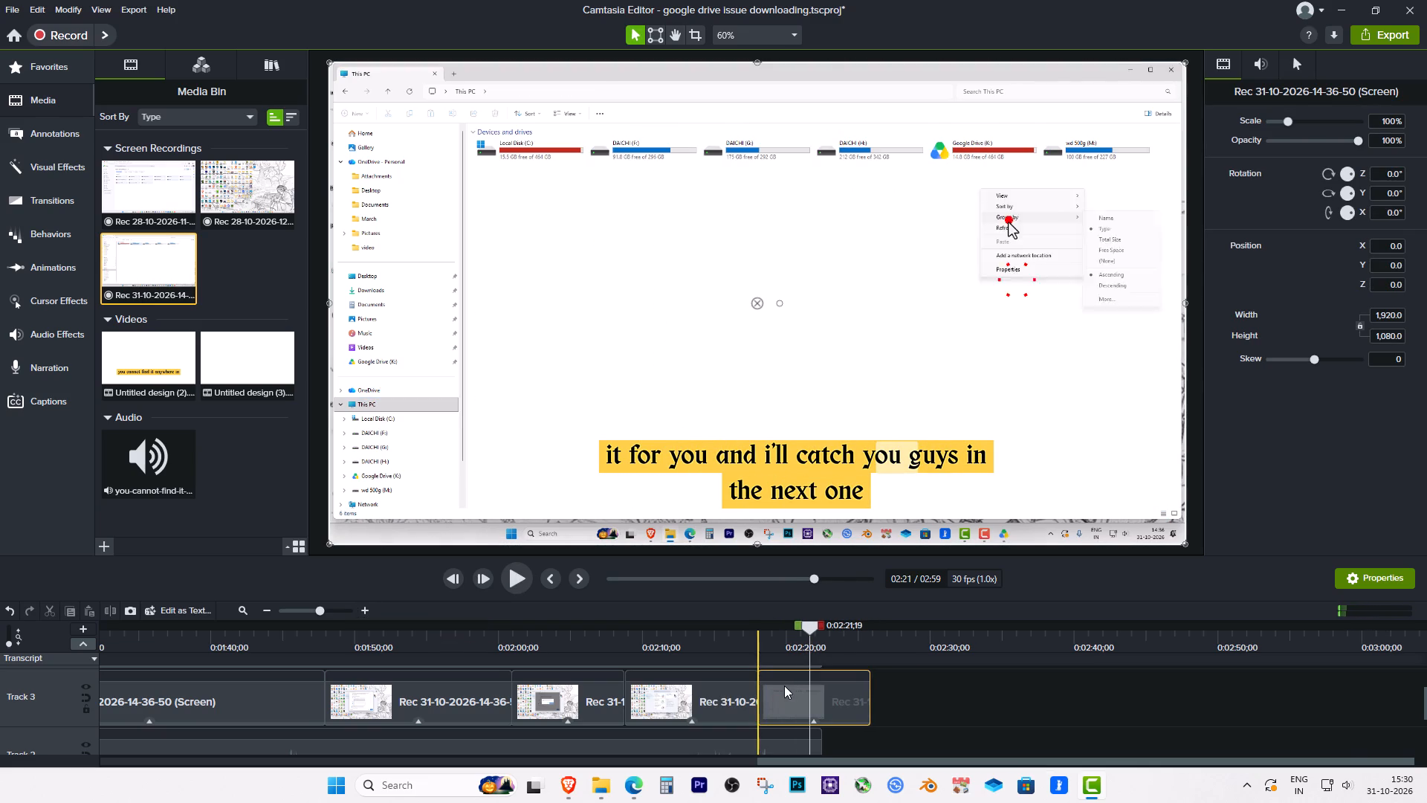
{"action": "left_click_drag", "start_coordinate": [784, 686], "coordinate": [782, 685]}
Play back the ending from about 2:18 to 2:27 to check the new joint and closing narration.
{"action": "left_click", "coordinate": [754, 638]}
{"action": "key", "text": "space"}
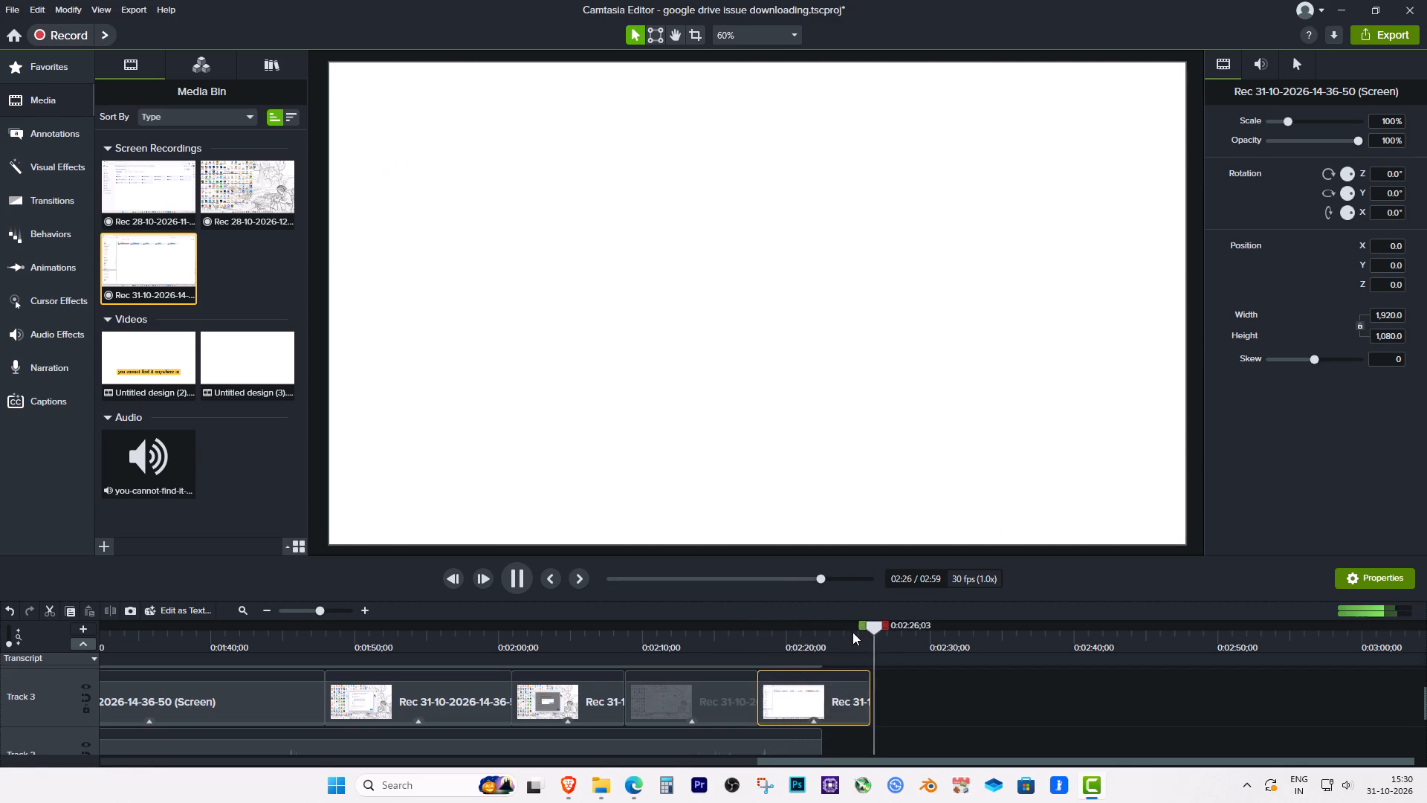
{"action": "key", "text": "space"}
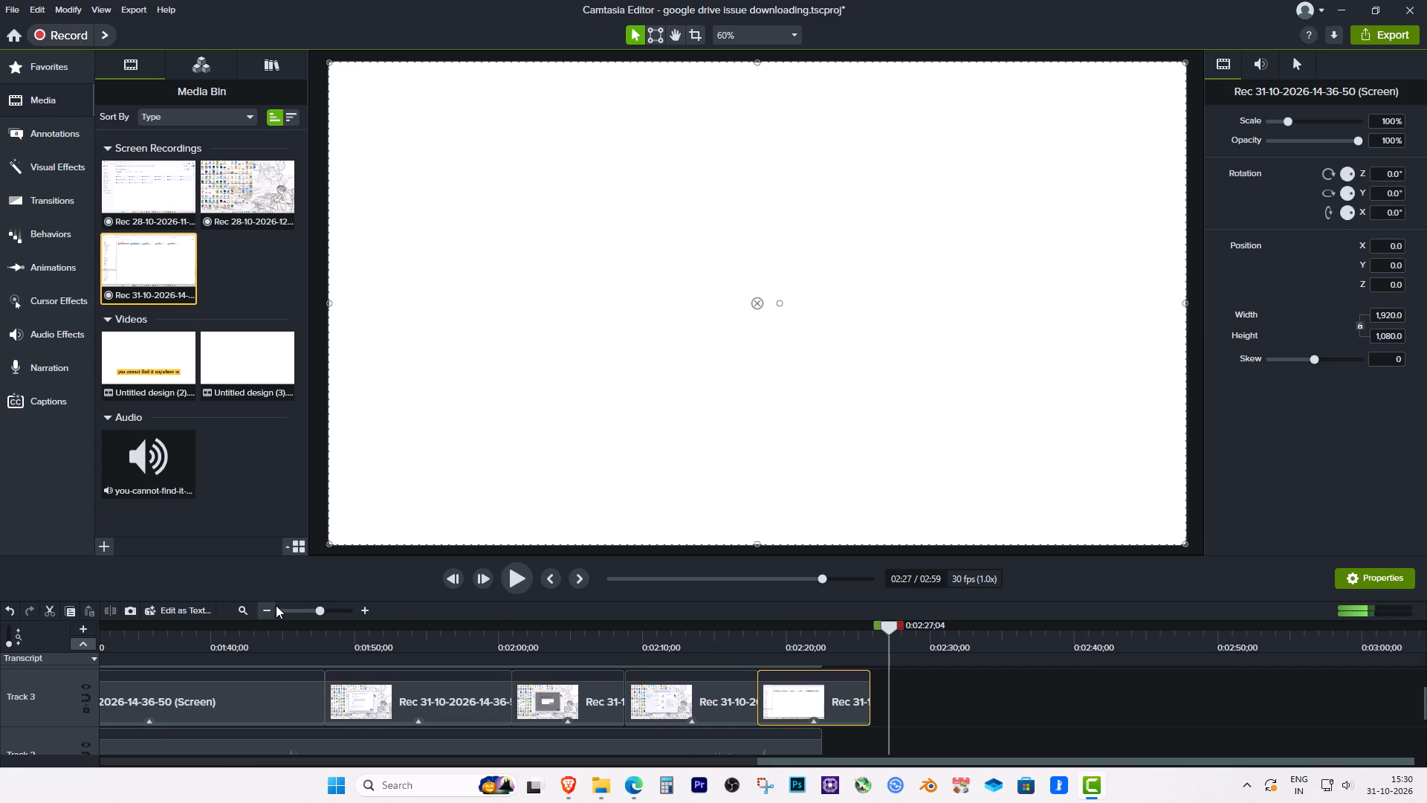
Split the Untitled design (3) clip on Track 1 at about 2:25, where Track 3 ends, and delete the excess.
{"action": "double_click", "coordinate": [276, 605]}
{"action": "scroll", "coordinate": [779, 717], "scroll_direction": "down", "scroll_amount": 4}
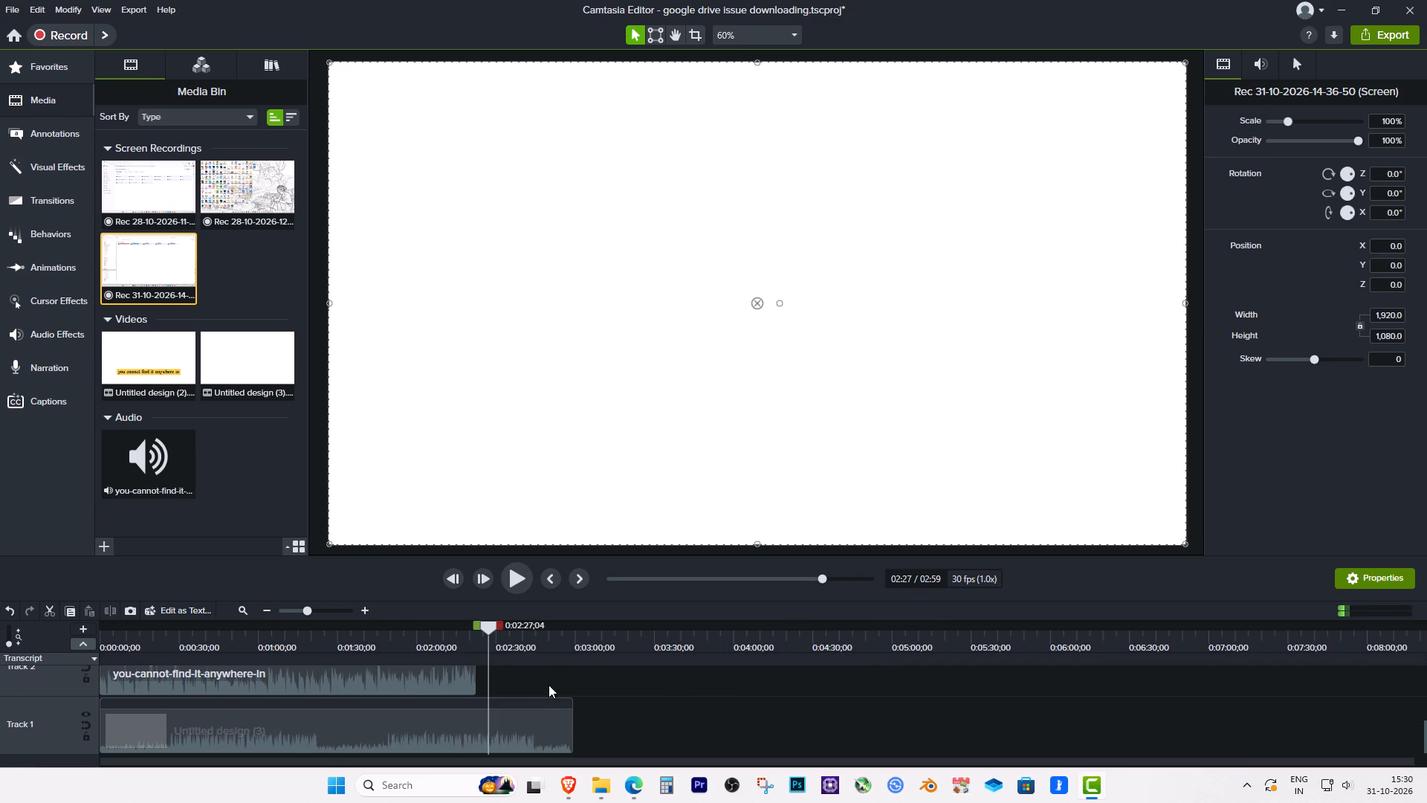
{"action": "scroll", "coordinate": [549, 684], "scroll_direction": "up", "scroll_amount": 2}
{"action": "left_click", "coordinate": [488, 634]}
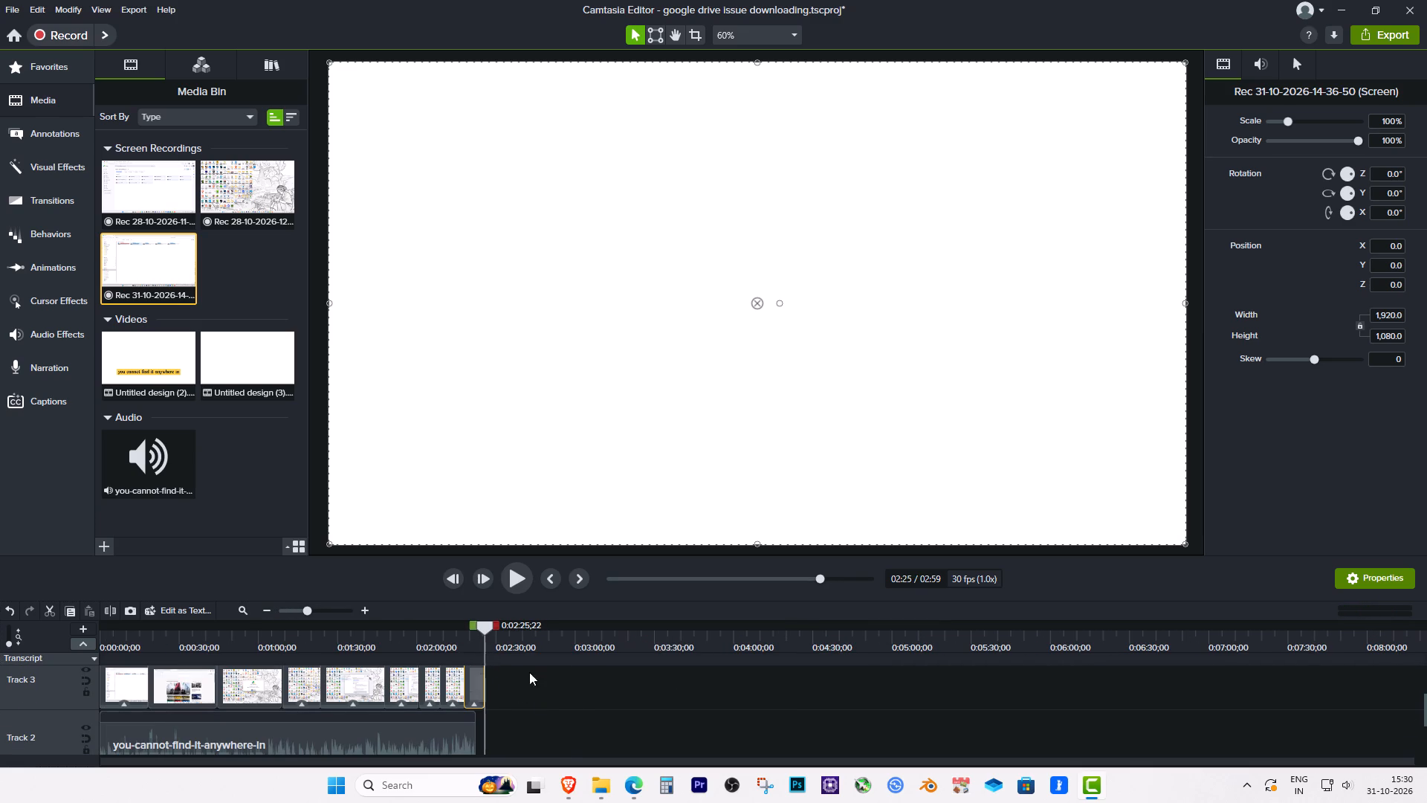
{"action": "scroll", "coordinate": [572, 710], "scroll_direction": "down", "scroll_amount": 4}
{"action": "left_click", "coordinate": [514, 715]}
{"action": "key", "text": "s"}
{"action": "left_click", "coordinate": [502, 718]}
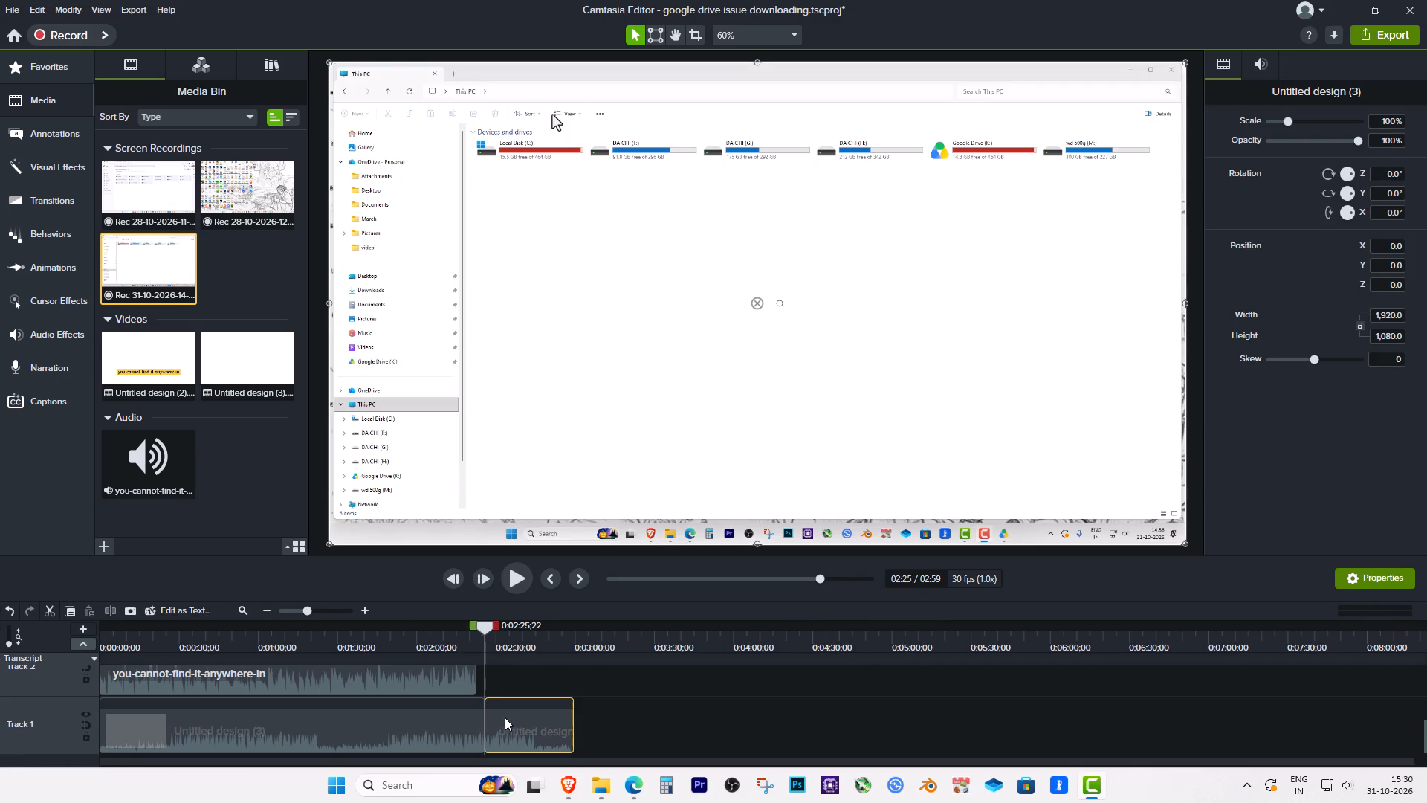
{"action": "key", "text": "Delete"}
Return the playhead to the start of the timeline and save the project.
{"action": "scroll", "coordinate": [545, 703], "scroll_direction": "up", "scroll_amount": 8}
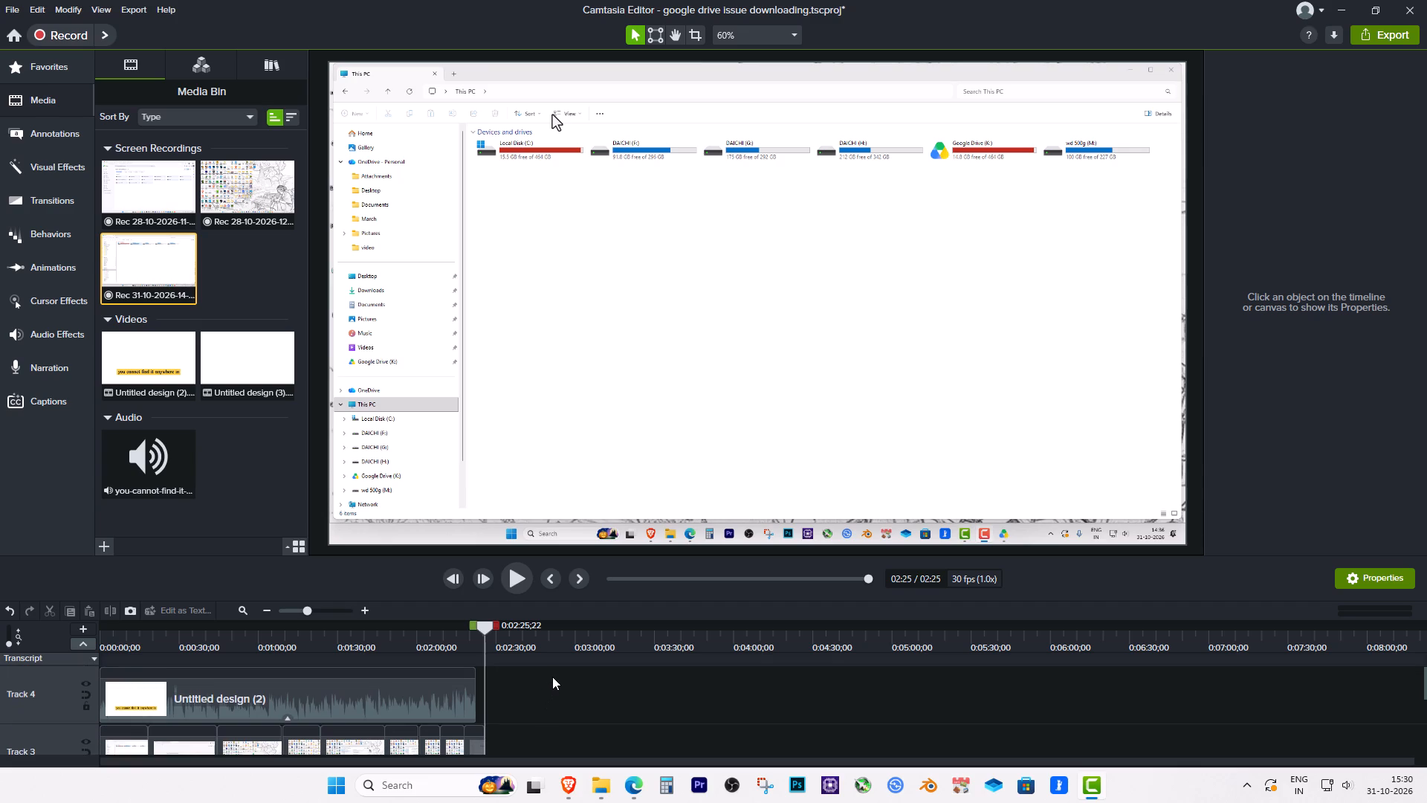
{"action": "left_click_drag", "start_coordinate": [488, 629], "coordinate": [0, 642]}
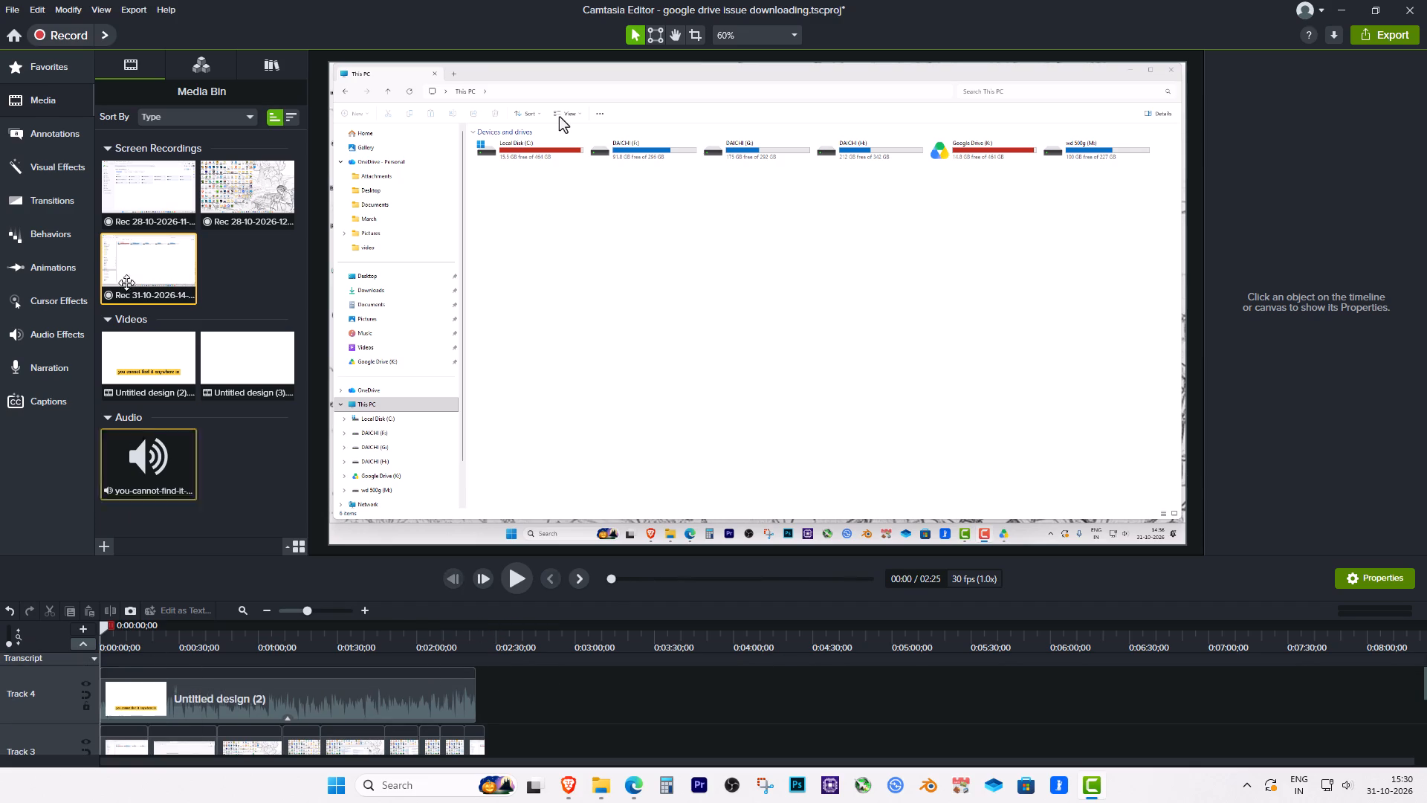
{"action": "left_click", "coordinate": [1, 13]}
{"action": "left_click", "coordinate": [33, 118]}
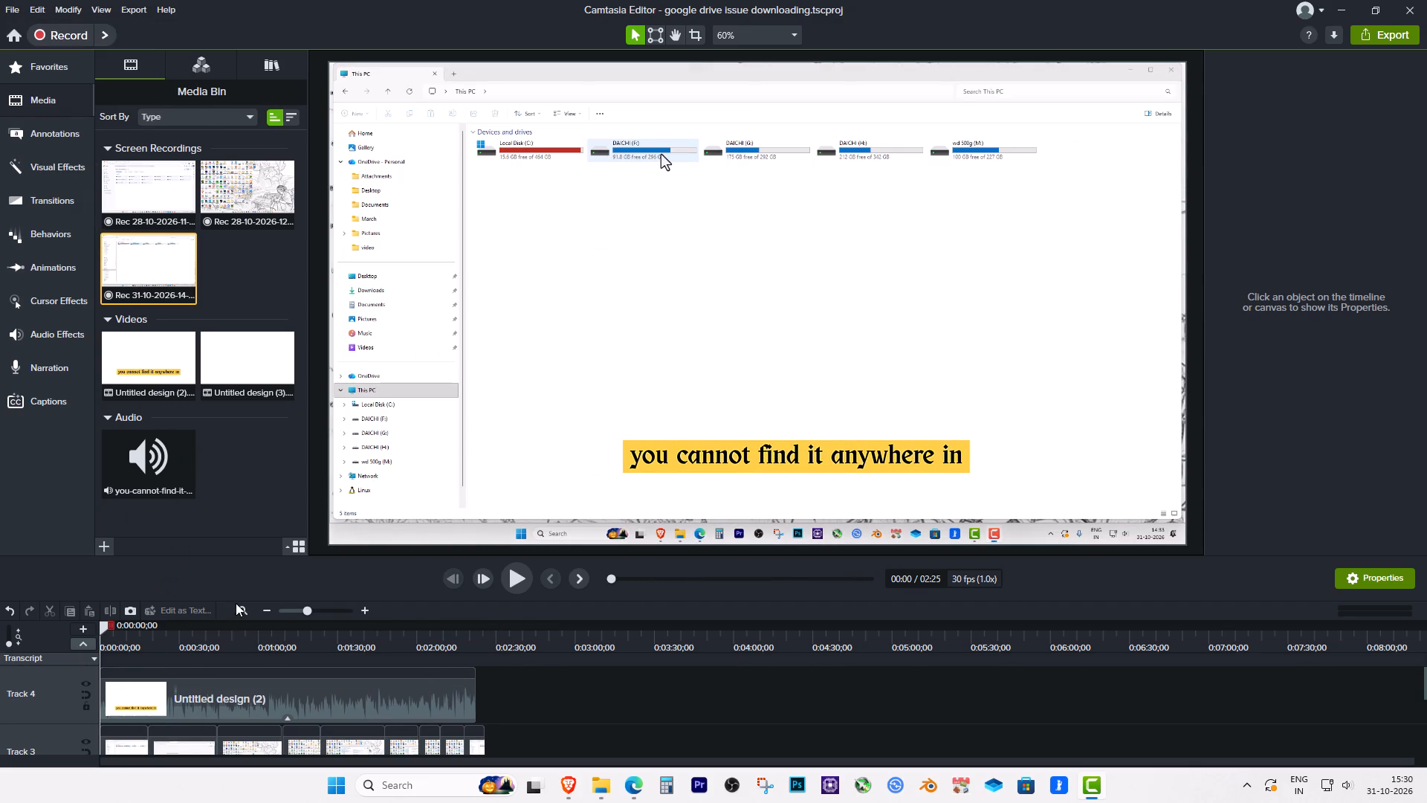
Play back the opening from 0:00 to about 0:04 and look over the timeline tracks.
{"action": "left_click", "coordinate": [533, 578]}
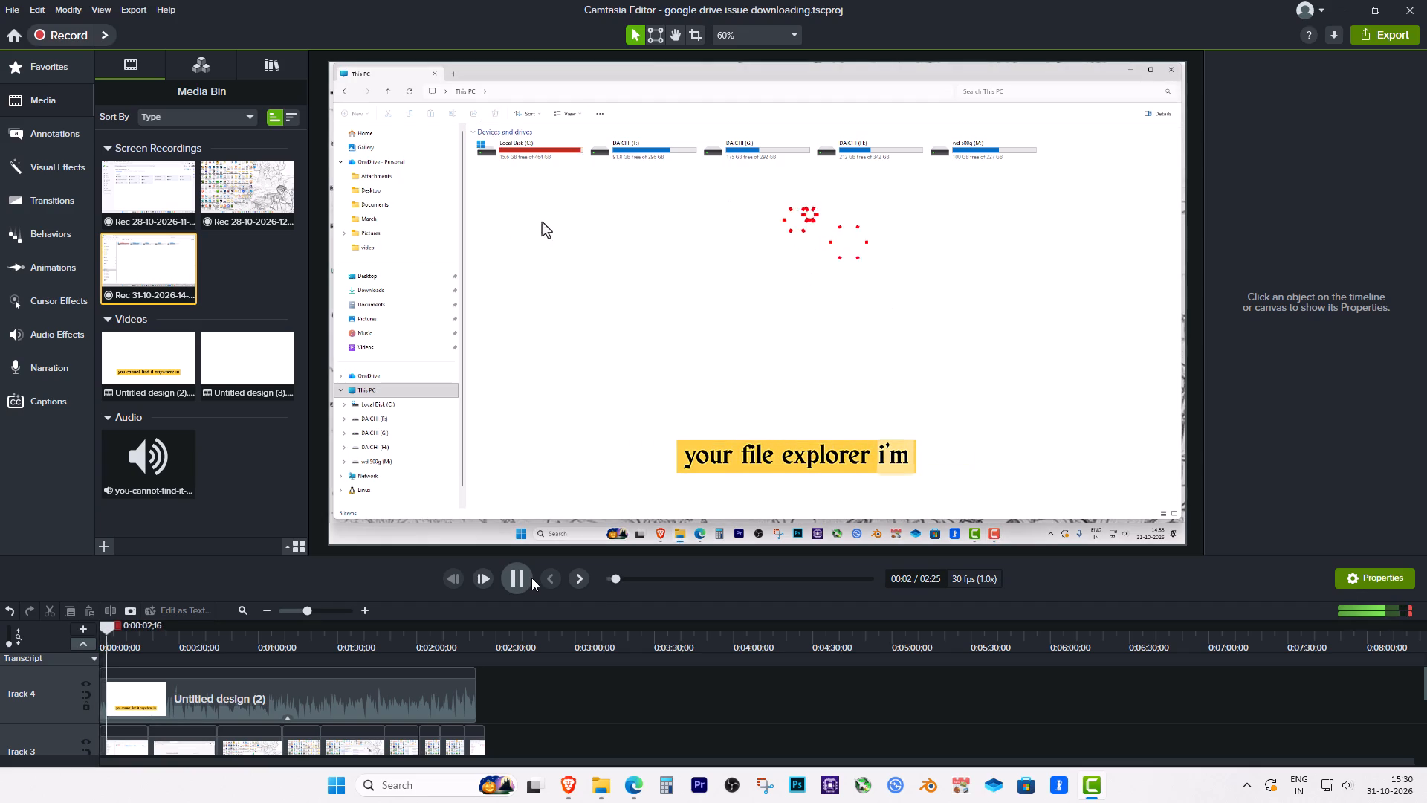
{"action": "left_click", "coordinate": [524, 578]}
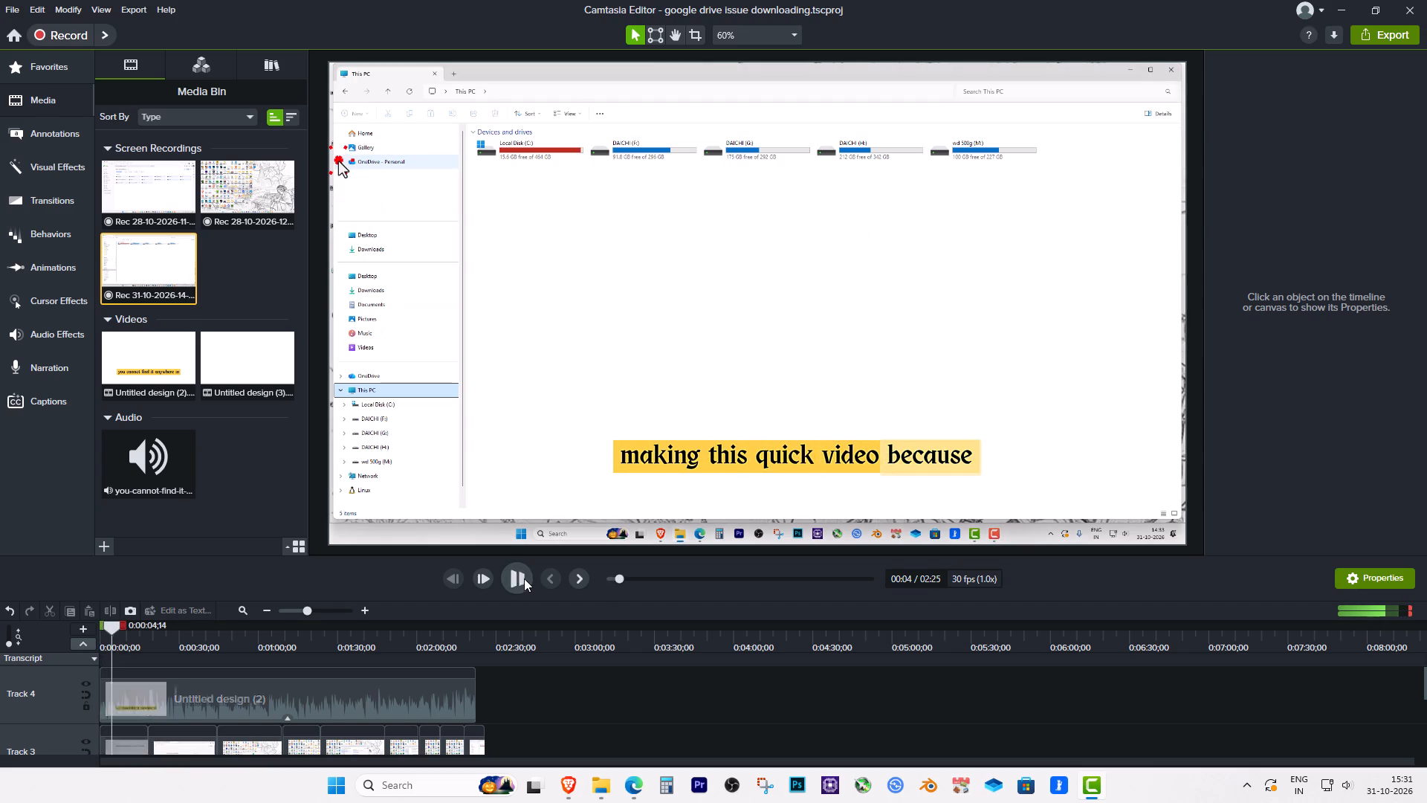
{"action": "scroll", "coordinate": [529, 701], "scroll_direction": "down", "scroll_amount": 4}
{"action": "scroll", "coordinate": [532, 687], "scroll_direction": "up", "scroll_amount": 3}
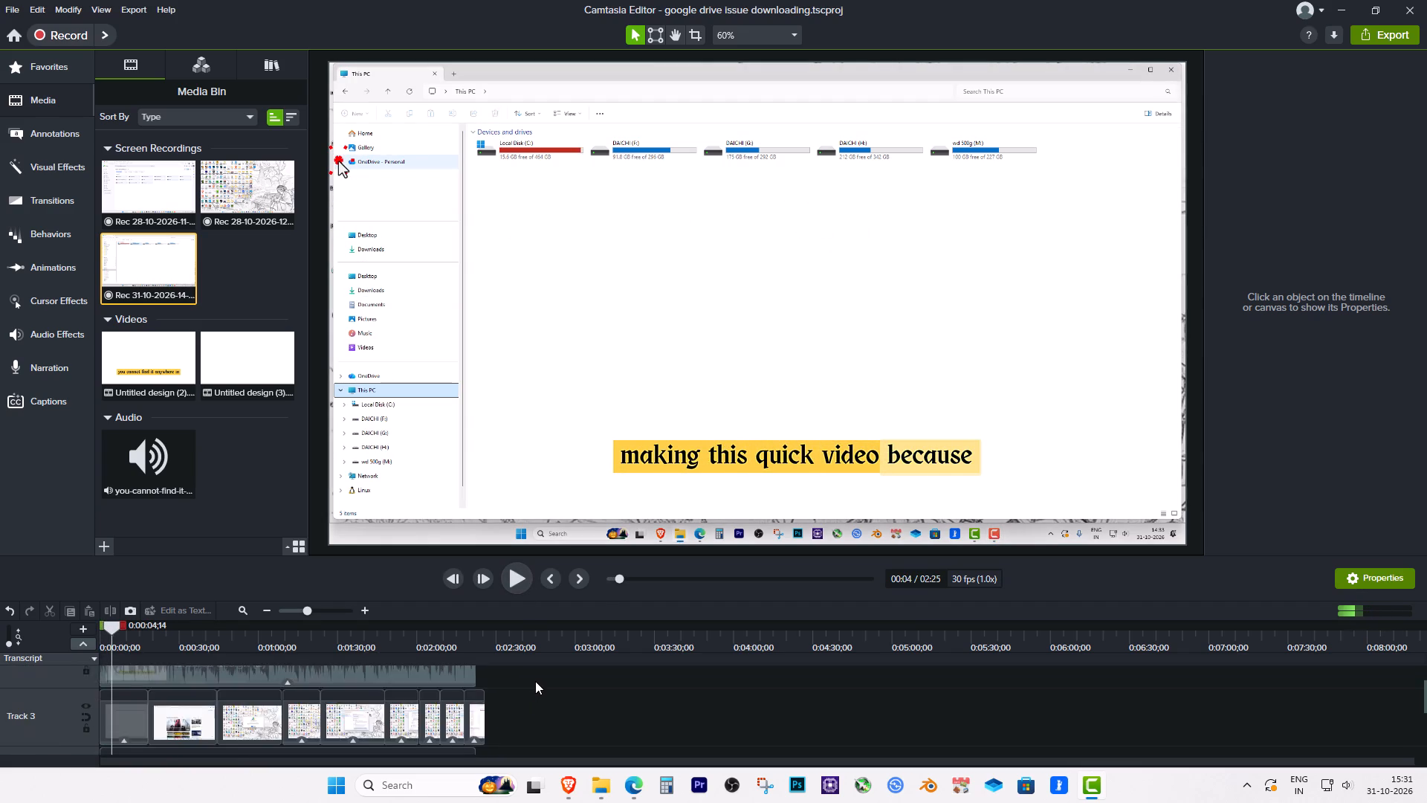
{"action": "scroll", "coordinate": [535, 681], "scroll_direction": "down", "scroll_amount": 7}
{"action": "scroll", "coordinate": [537, 678], "scroll_direction": "up", "scroll_amount": 7}
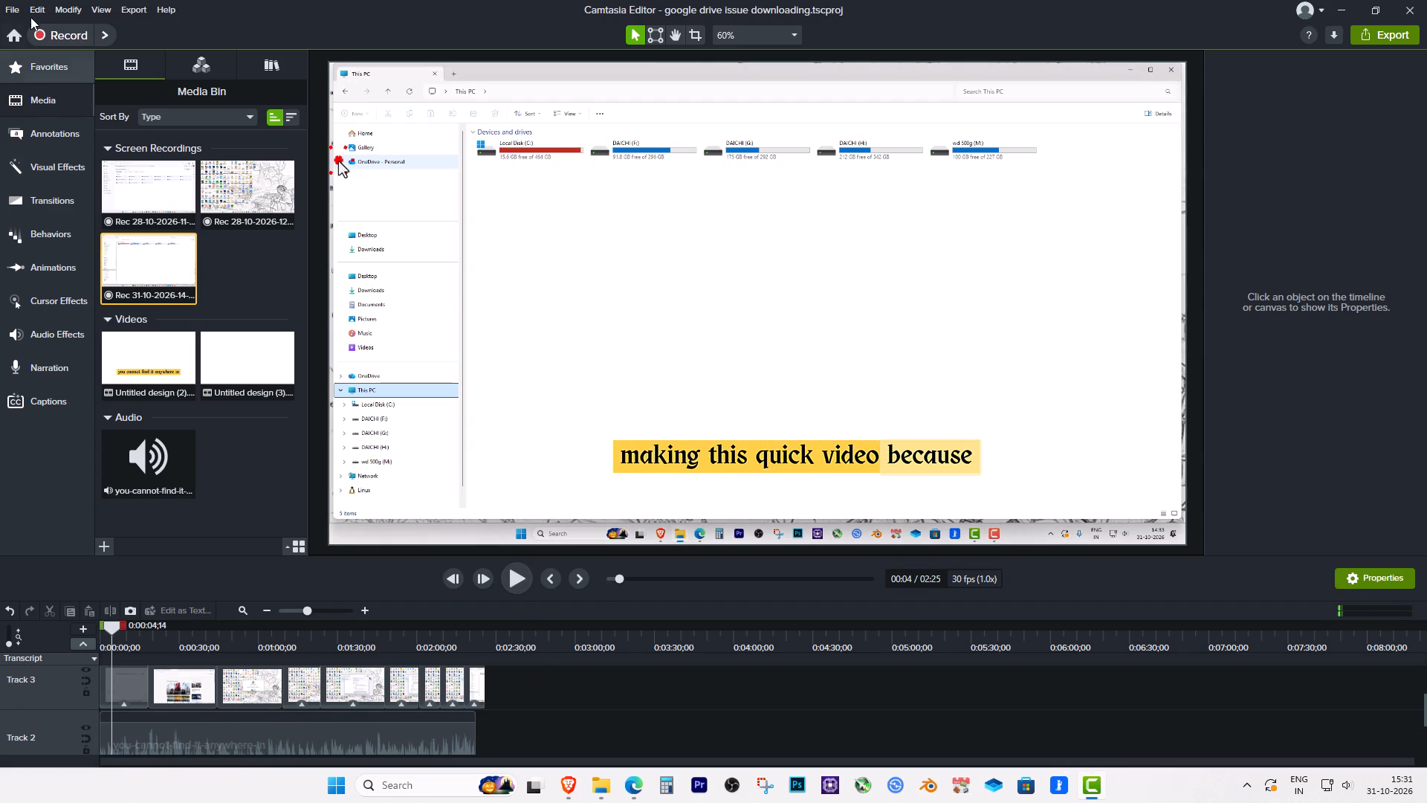
Export the project as a local MP4 at the current project dimensions, named "google drivenot showing in file explorer".
{"action": "left_click", "coordinate": [129, 5]}
{"action": "left_click", "coordinate": [149, 30]}
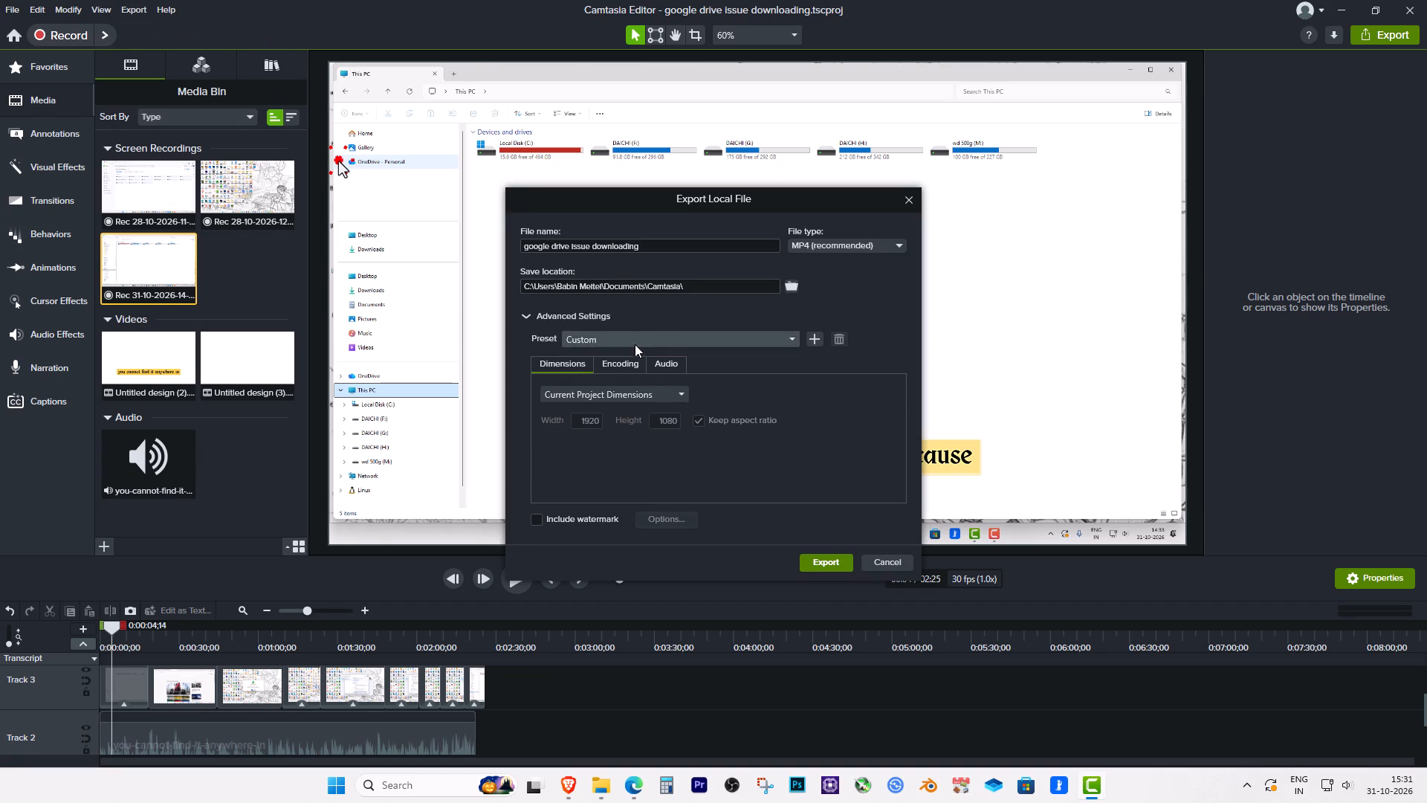
{"action": "left_click", "coordinate": [625, 361]}
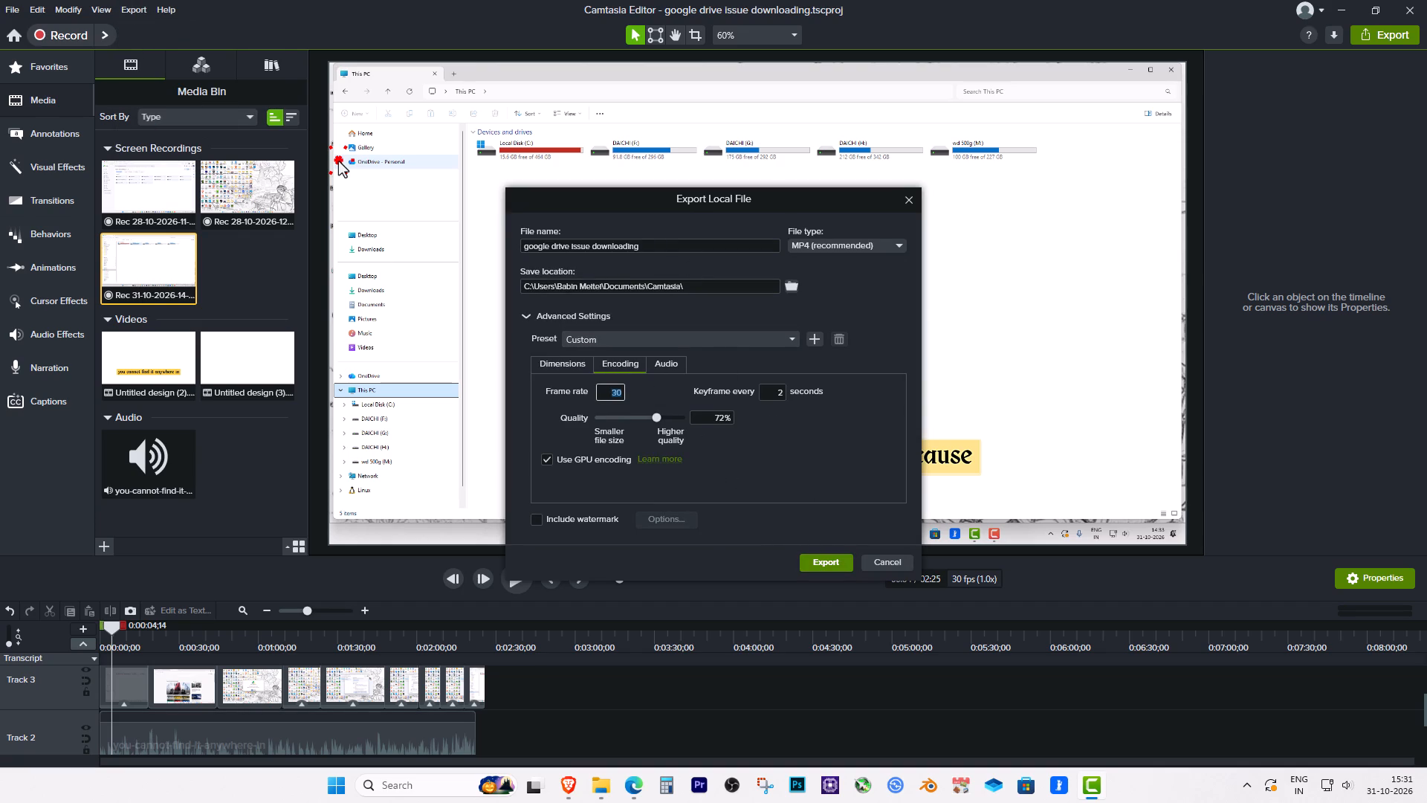
{"action": "left_click_drag", "start_coordinate": [652, 247], "coordinate": [611, 244]}
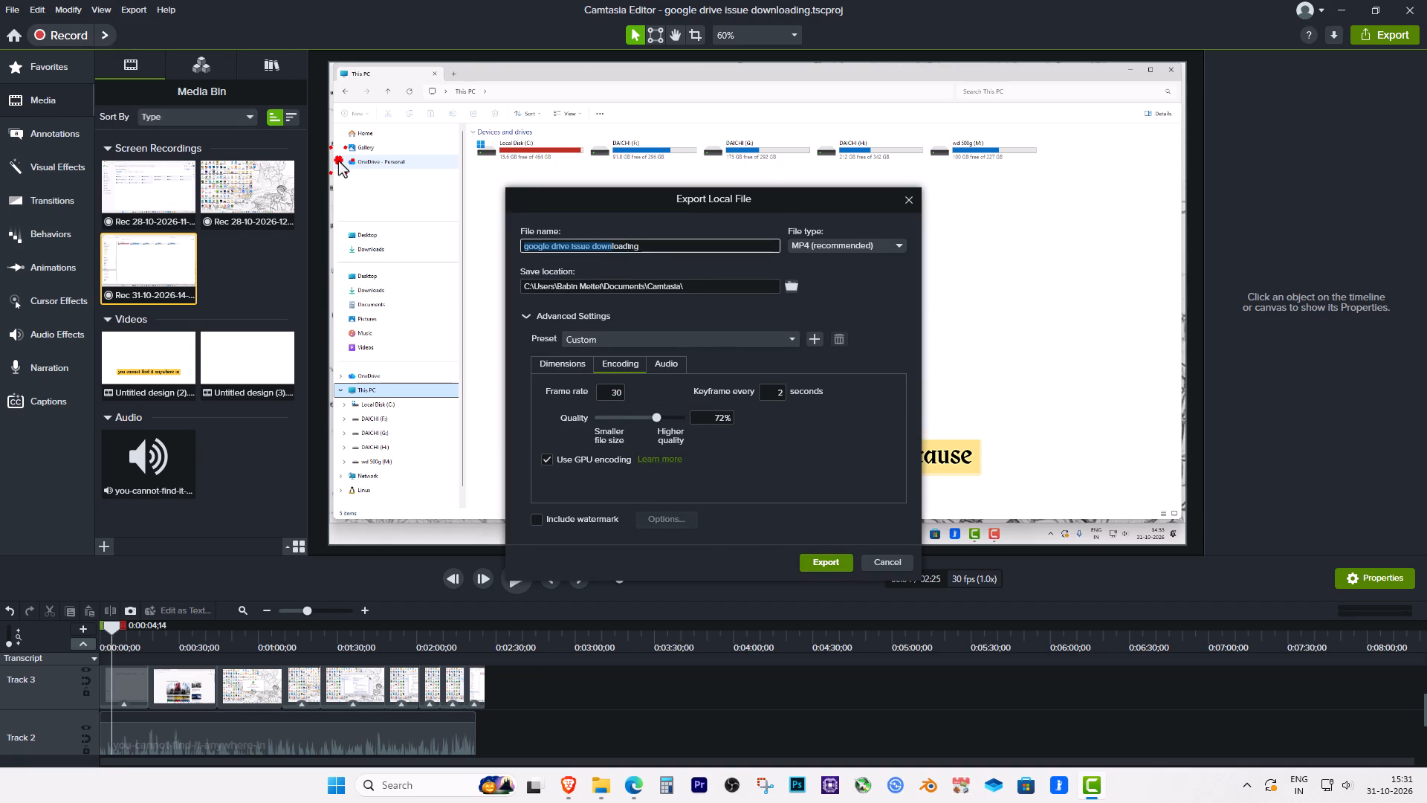
{"action": "left_click", "coordinate": [649, 249]}
{"action": "left_click_drag", "start_coordinate": [661, 250], "coordinate": [570, 245]}
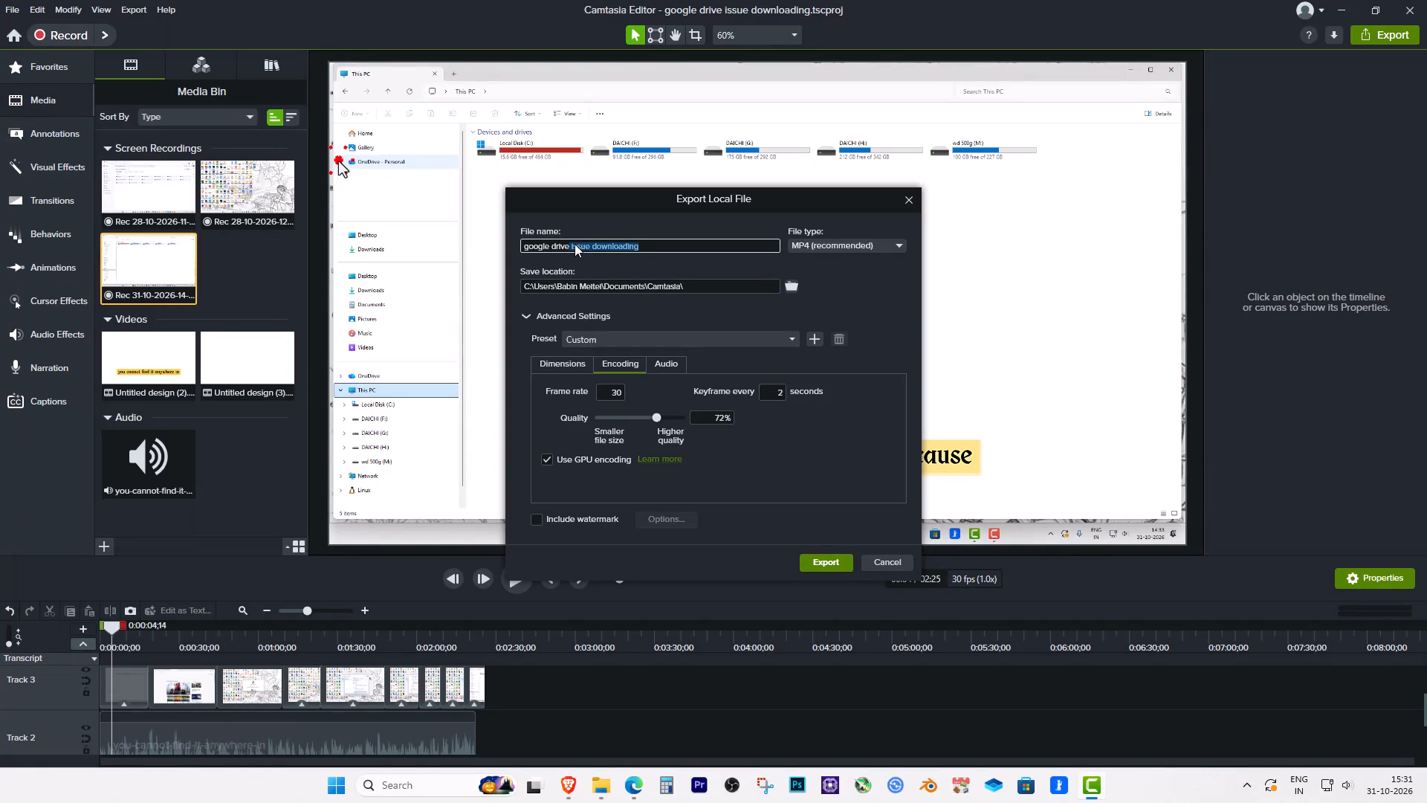
{"action": "type", "text": "not showing in file explorer"}
{"action": "key", "text": "Return"}
{"action": "left_click", "coordinate": [818, 554]}
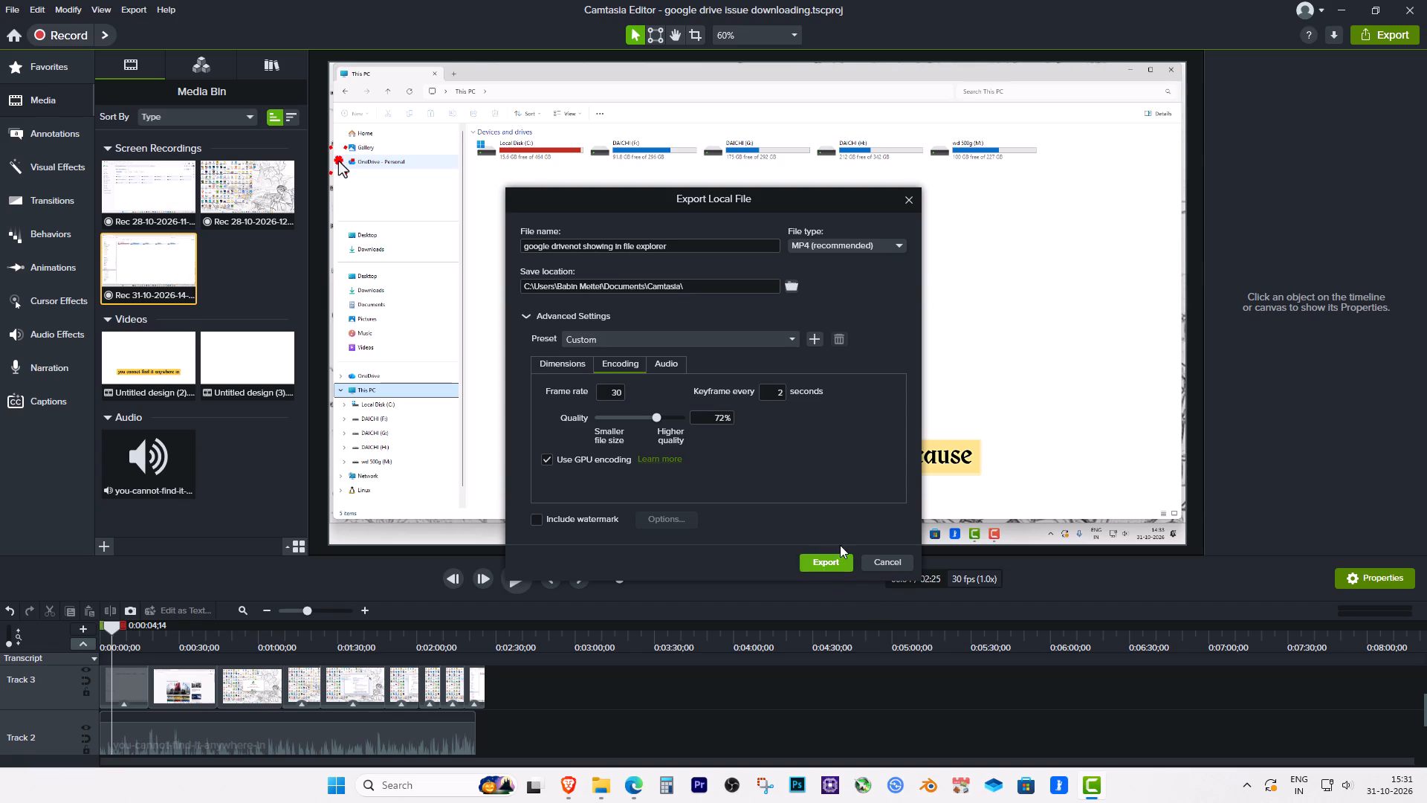
{"action": "left_click", "coordinate": [840, 564]}
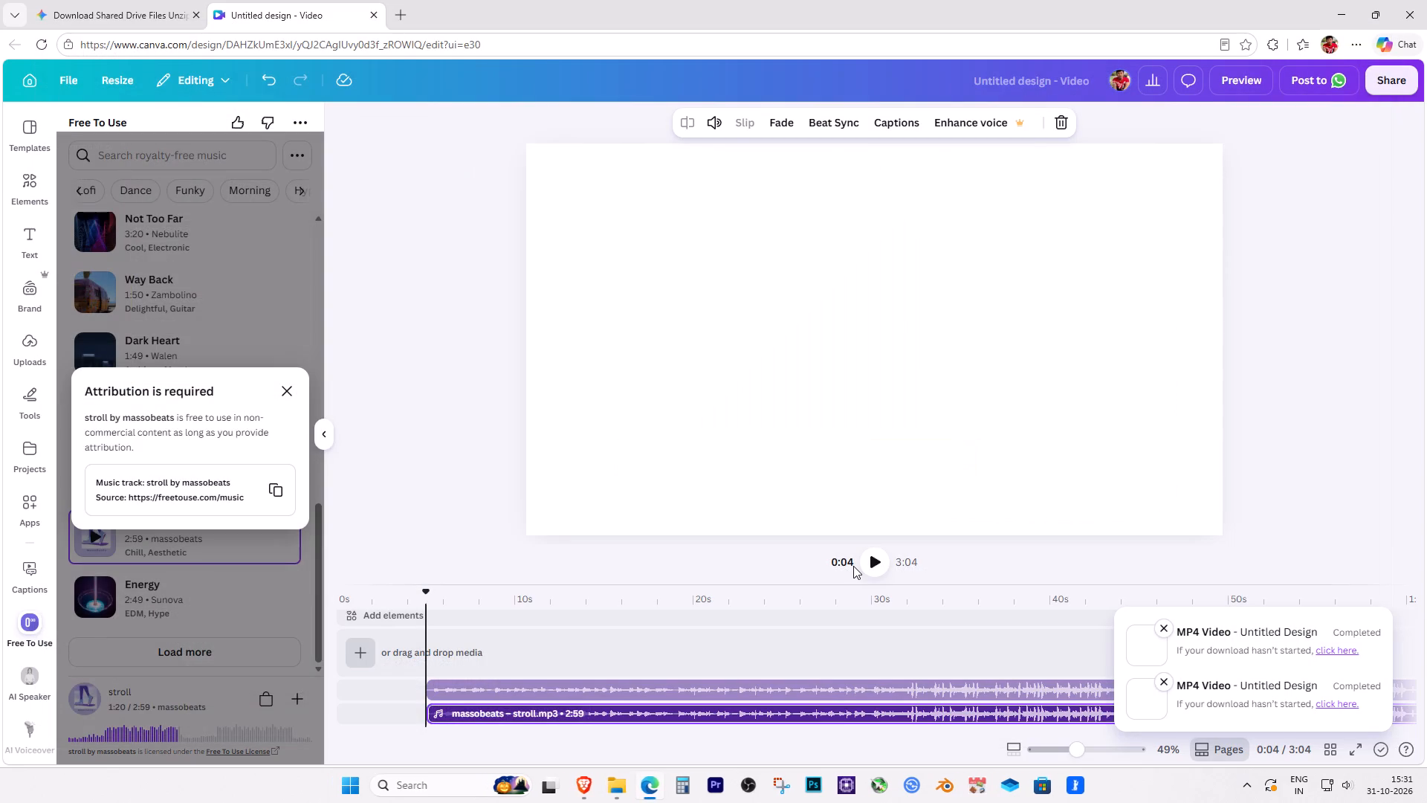